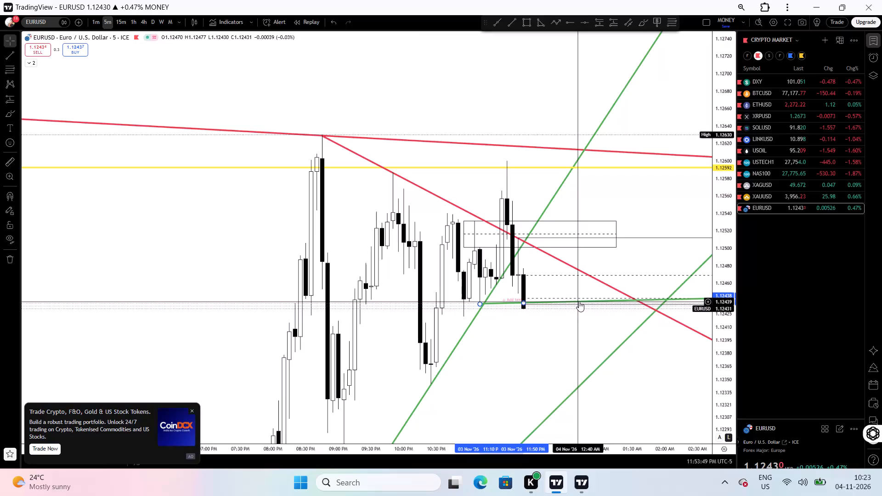
Replace the nearly flat green trend line on EURUSD with a horizontal ray at about 1.12436 from the 11:10 PM candle's low.
{"action": "left_click", "coordinate": [398, 45]}
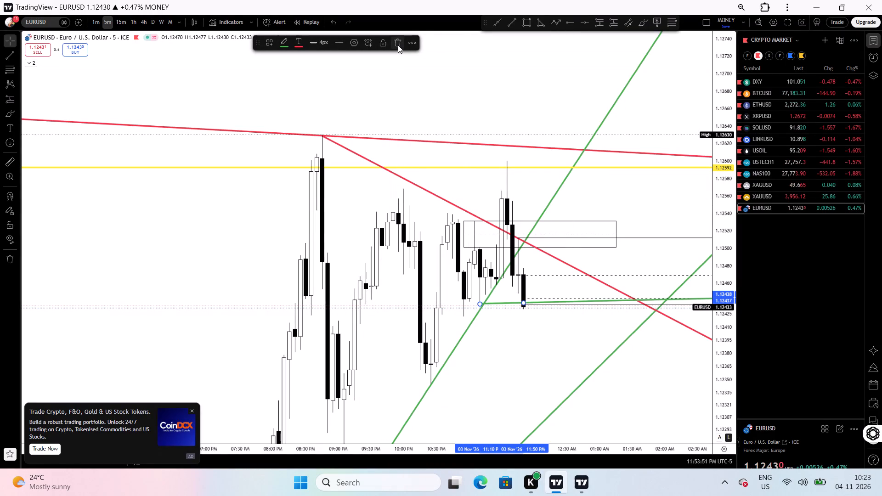
{"action": "left_click", "coordinate": [565, 26]}
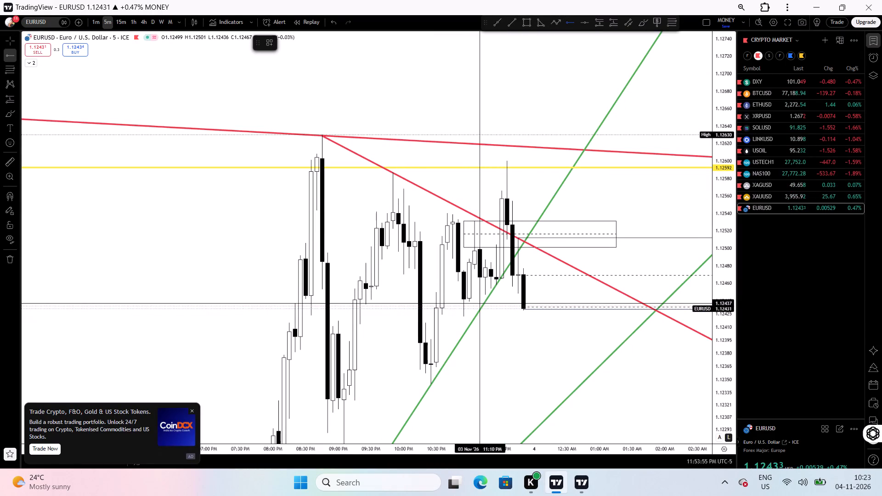
{"action": "left_click", "coordinate": [475, 304]}
Examine recent price action on the 5-minute EURUSD, XAUUSD, NAS100 and XAGUSD charts.
{"action": "left_click_drag", "start_coordinate": [520, 332], "coordinate": [504, 329]}
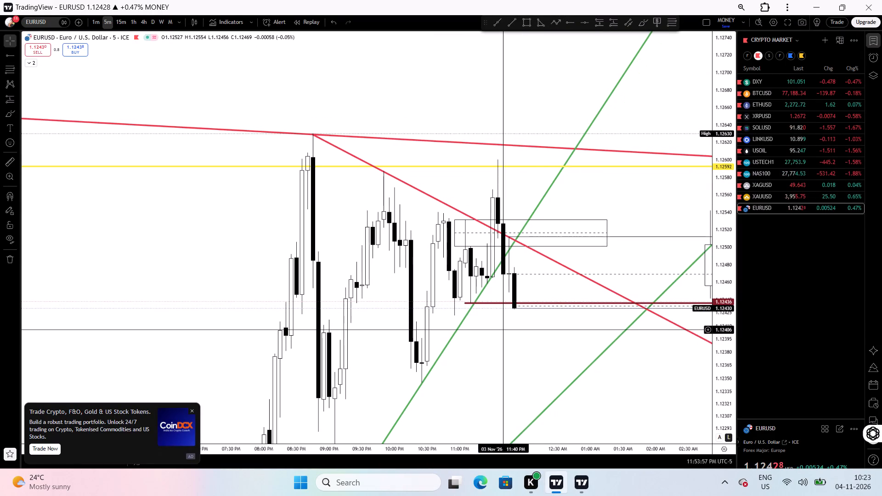
{"action": "left_click_drag", "start_coordinate": [535, 334], "coordinate": [514, 324]}
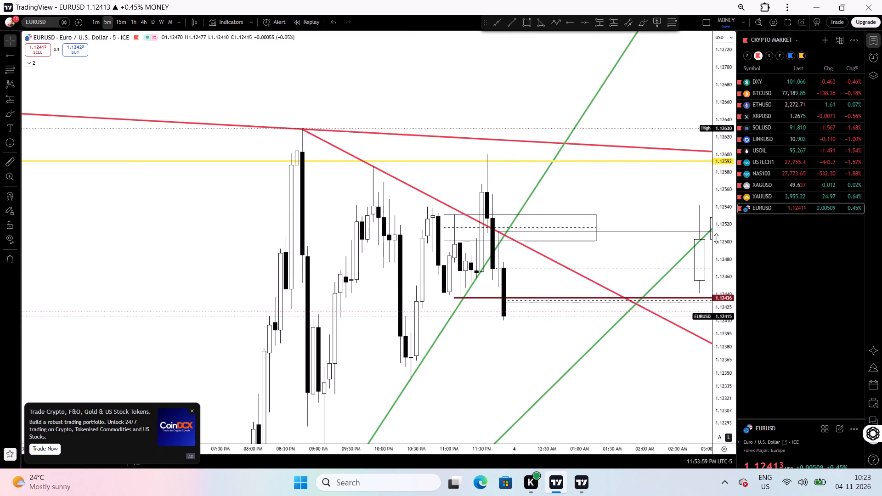
{"action": "left_click_drag", "start_coordinate": [716, 238], "coordinate": [698, 363]}
{"action": "left_click_drag", "start_coordinate": [645, 360], "coordinate": [621, 364]}
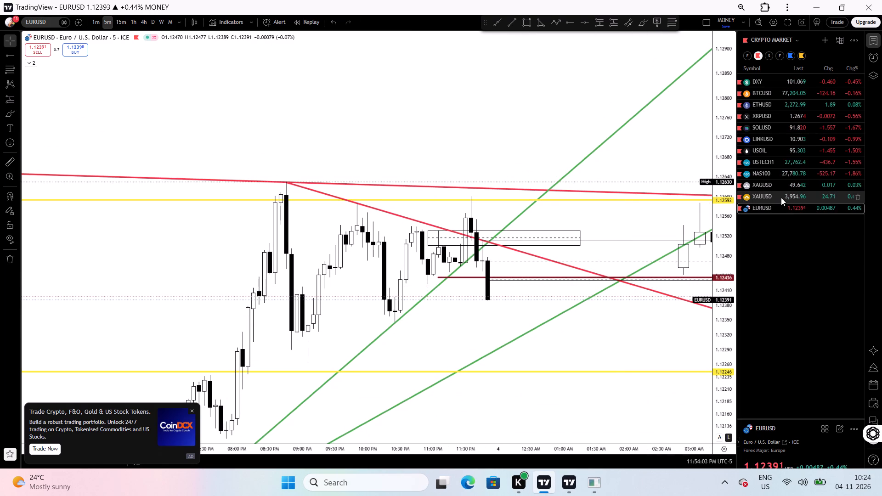
{"action": "left_click", "coordinate": [782, 197]}
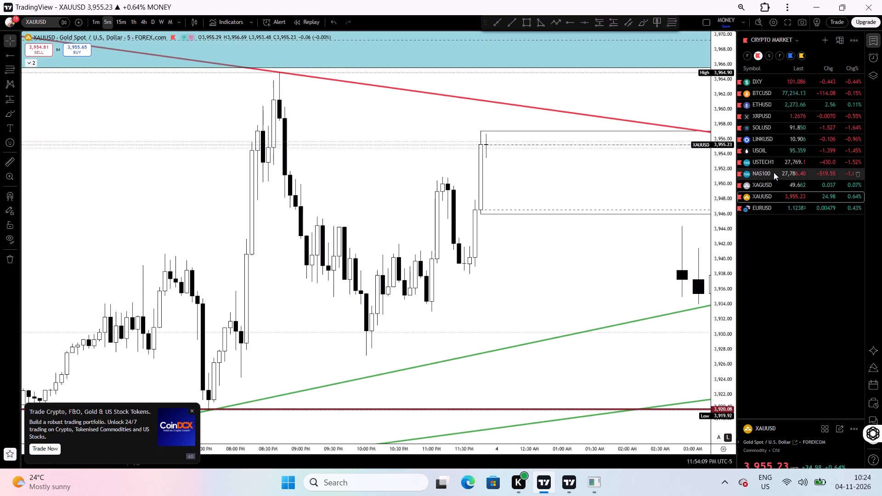
{"action": "left_click", "coordinate": [774, 172]}
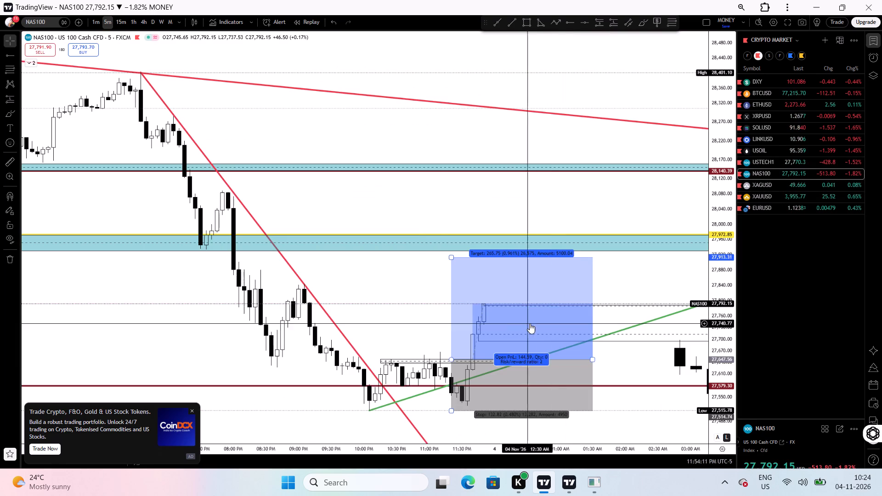
{"action": "left_click_drag", "start_coordinate": [420, 337], "coordinate": [331, 290]}
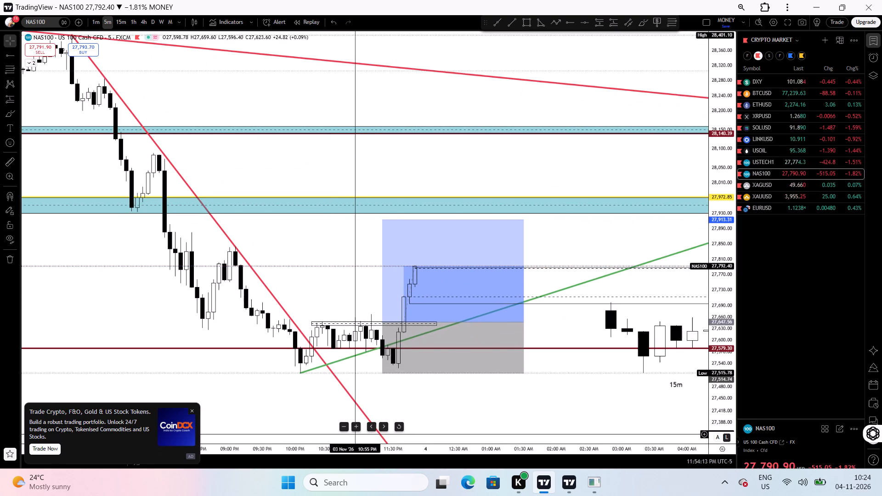
{"action": "left_click_drag", "start_coordinate": [353, 447], "coordinate": [488, 445]}
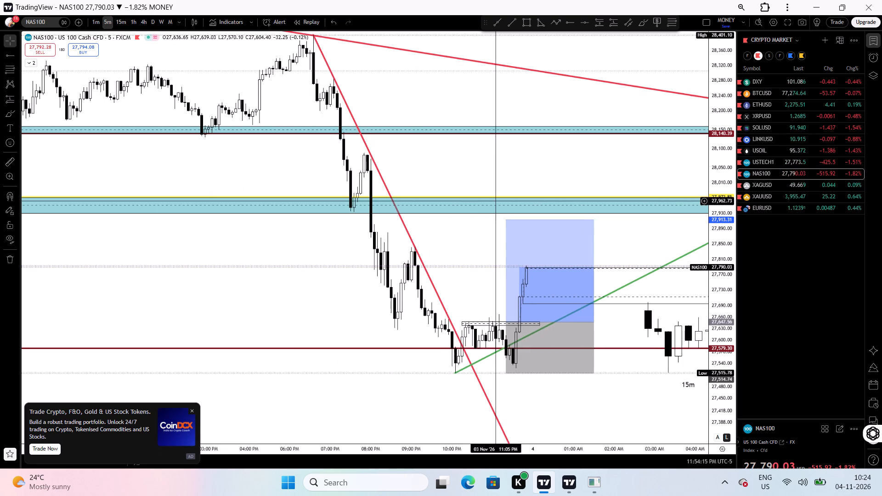
{"action": "left_click_drag", "start_coordinate": [474, 239], "coordinate": [428, 263]}
{"action": "left_click", "coordinate": [775, 185]}
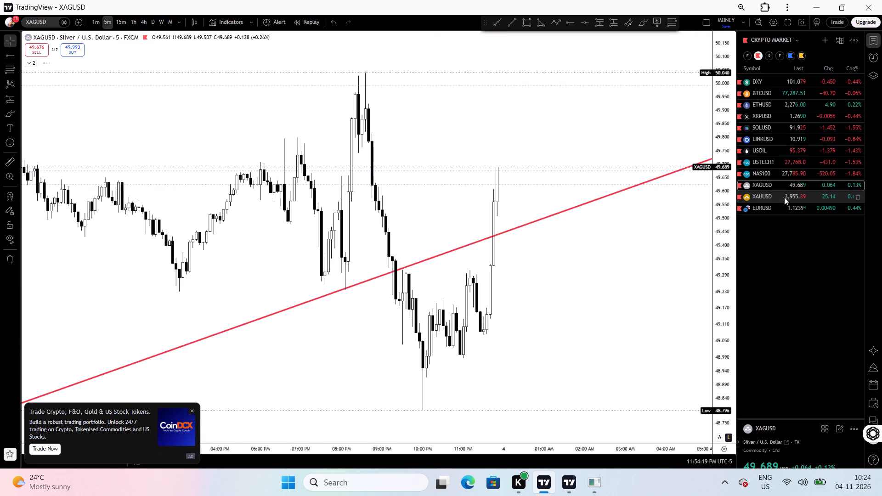
{"action": "left_click", "coordinate": [784, 197]}
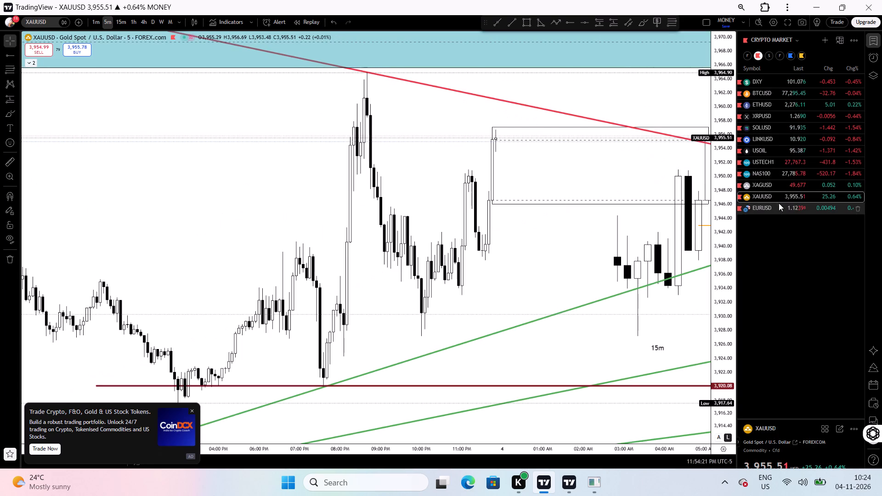
Draw a short position on EURUSD at the latest candles with entry about 1.12460, stop about 1.12600 and target about 1.12175.
{"action": "left_click", "coordinate": [779, 204]}
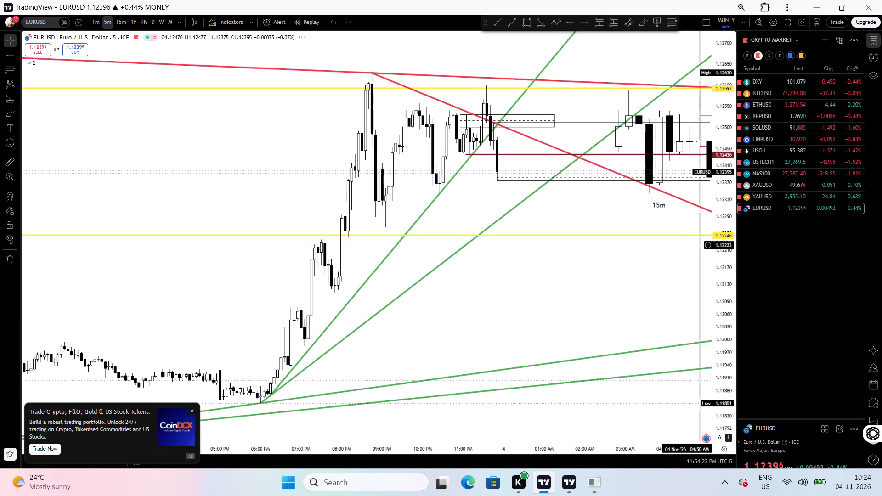
{"action": "left_click_drag", "start_coordinate": [567, 295], "coordinate": [510, 434]}
{"action": "left_click_drag", "start_coordinate": [431, 317], "coordinate": [477, 288]}
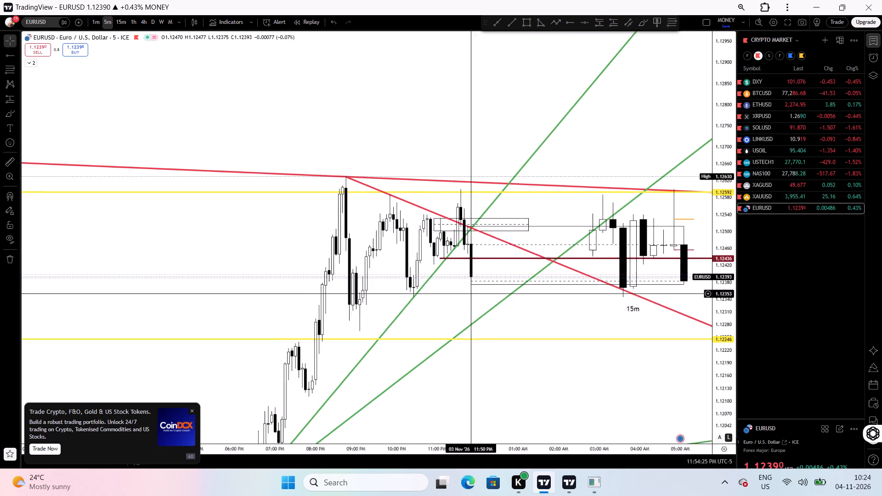
{"action": "left_click_drag", "start_coordinate": [477, 288], "coordinate": [480, 287]}
{"action": "left_click", "coordinate": [602, 23]}
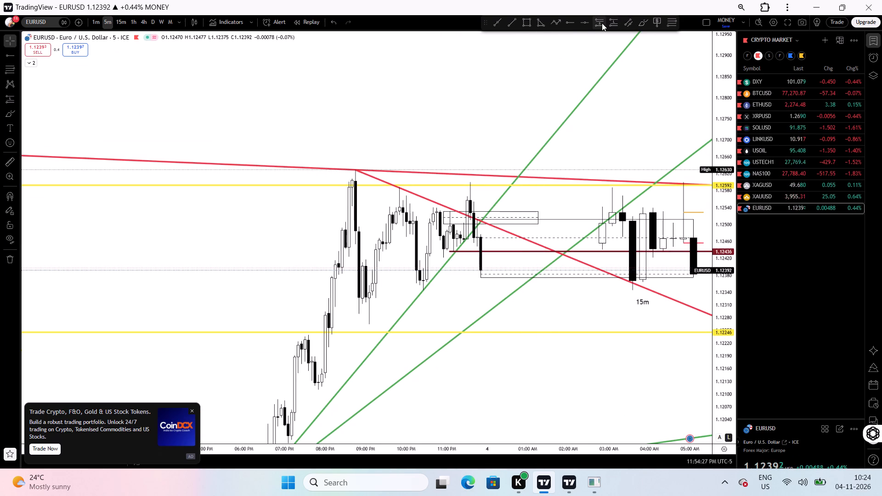
{"action": "left_click", "coordinate": [477, 241]}
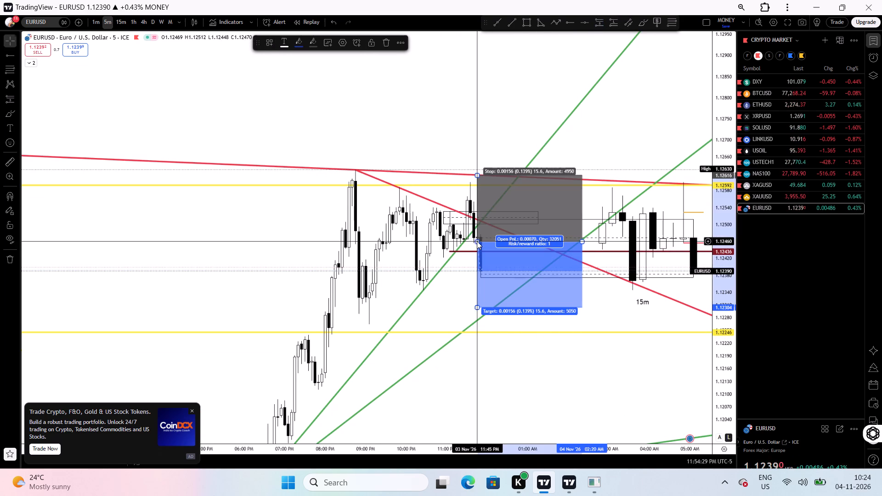
{"action": "left_click_drag", "start_coordinate": [479, 176], "coordinate": [496, 191]}
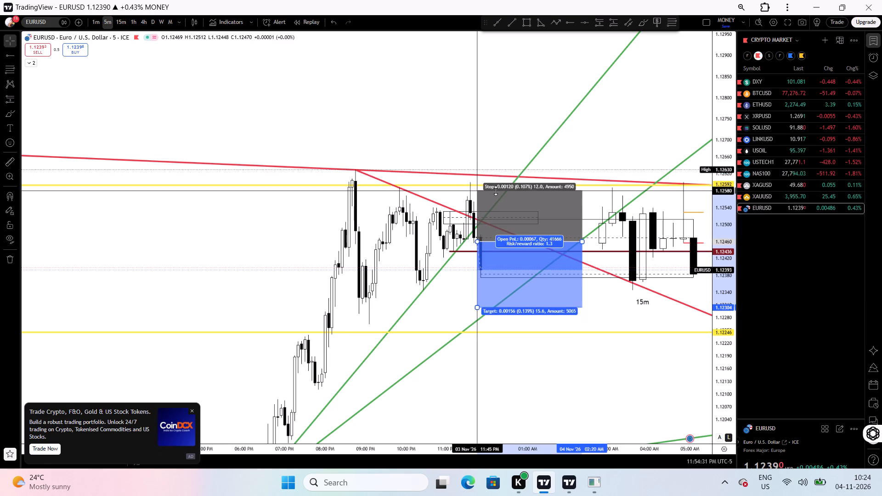
{"action": "left_click_drag", "start_coordinate": [496, 191], "coordinate": [488, 182]}
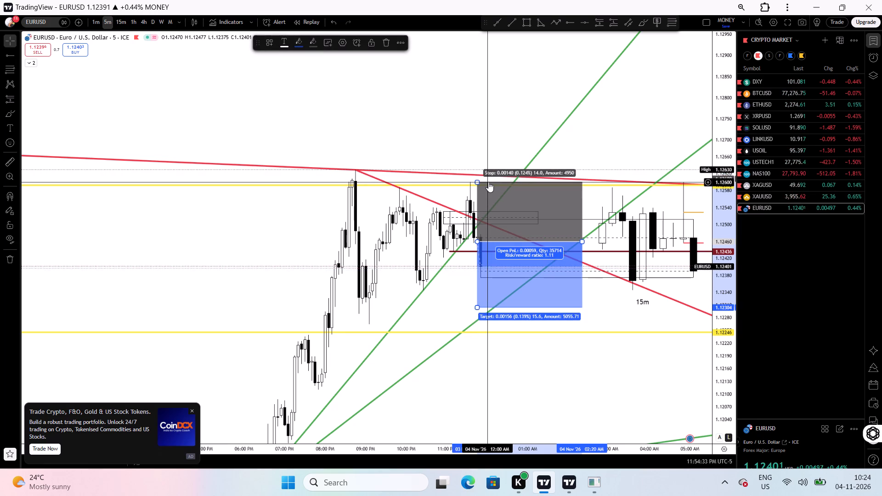
{"action": "left_click_drag", "start_coordinate": [475, 308], "coordinate": [496, 344]}
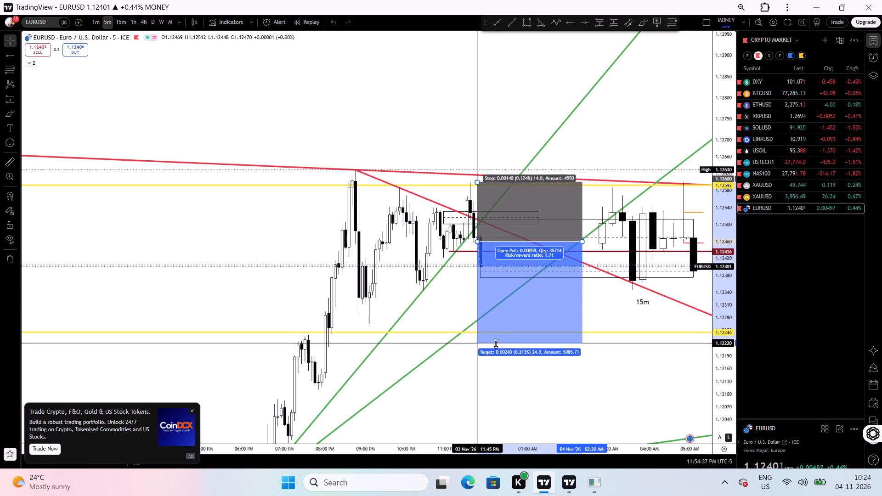
{"action": "left_click_drag", "start_coordinate": [496, 344], "coordinate": [502, 365]}
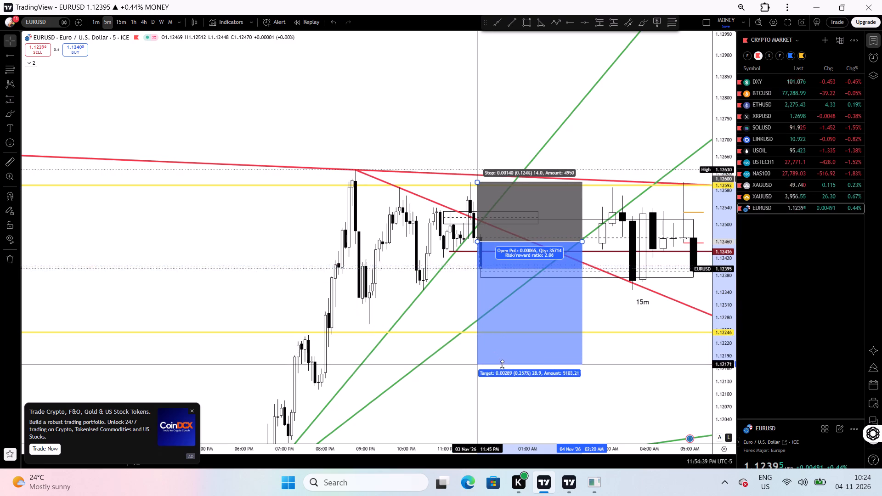
{"action": "left_click_drag", "start_coordinate": [502, 365], "coordinate": [505, 367]}
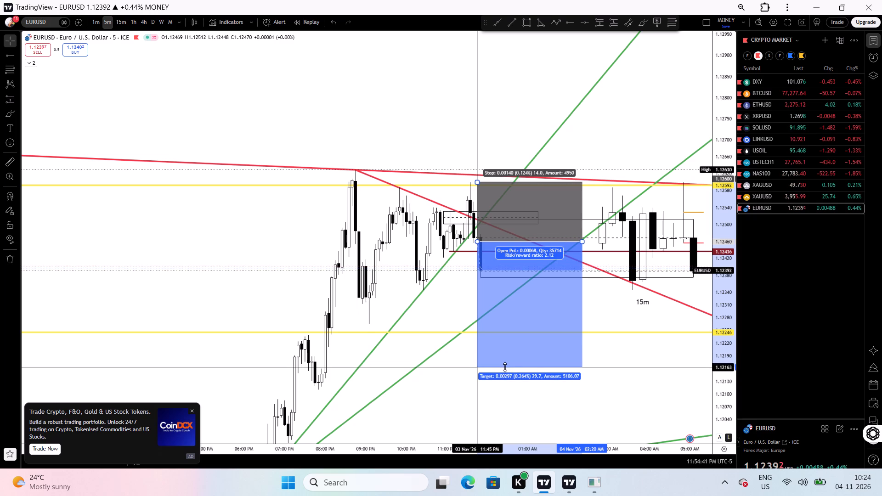
{"action": "left_click_drag", "start_coordinate": [505, 367], "coordinate": [499, 362]}
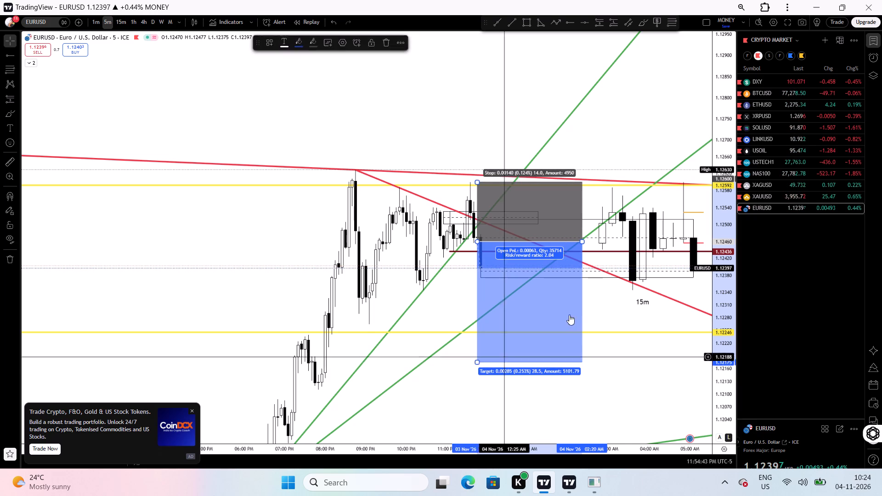
Examine the EURUSD chart around the short position, and check the XAUUSD chart and the NAS100 chart with its long position.
{"action": "left_click_drag", "start_coordinate": [598, 300], "coordinate": [572, 286]}
{"action": "left_click_drag", "start_coordinate": [587, 291], "coordinate": [568, 286]}
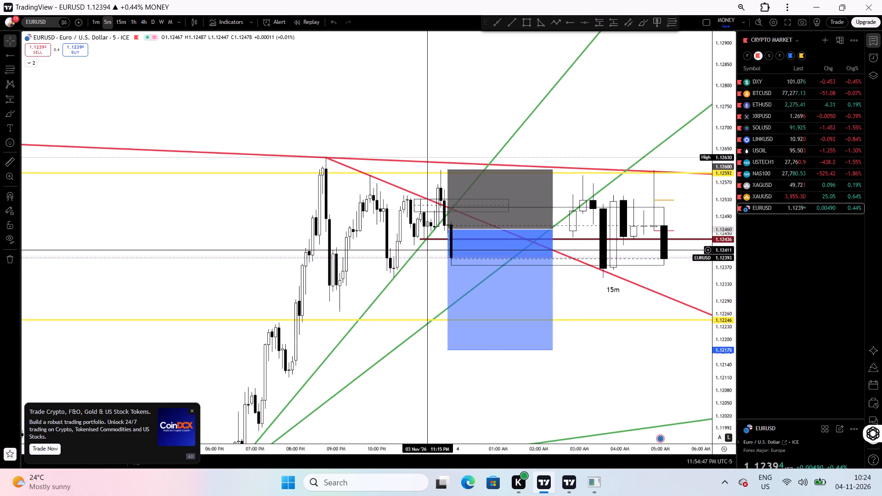
{"action": "left_click_drag", "start_coordinate": [428, 250], "coordinate": [414, 238]}
{"action": "left_click", "coordinate": [771, 198]}
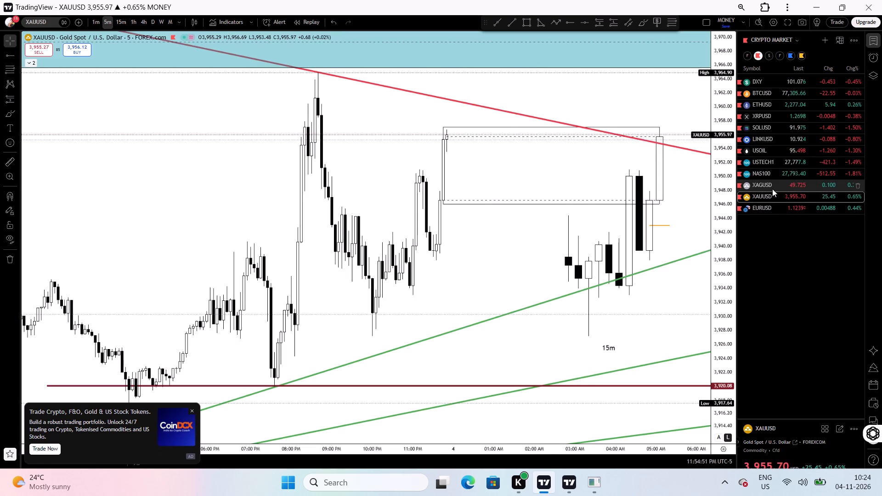
{"action": "left_click", "coordinate": [780, 178]}
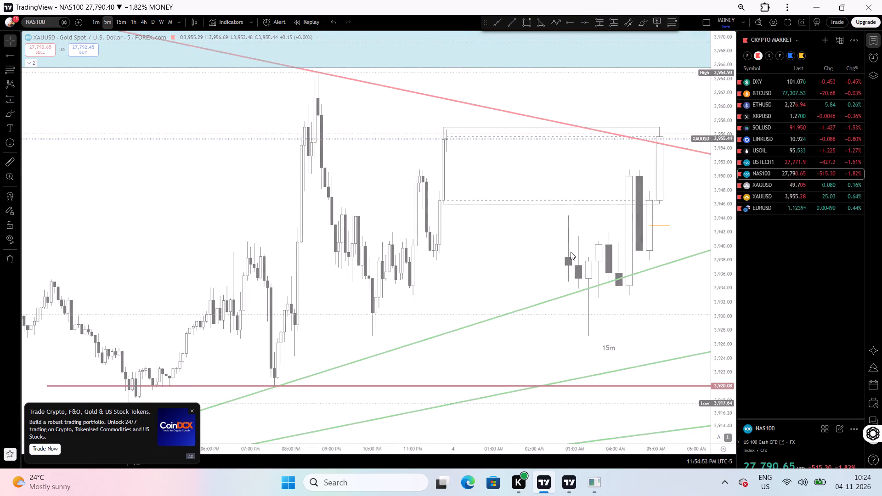
{"action": "left_click_drag", "start_coordinate": [387, 322], "coordinate": [458, 247]}
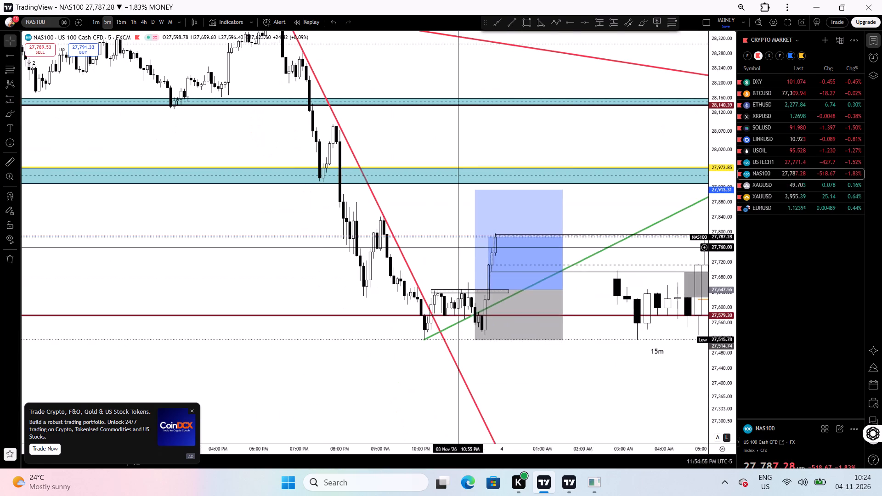
{"action": "left_click_drag", "start_coordinate": [622, 275], "coordinate": [612, 277]}
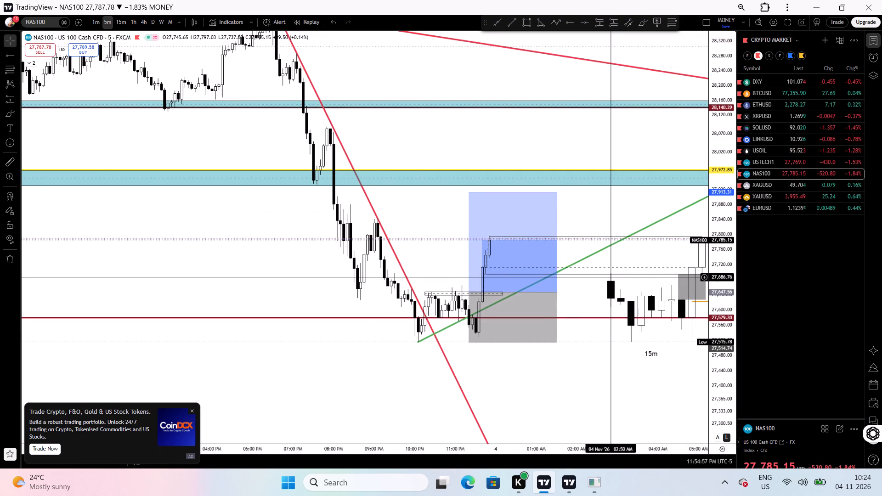
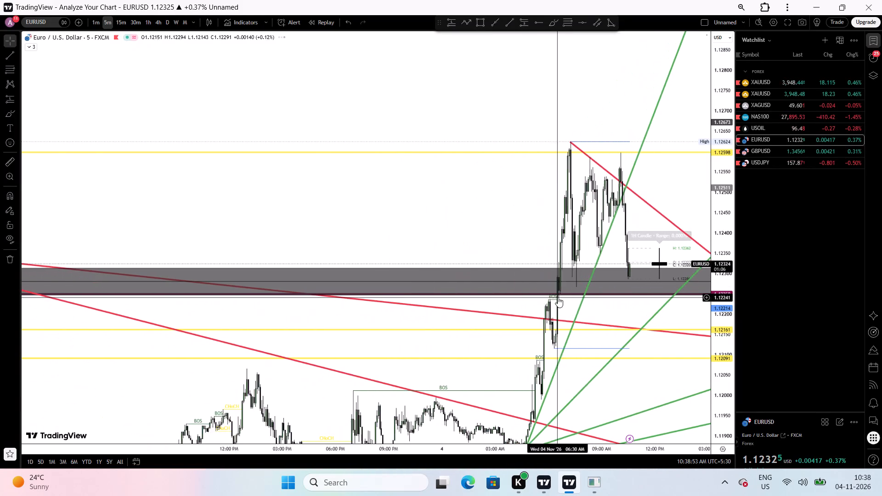
Examine EURUSD's drop toward the grey zone on the 5-minute and 15-minute charts, returning to the 5-minute chart.
{"action": "scroll", "coordinate": [558, 297], "scroll_direction": "up", "scroll_amount": 5}
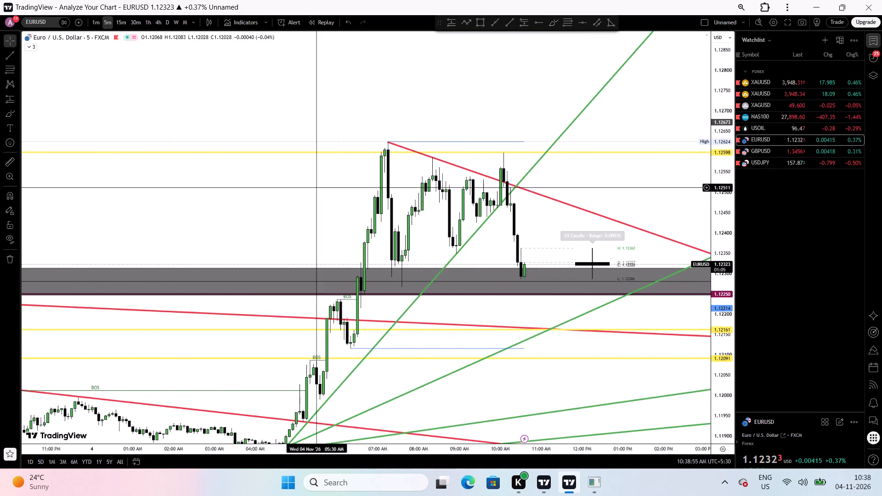
{"action": "left_click_drag", "start_coordinate": [310, 192], "coordinate": [180, 105]}
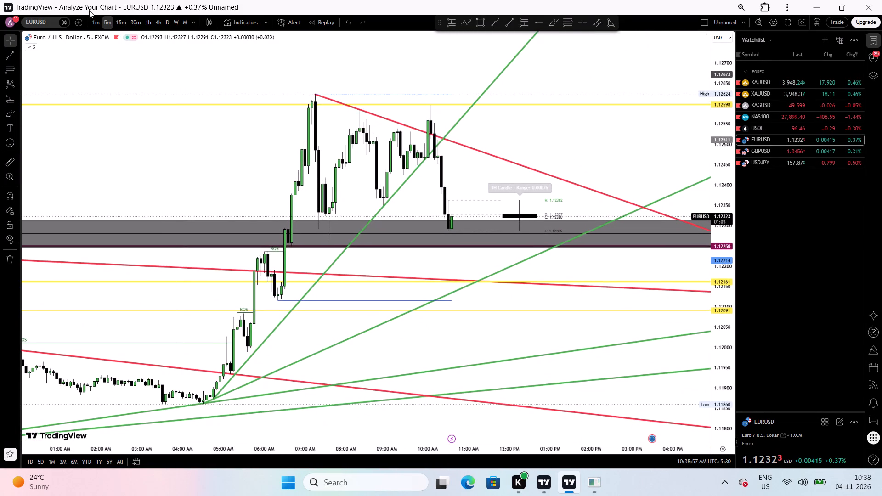
{"action": "left_click", "coordinate": [122, 20]}
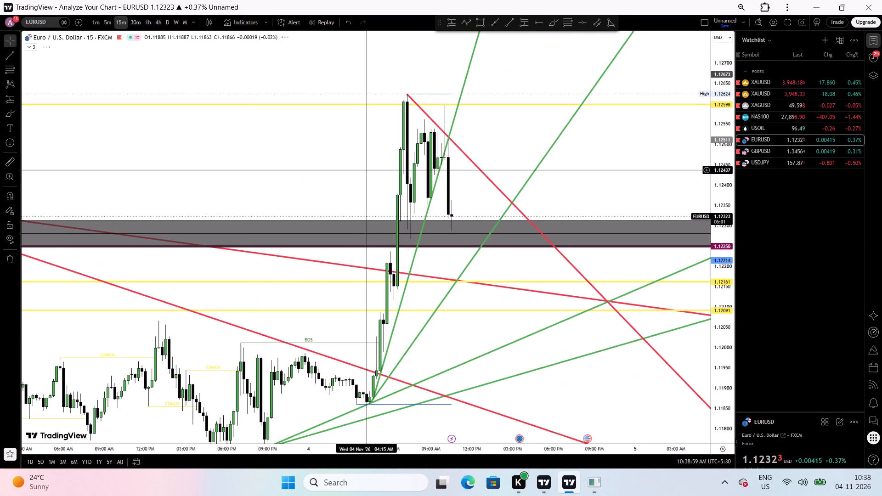
{"action": "scroll", "coordinate": [367, 170], "scroll_direction": "up", "scroll_amount": 2}
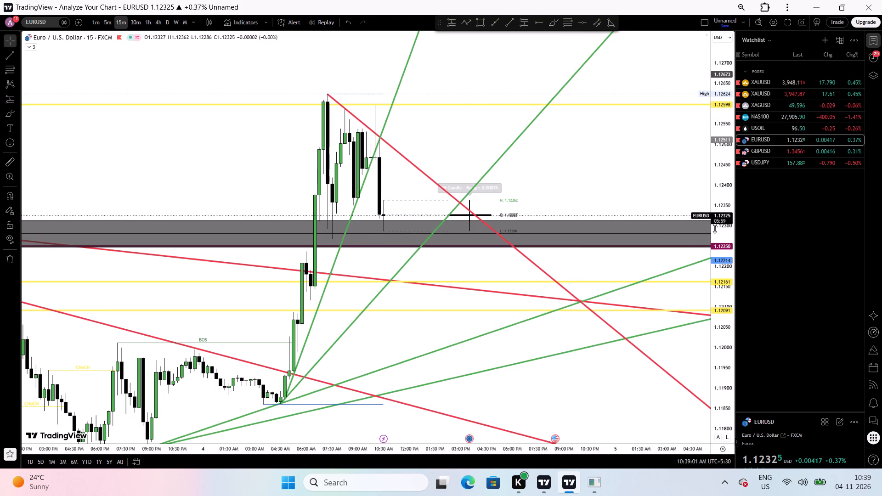
{"action": "left_click_drag", "start_coordinate": [715, 228], "coordinate": [696, 311]}
{"action": "scroll", "coordinate": [352, 281], "scroll_direction": "left", "scroll_amount": 1}
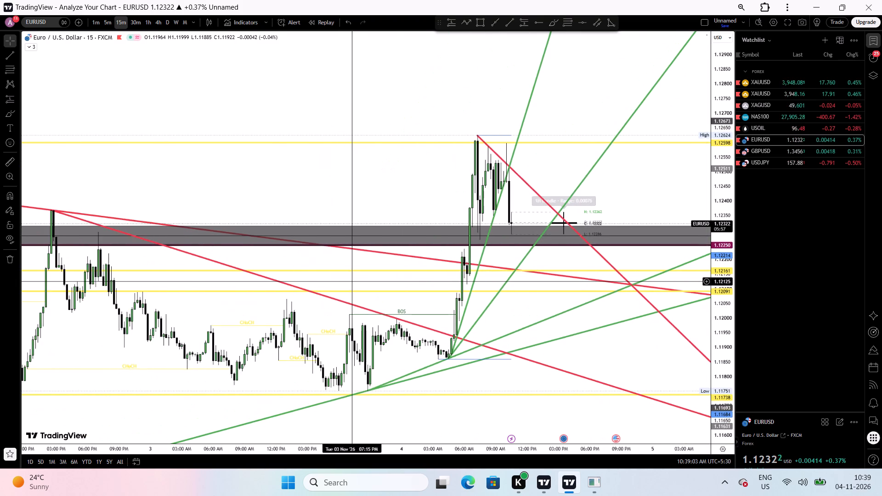
{"action": "scroll", "coordinate": [352, 281], "scroll_direction": "left", "scroll_amount": 1}
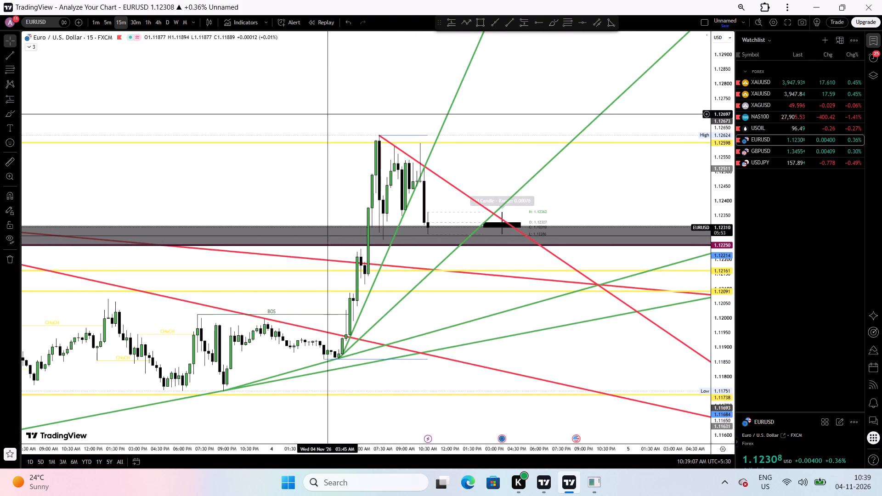
{"action": "left_click", "coordinate": [105, 26]}
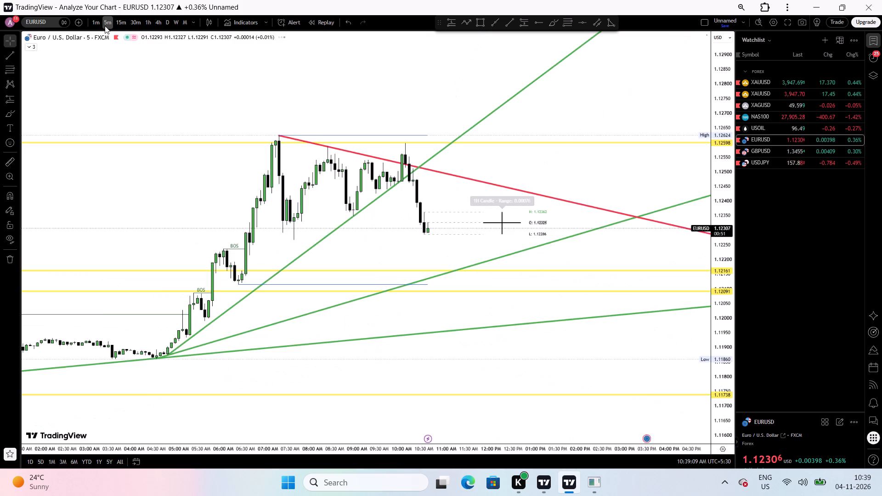
{"action": "scroll", "coordinate": [505, 209], "scroll_direction": "down", "scroll_amount": 2}
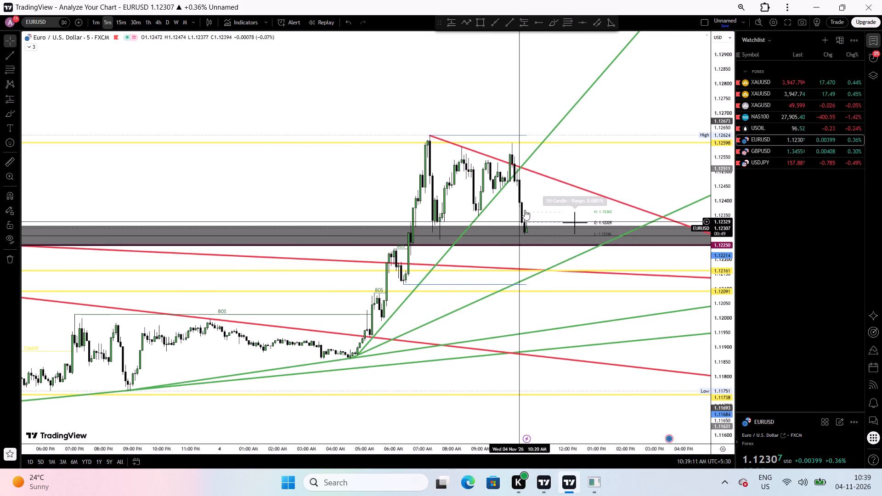
{"action": "scroll", "coordinate": [538, 206], "scroll_direction": "up", "scroll_amount": 1}
Delete the XAUUSD crossing alert at 3,937.94 from the gold chart.
{"action": "left_click", "coordinate": [811, 97]}
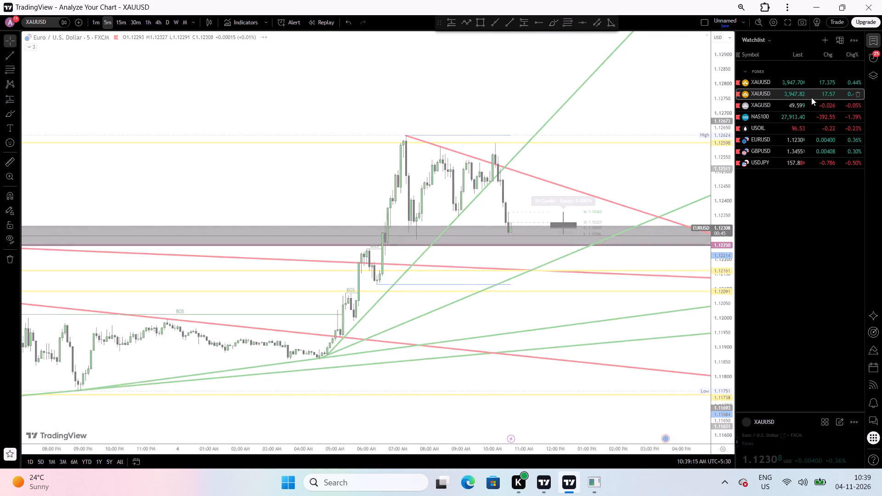
{"action": "scroll", "coordinate": [588, 275], "scroll_direction": "up", "scroll_amount": 1}
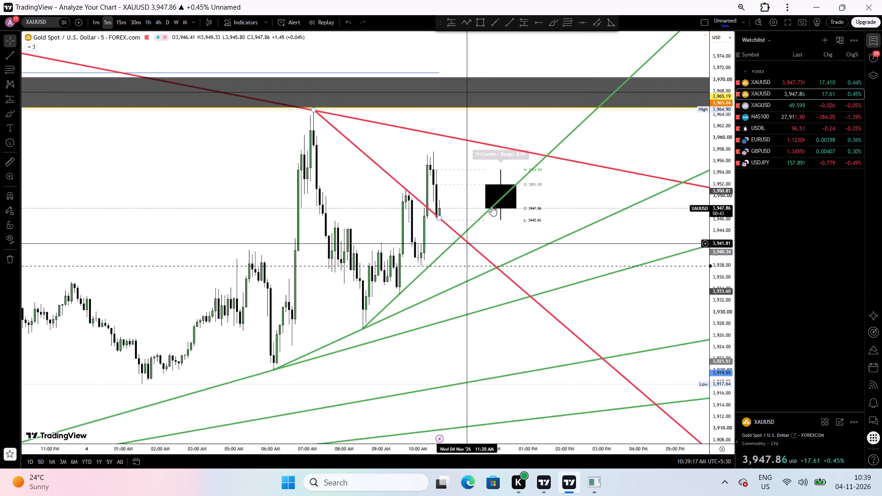
{"action": "left_click_drag", "start_coordinate": [509, 235], "coordinate": [426, 210]}
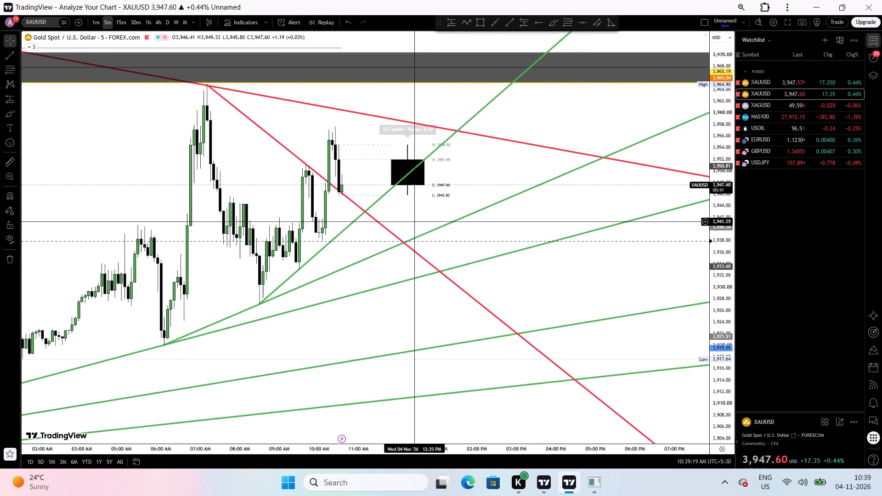
{"action": "left_click", "coordinate": [382, 240]}
{"action": "left_click", "coordinate": [396, 240]}
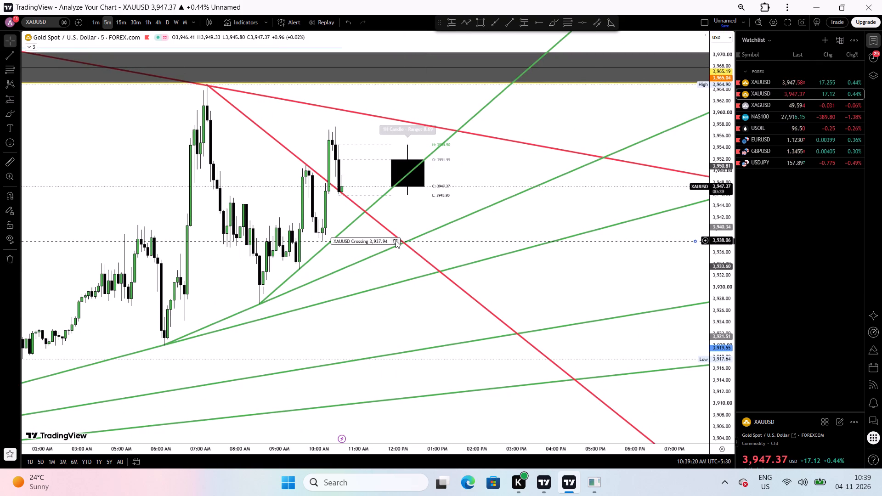
{"action": "left_click", "coordinate": [499, 260]}
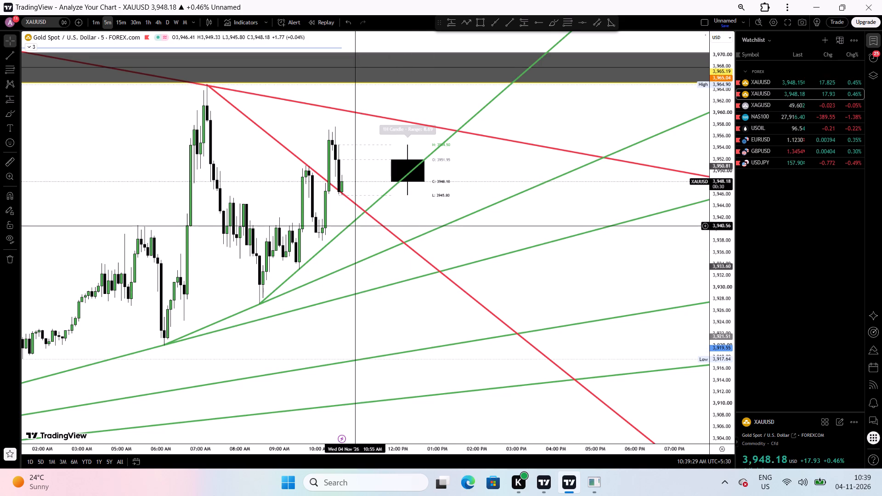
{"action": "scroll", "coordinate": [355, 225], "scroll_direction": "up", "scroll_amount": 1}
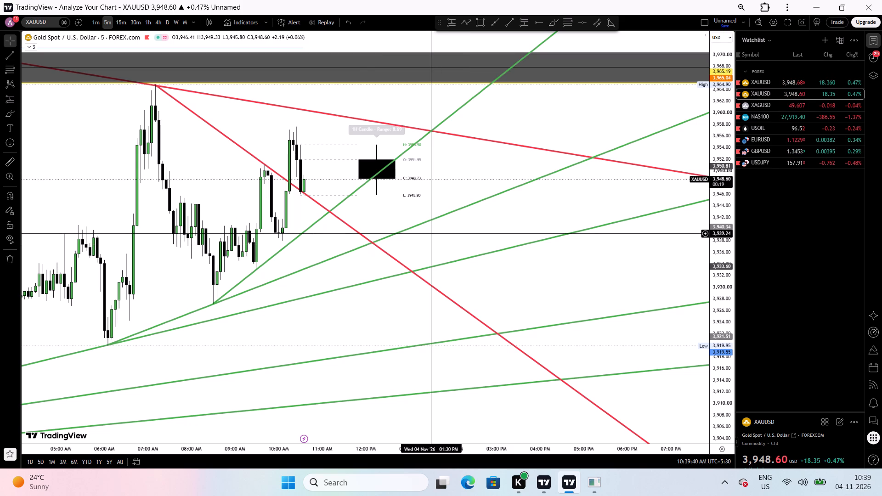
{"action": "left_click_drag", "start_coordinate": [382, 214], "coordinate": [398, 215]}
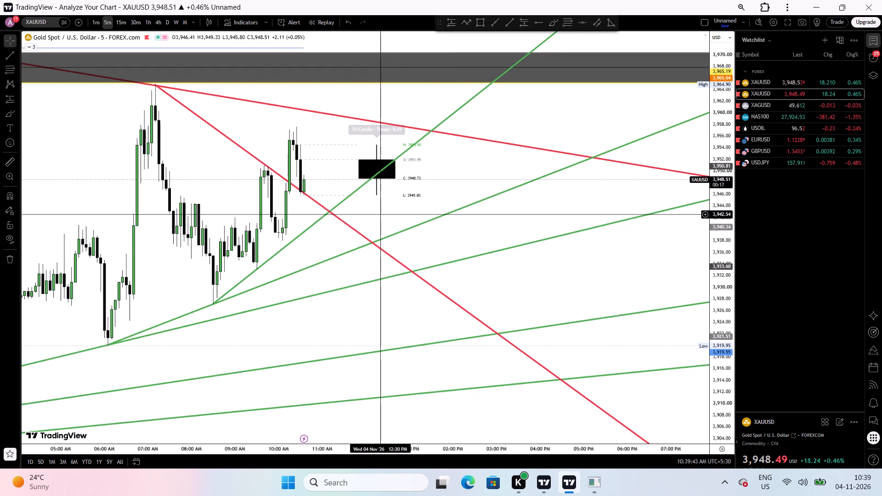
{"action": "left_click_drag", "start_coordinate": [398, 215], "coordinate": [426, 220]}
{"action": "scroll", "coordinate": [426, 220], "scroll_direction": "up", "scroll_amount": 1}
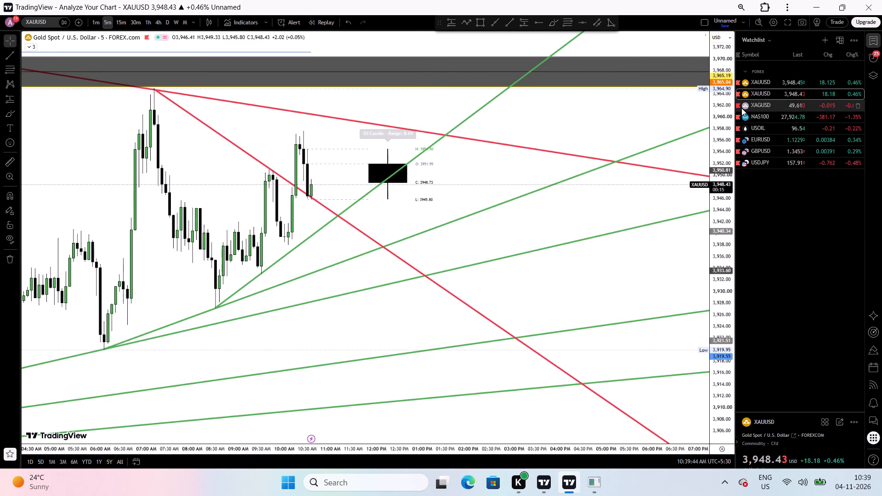
Nudge the second anchor of the steep green trend line on XAGUSD slightly later so the line runs along the recent lows.
{"action": "left_click", "coordinate": [757, 103]}
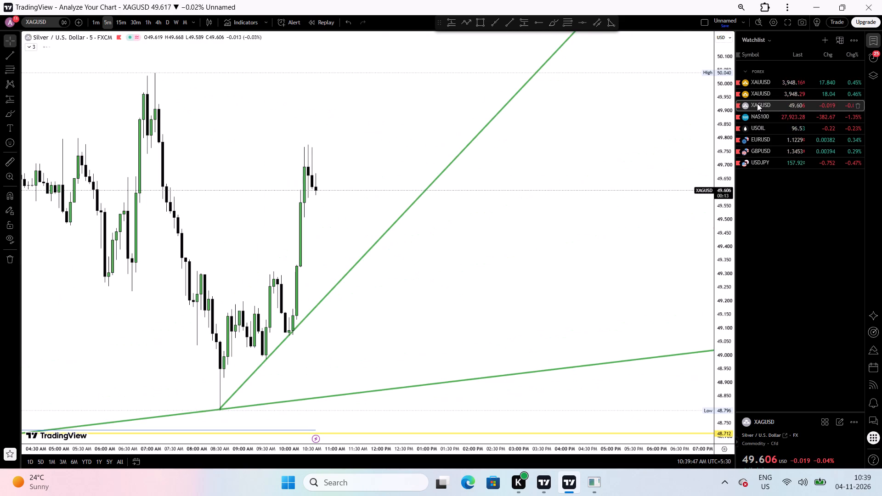
{"action": "left_click_drag", "start_coordinate": [402, 291], "coordinate": [471, 235]}
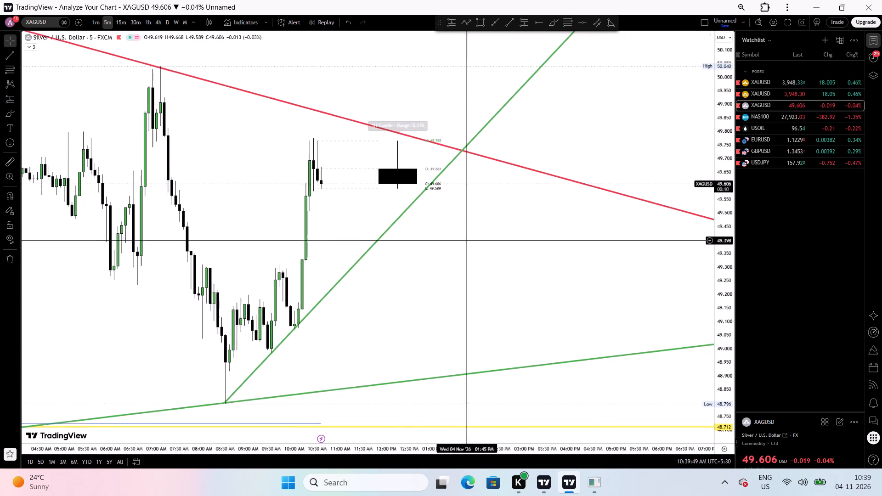
{"action": "left_click_drag", "start_coordinate": [471, 235], "coordinate": [487, 207]}
{"action": "scroll", "coordinate": [378, 270], "scroll_direction": "up", "scroll_amount": 1}
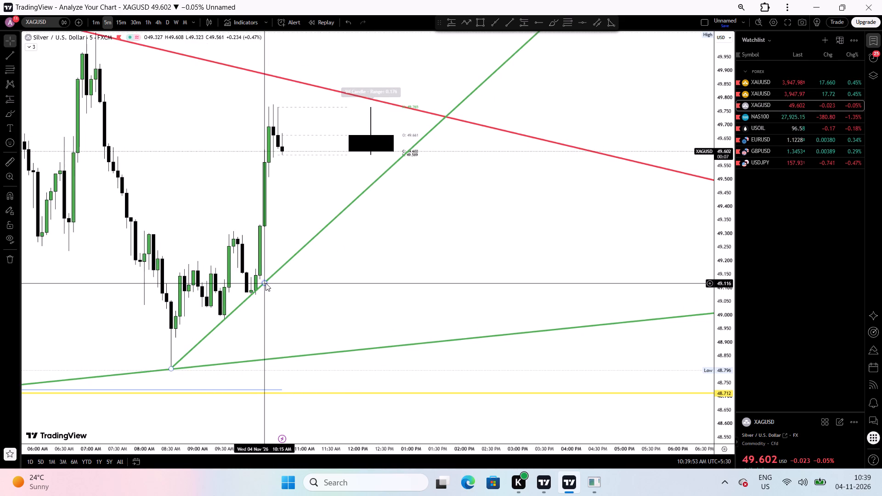
{"action": "left_click_drag", "start_coordinate": [266, 283], "coordinate": [270, 284]}
{"action": "left_click", "coordinate": [324, 298]}
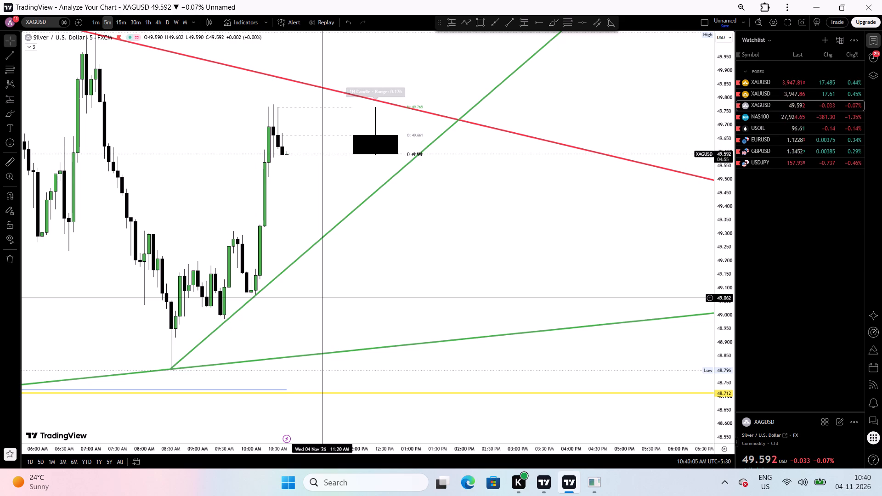
Draw a falling green trend line on the 15-minute NAS100 chart from the 5:00 AM high near 28,402 to about 27,632 at 8:45 AM.
{"action": "left_click", "coordinate": [778, 114]}
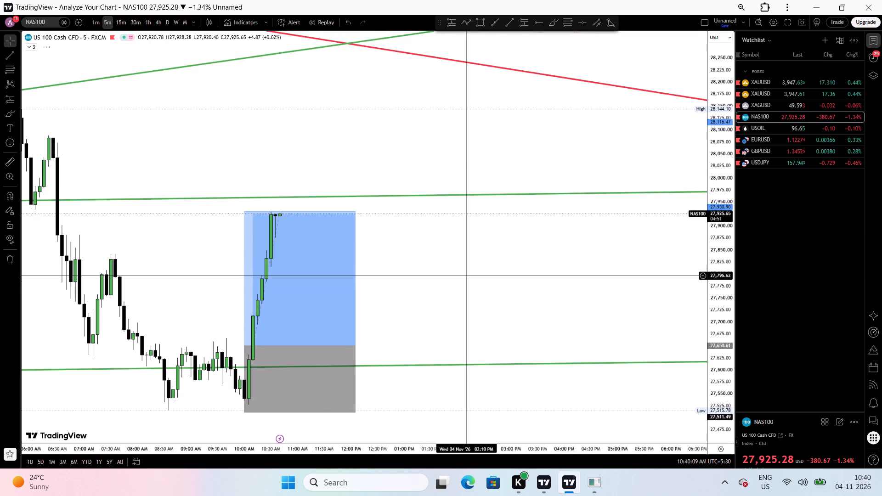
{"action": "left_click_drag", "start_coordinate": [467, 276], "coordinate": [530, 240]}
{"action": "scroll", "coordinate": [530, 240], "scroll_direction": "down", "scroll_amount": 1}
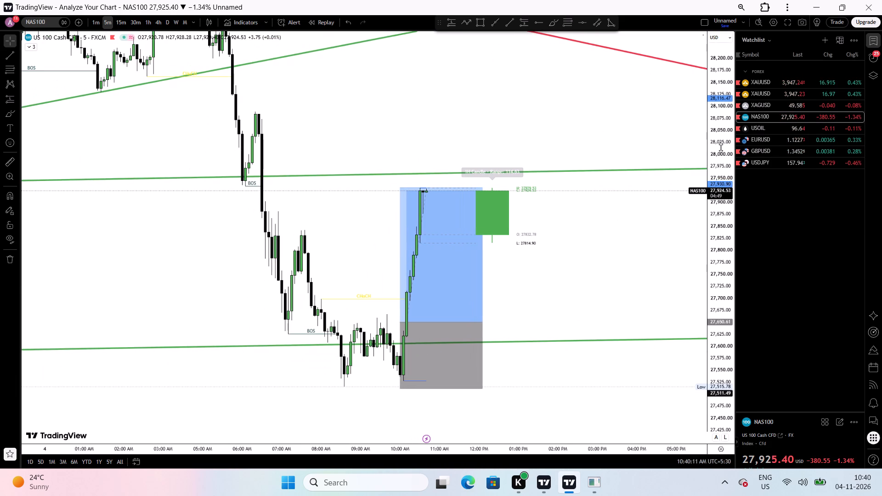
{"action": "left_click_drag", "start_coordinate": [721, 147], "coordinate": [718, 274]}
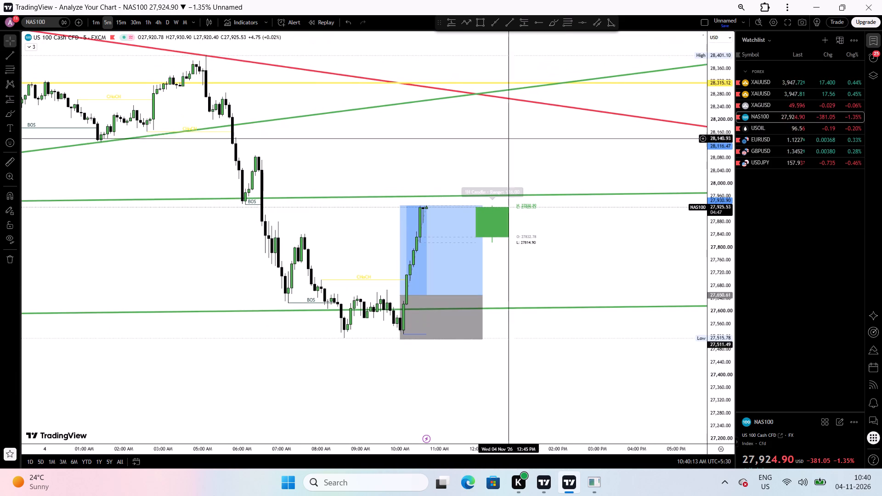
{"action": "left_click", "coordinate": [494, 23]}
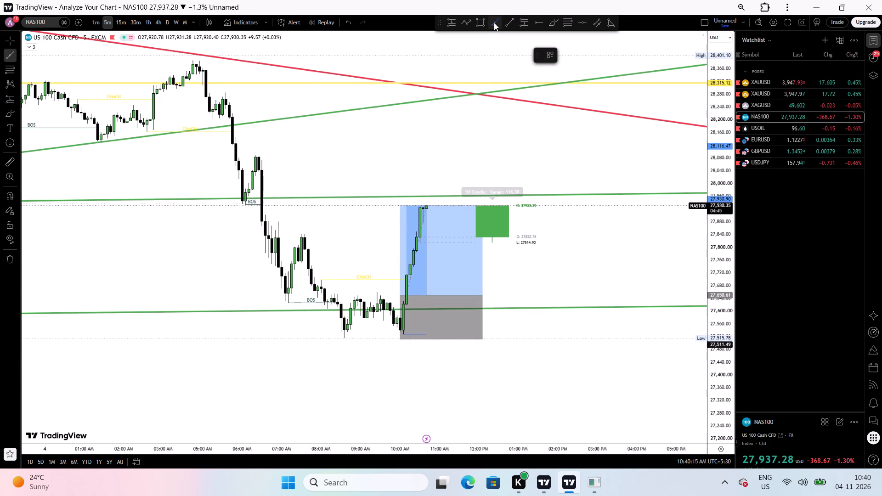
{"action": "left_click", "coordinate": [122, 19]}
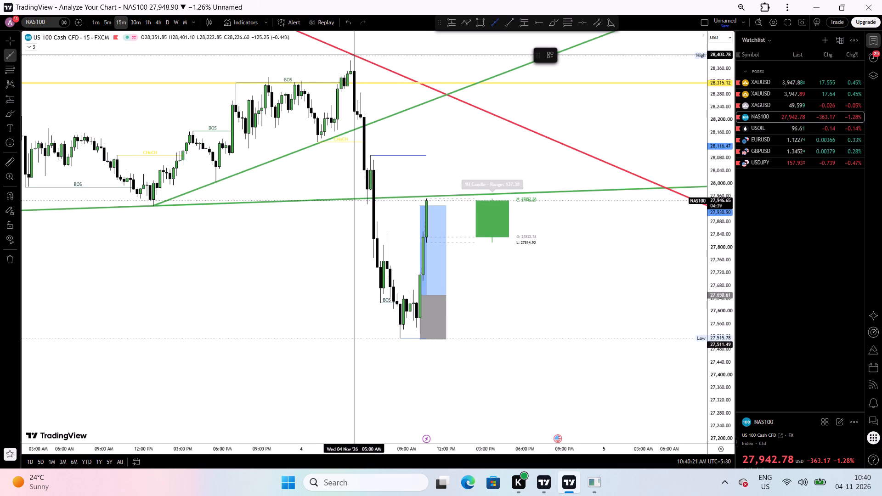
{"action": "left_click_drag", "start_coordinate": [354, 55], "coordinate": [424, 292]}
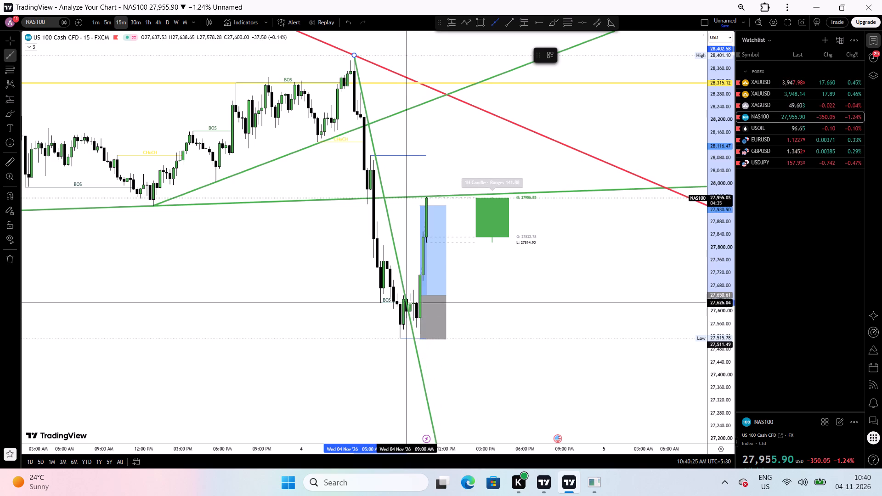
{"action": "left_click", "coordinate": [404, 301]}
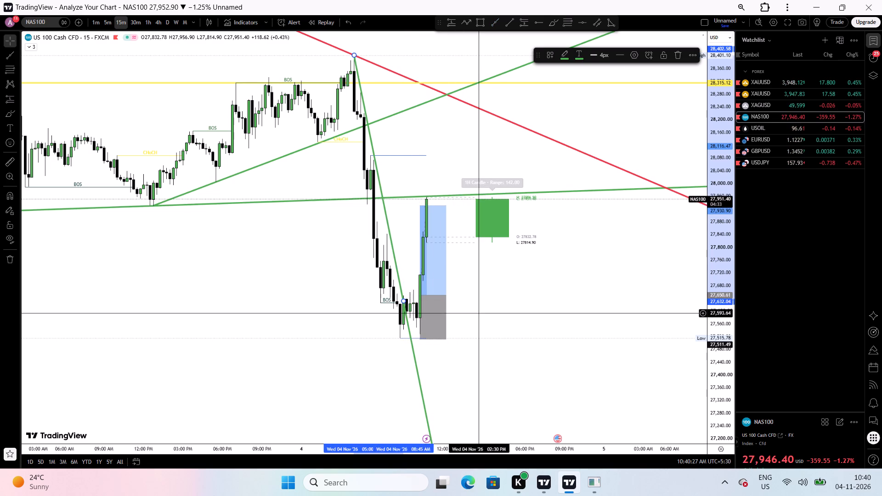
{"action": "left_click", "coordinate": [477, 313]}
On the 5-minute NAS100 chart, re-anchor the falling green trend line to about 28,399 at 5:05 AM and 27,640 at 9:00 AM.
{"action": "scroll", "coordinate": [477, 313], "scroll_direction": "up", "scroll_amount": 2}
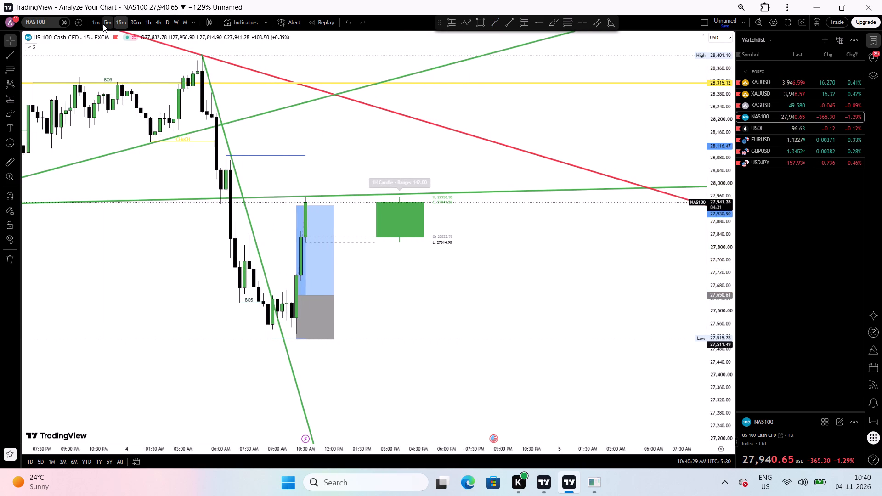
{"action": "left_click", "coordinate": [104, 23]}
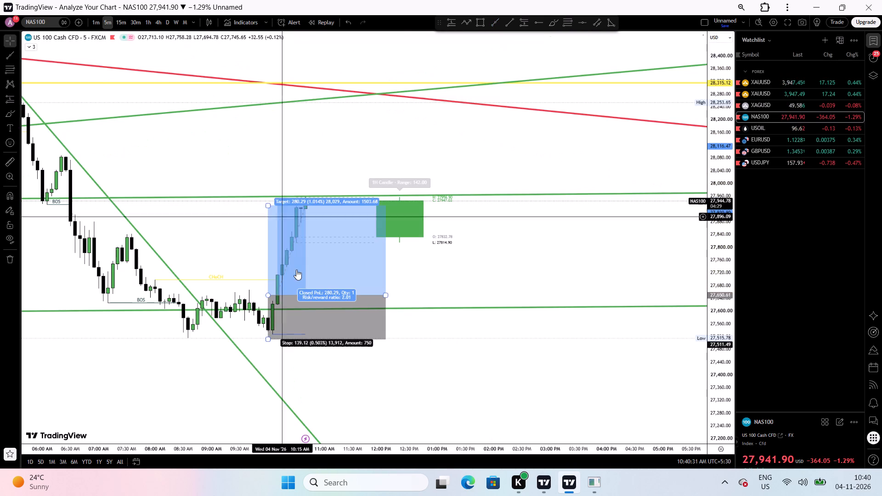
{"action": "scroll", "coordinate": [296, 270], "scroll_direction": "down", "scroll_amount": 2}
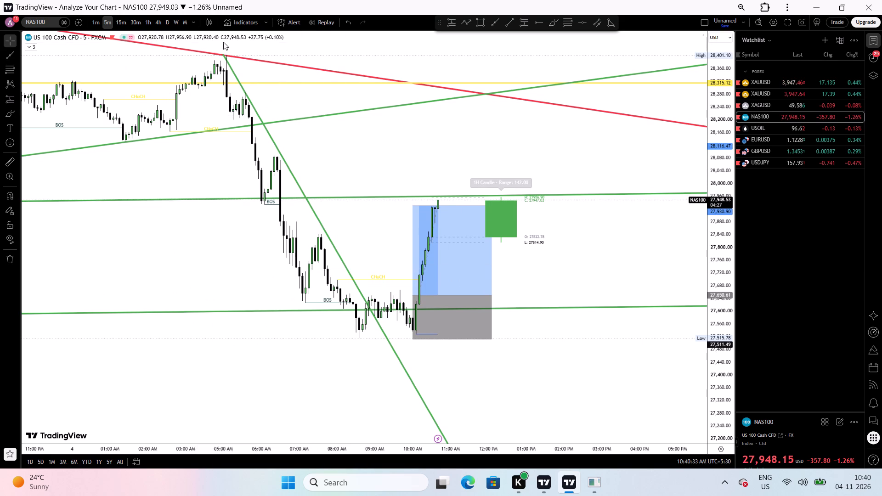
{"action": "left_click", "coordinate": [223, 55]}
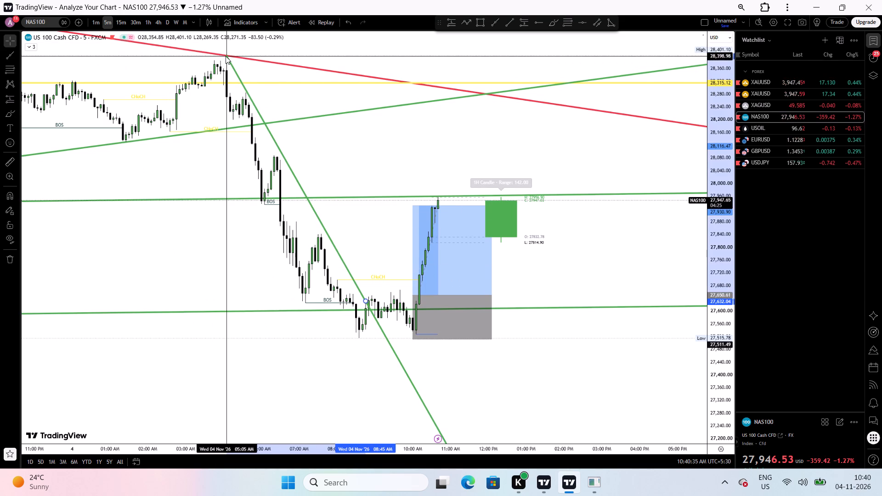
{"action": "left_click", "coordinate": [226, 56]}
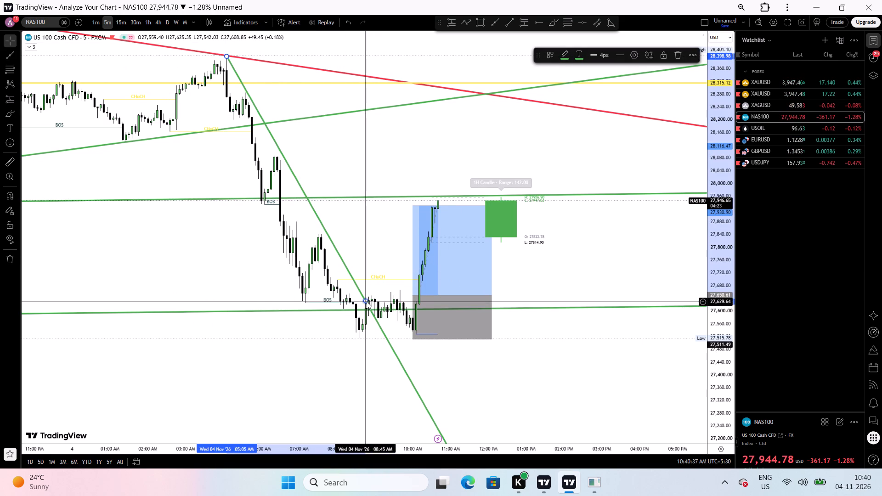
{"action": "left_click_drag", "start_coordinate": [367, 301], "coordinate": [395, 306]}
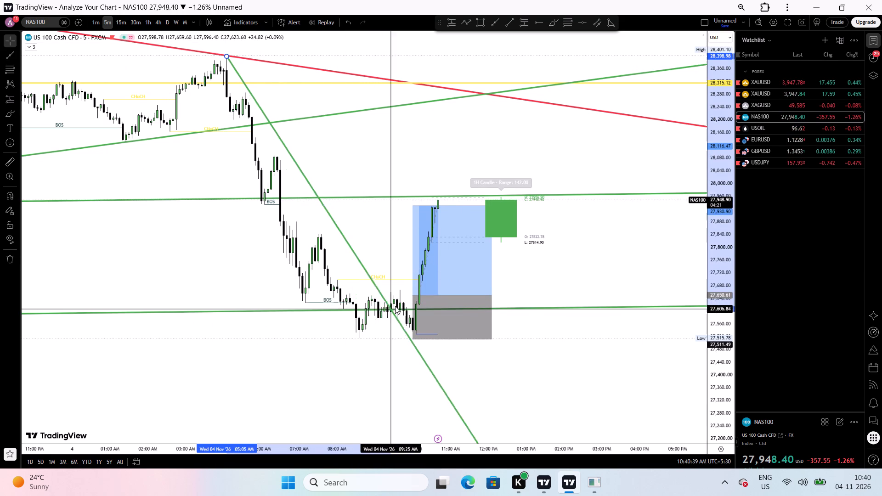
{"action": "left_click_drag", "start_coordinate": [395, 306], "coordinate": [378, 298]}
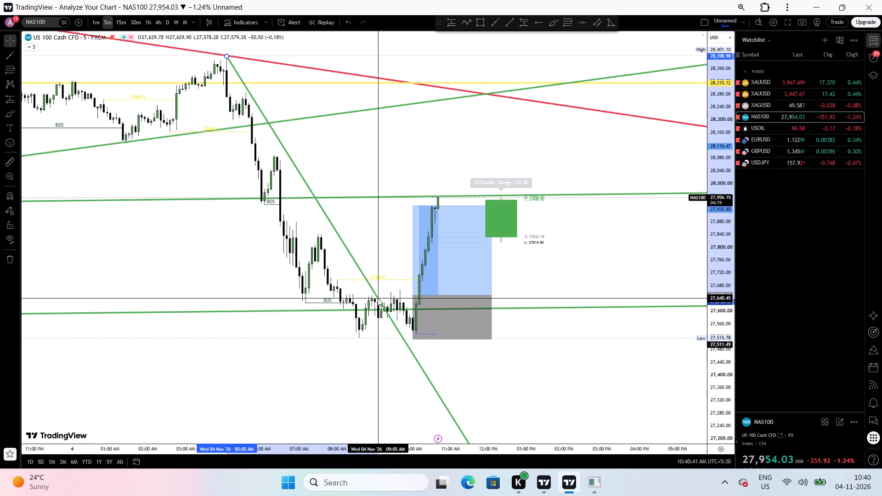
{"action": "left_click_drag", "start_coordinate": [378, 298], "coordinate": [373, 298]}
{"action": "left_click", "coordinate": [373, 298]}
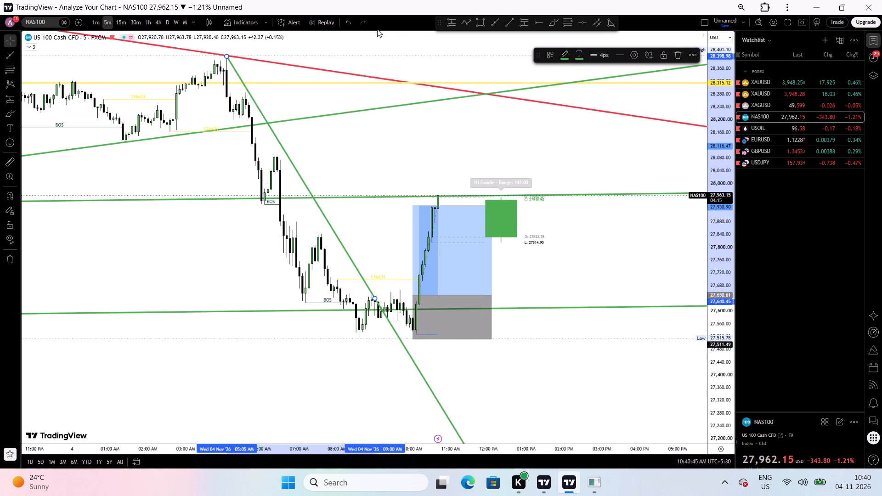
Recolour the steep falling green trend line on the NAS100 chart red.
{"action": "left_click", "coordinate": [563, 59]}
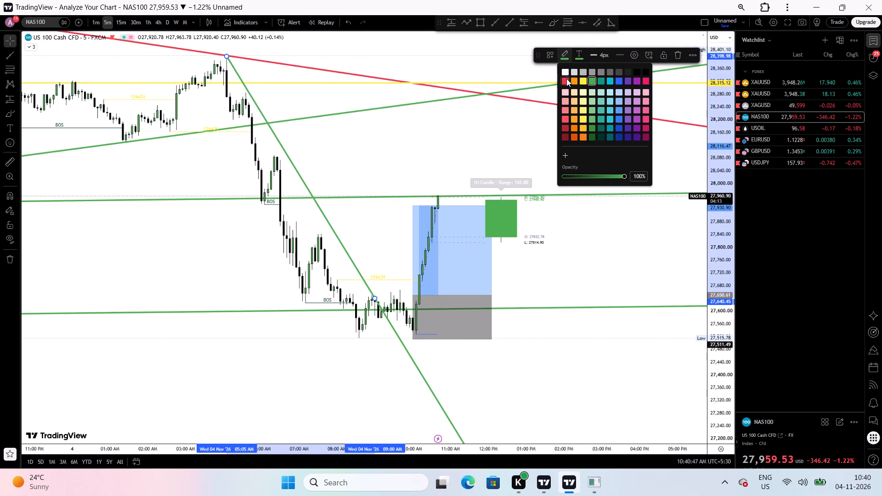
{"action": "left_click", "coordinate": [566, 79]}
Switch the NAS100 chart to the 15-minute timeframe and reset the chart view.
{"action": "scroll", "coordinate": [258, 192], "scroll_direction": "down", "scroll_amount": 2}
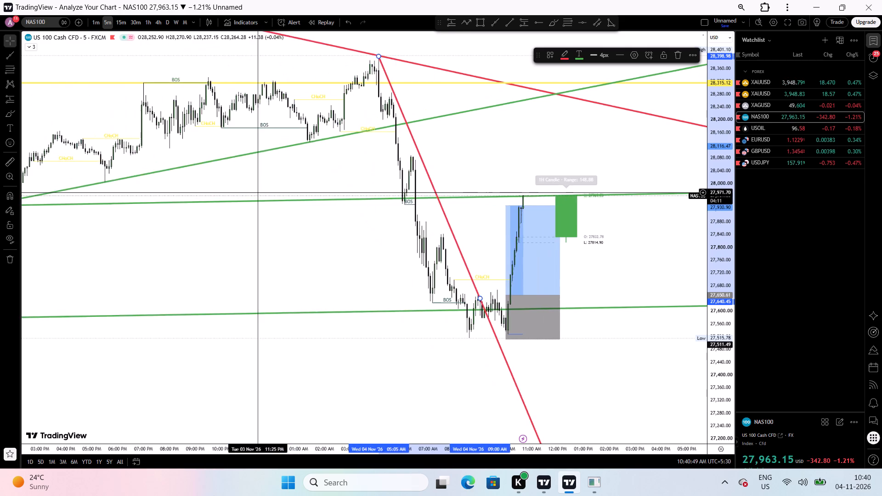
{"action": "scroll", "coordinate": [258, 192], "scroll_direction": "down", "scroll_amount": 3}
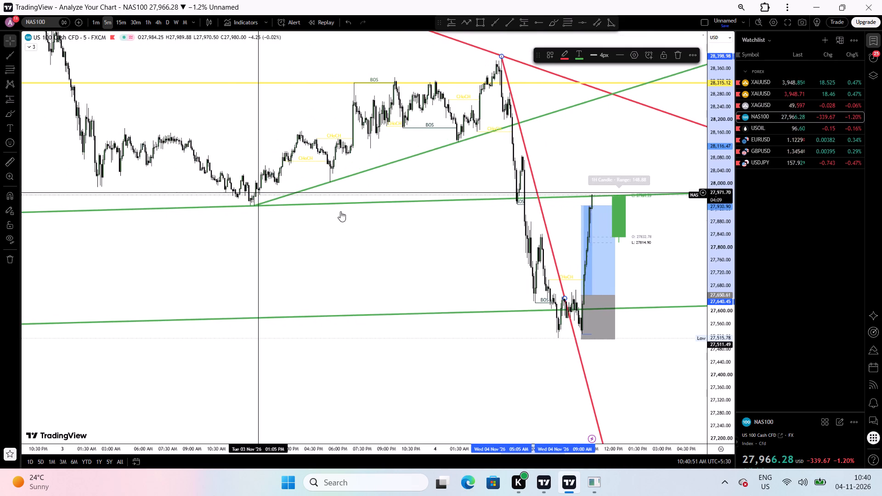
{"action": "left_click_drag", "start_coordinate": [404, 229], "coordinate": [68, 0]}
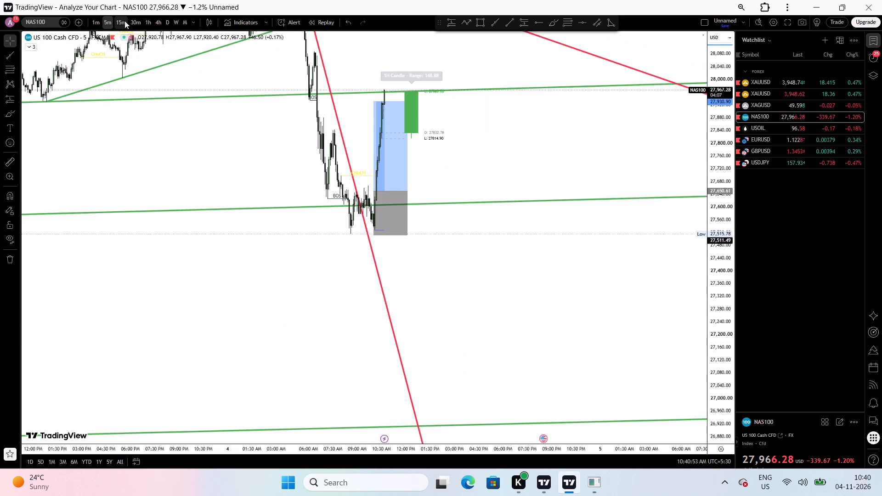
{"action": "left_click", "coordinate": [124, 21]}
{"action": "scroll", "coordinate": [365, 206], "scroll_direction": "up", "scroll_amount": 2}
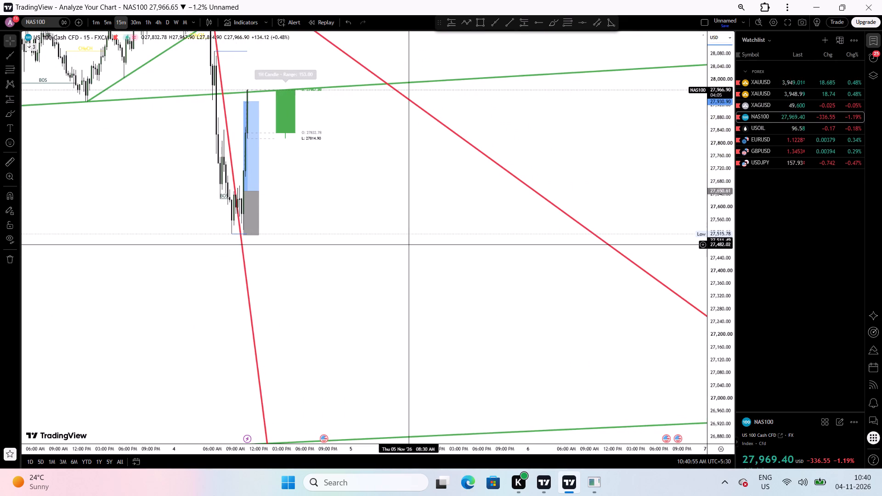
{"action": "right_click", "coordinate": [408, 244]}
{"action": "left_click", "coordinate": [420, 252]}
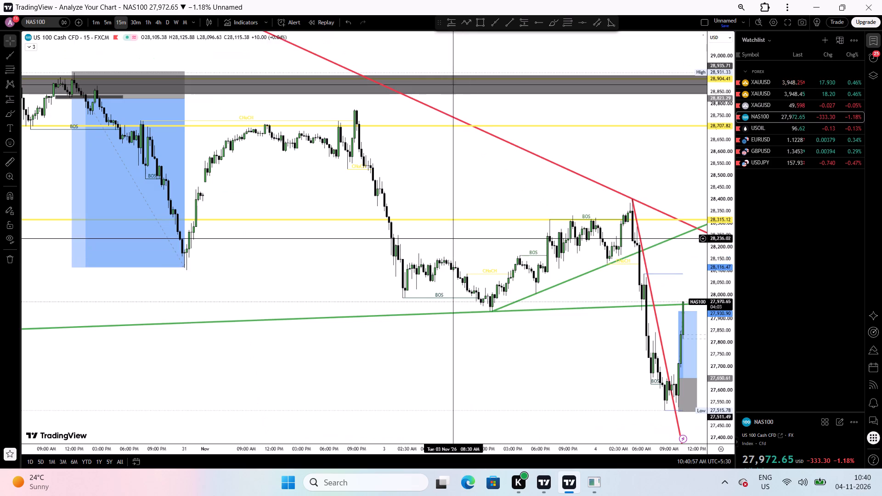
Re-anchor the nearly flat green NAS100 trend line down to about 27,520 at 9:45 AM, along the latest lows.
{"action": "scroll", "coordinate": [449, 238], "scroll_direction": "up", "scroll_amount": 1}
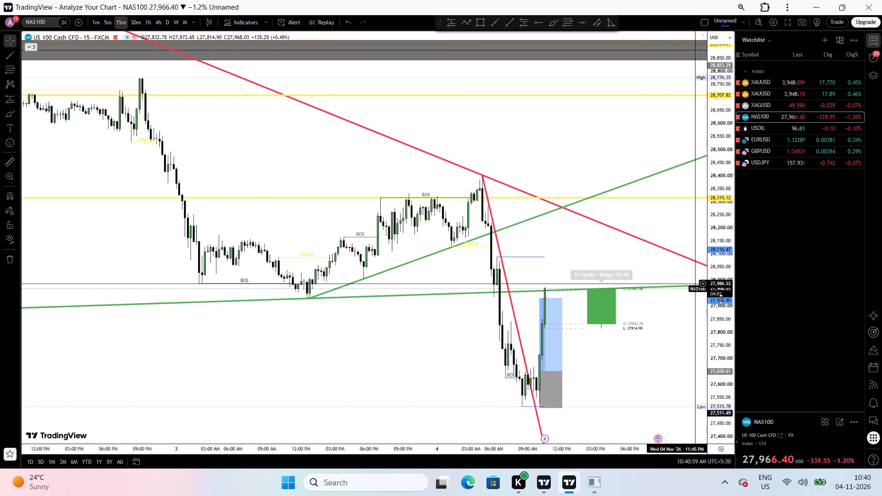
{"action": "left_click_drag", "start_coordinate": [727, 311], "coordinate": [723, 356]}
{"action": "left_click_drag", "start_coordinate": [651, 349], "coordinate": [624, 258]}
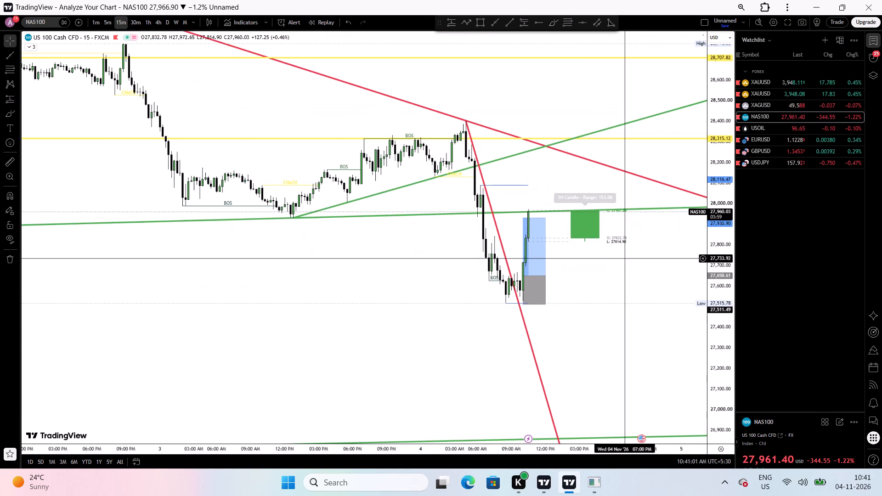
{"action": "scroll", "coordinate": [575, 270], "scroll_direction": "up", "scroll_amount": 1}
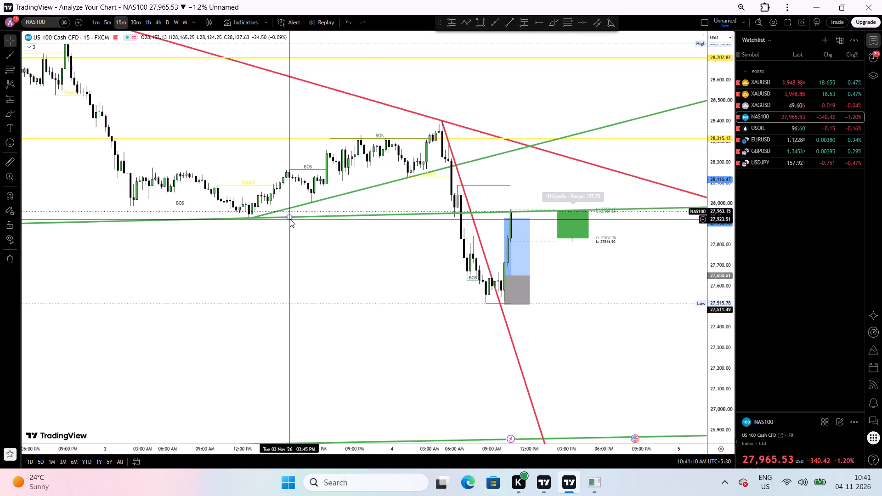
{"action": "left_click_drag", "start_coordinate": [290, 215], "coordinate": [514, 276]}
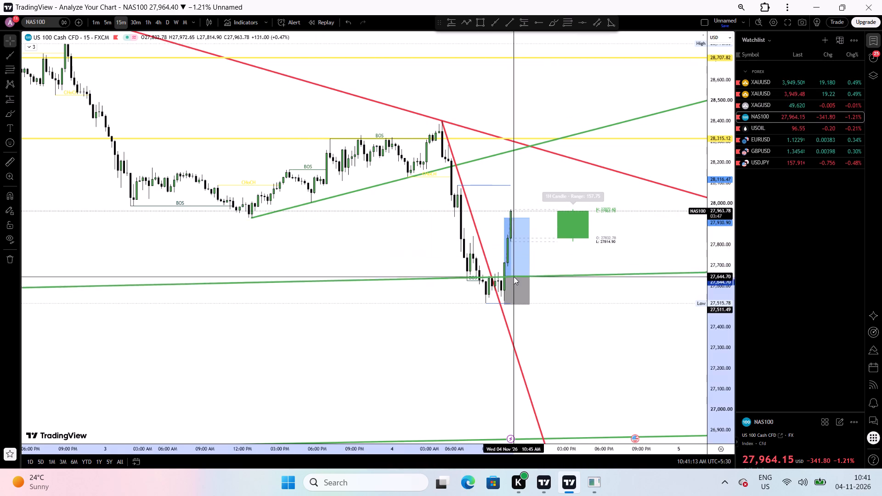
{"action": "left_click_drag", "start_coordinate": [514, 276], "coordinate": [505, 301]}
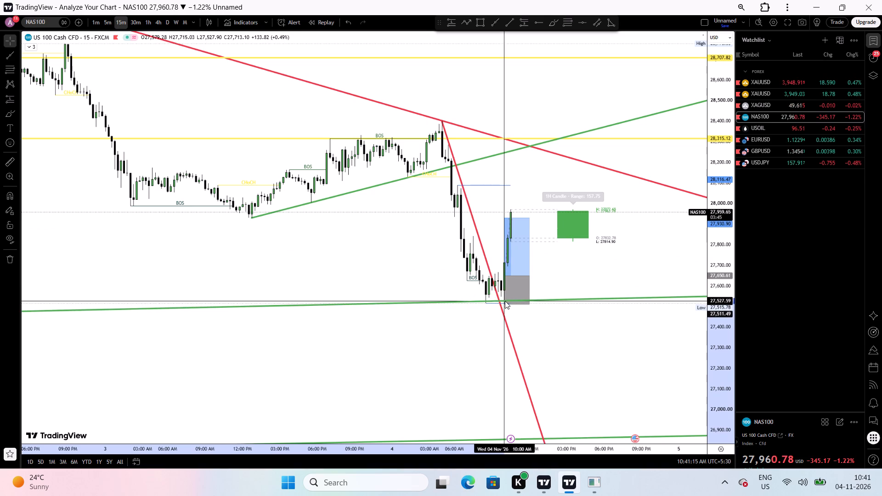
{"action": "left_click_drag", "start_coordinate": [505, 301], "coordinate": [502, 302]}
{"action": "left_click", "coordinate": [470, 329]}
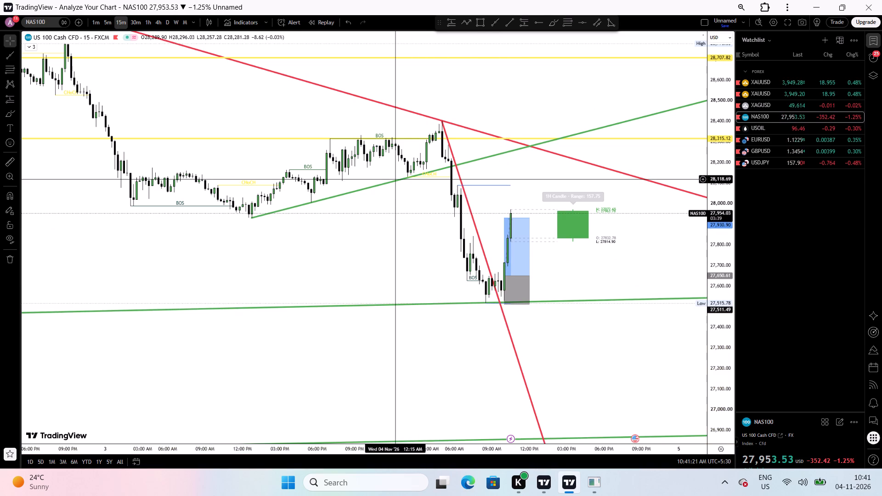
Delete the rising green trend line that starts at the 12:45 PM low on 3 November.
{"action": "left_click", "coordinate": [351, 193]}
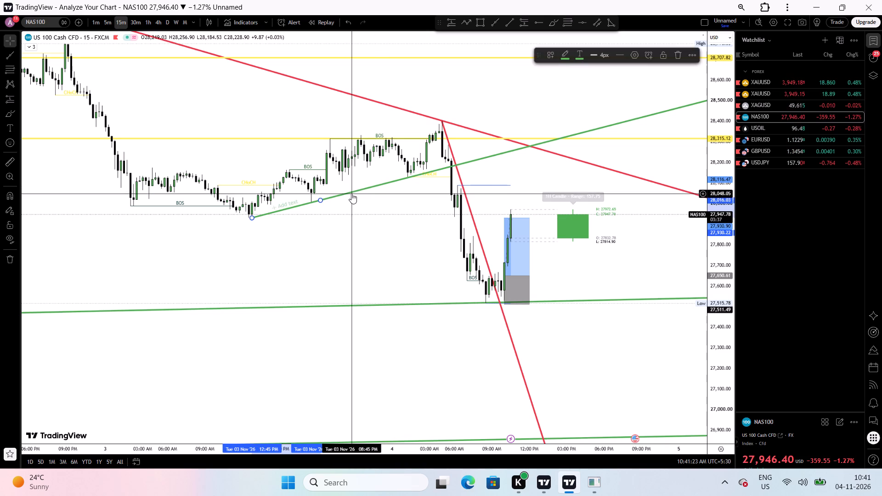
{"action": "left_click", "coordinate": [673, 51]}
Fine-tune the nearly flat green trend line's 9:45 AM anchor to about 27,517 so it touches the 8:30 AM low.
{"action": "scroll", "coordinate": [570, 179], "scroll_direction": "up", "scroll_amount": 1}
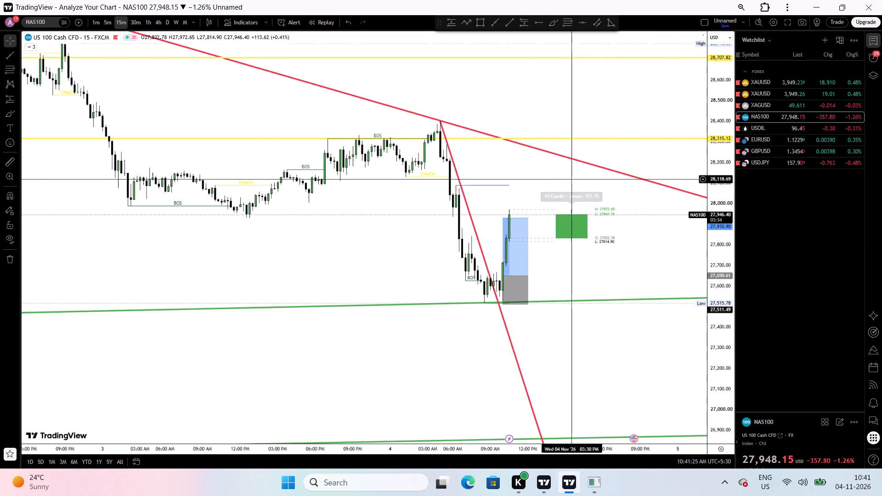
{"action": "scroll", "coordinate": [570, 179], "scroll_direction": "up", "scroll_amount": 1}
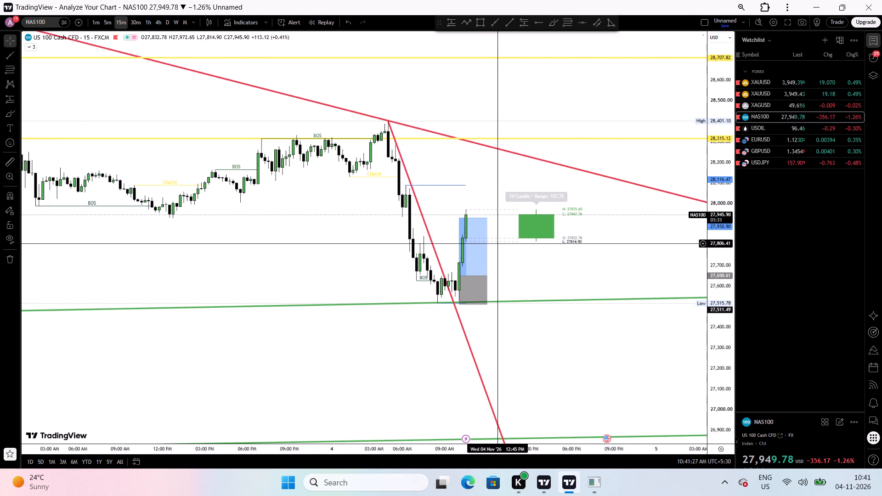
{"action": "left_click_drag", "start_coordinate": [565, 326], "coordinate": [599, 321]}
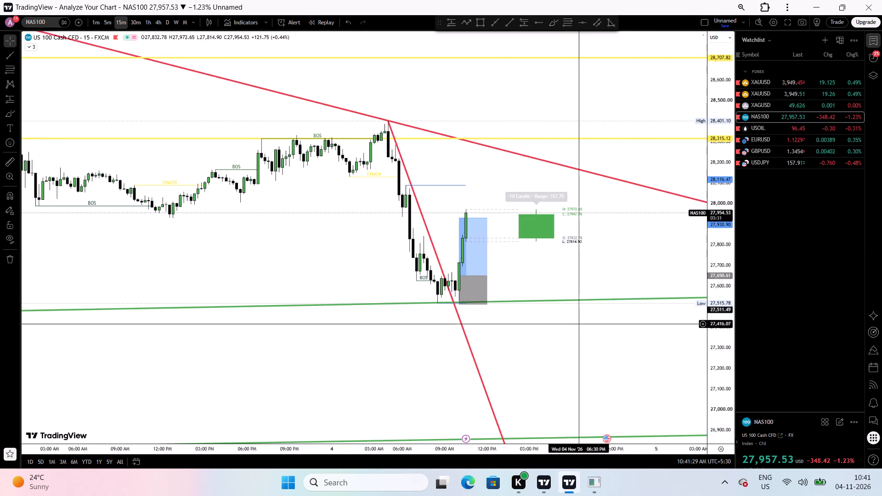
{"action": "left_click_drag", "start_coordinate": [599, 321], "coordinate": [649, 310]}
{"action": "left_click_drag", "start_coordinate": [716, 361], "coordinate": [640, 42]}
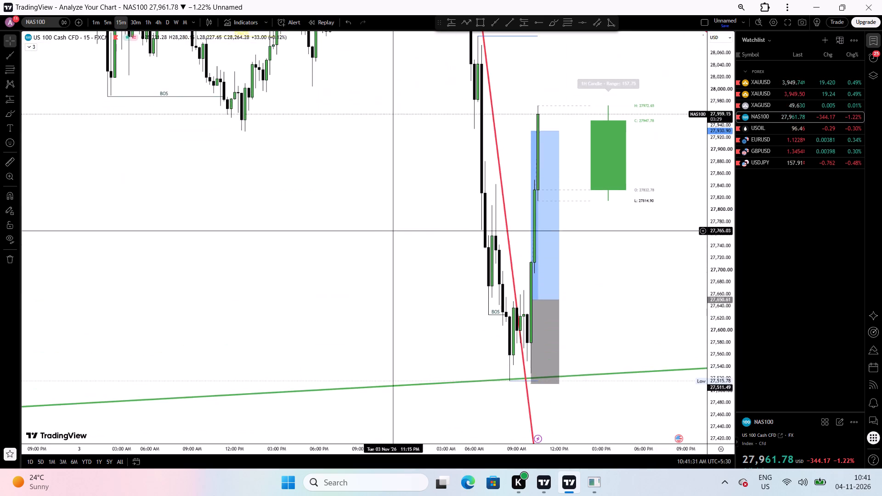
{"action": "scroll", "coordinate": [395, 231], "scroll_direction": "up", "scroll_amount": 5}
{"action": "left_click_drag", "start_coordinate": [425, 305], "coordinate": [427, 301]}
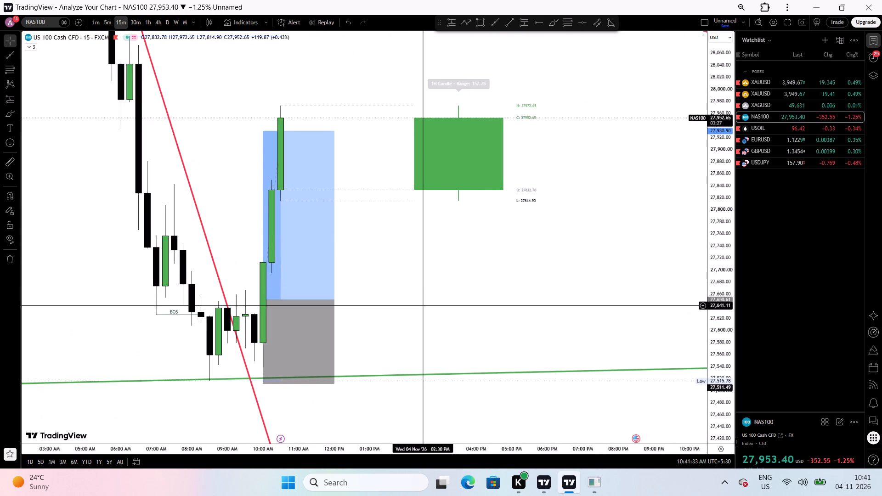
{"action": "left_click_drag", "start_coordinate": [427, 301], "coordinate": [531, 82]}
{"action": "left_click_drag", "start_coordinate": [718, 332], "coordinate": [718, 62]}
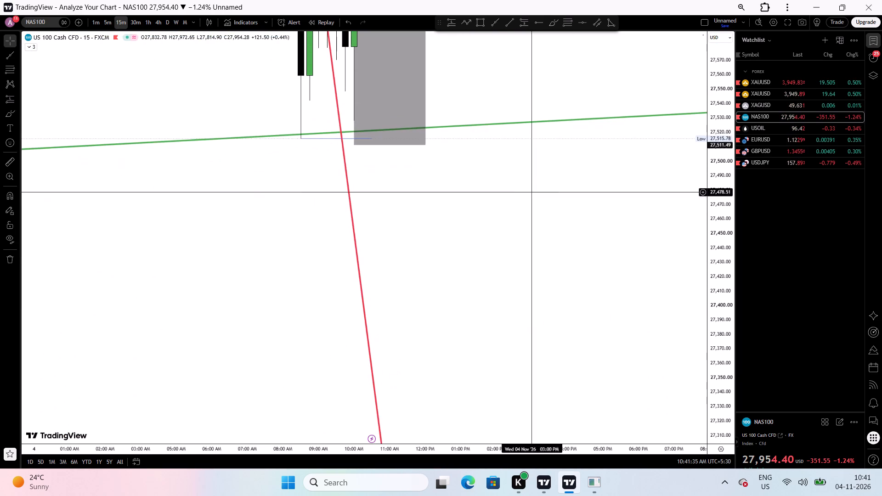
{"action": "left_click_drag", "start_coordinate": [496, 201], "coordinate": [470, 354]}
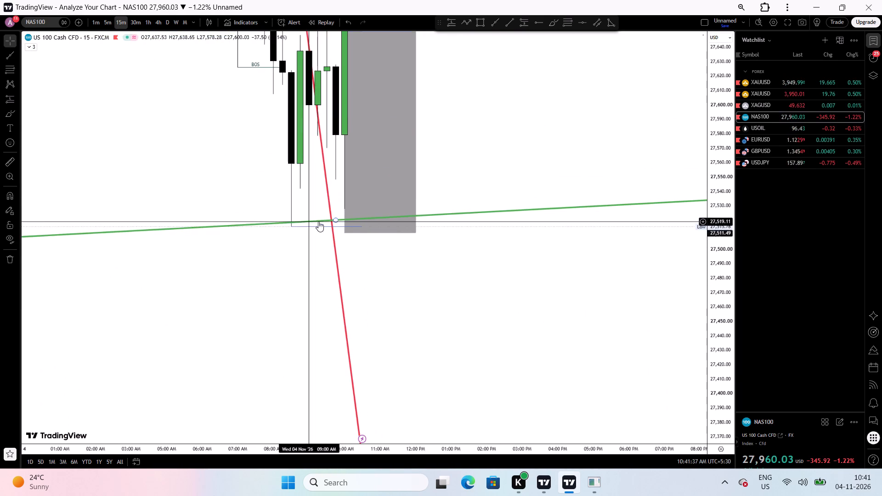
{"action": "left_click_drag", "start_coordinate": [336, 219], "coordinate": [333, 224]}
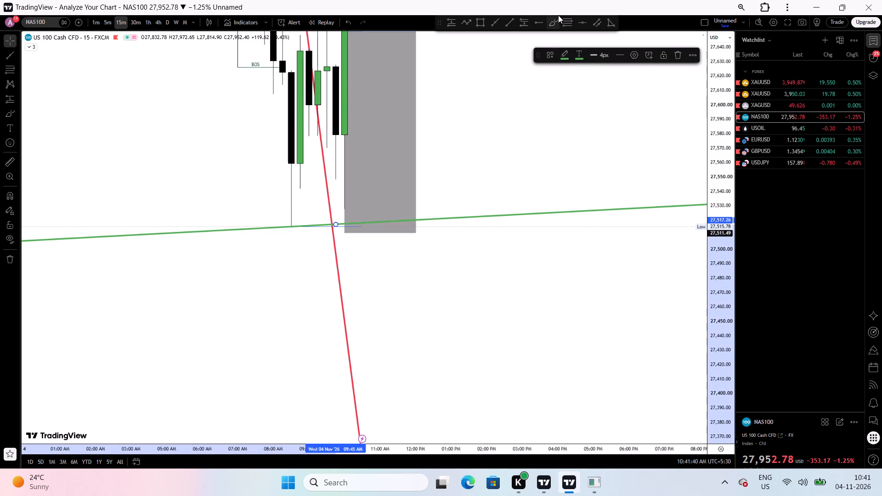
Draw a rising green trend line from about 27,515 at 8:30 AM to about 27,531 at 10:30 AM.
{"action": "left_click", "coordinate": [491, 17]}
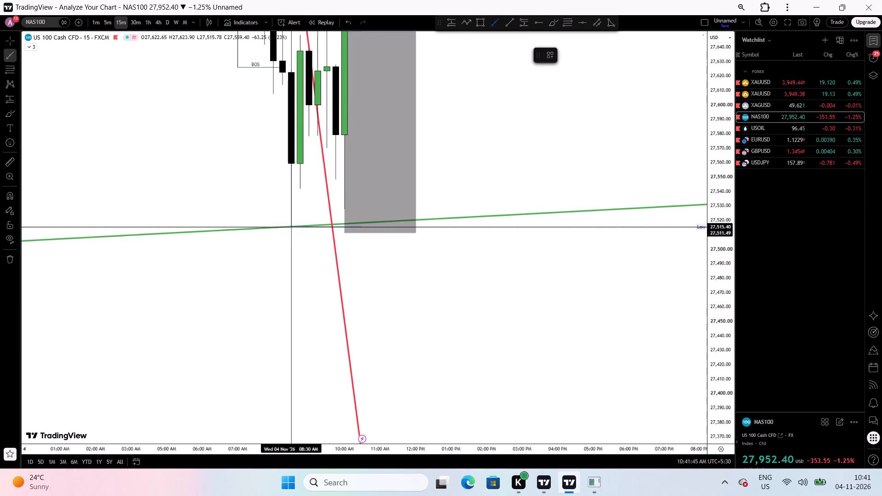
{"action": "left_click_drag", "start_coordinate": [290, 227], "coordinate": [365, 201]}
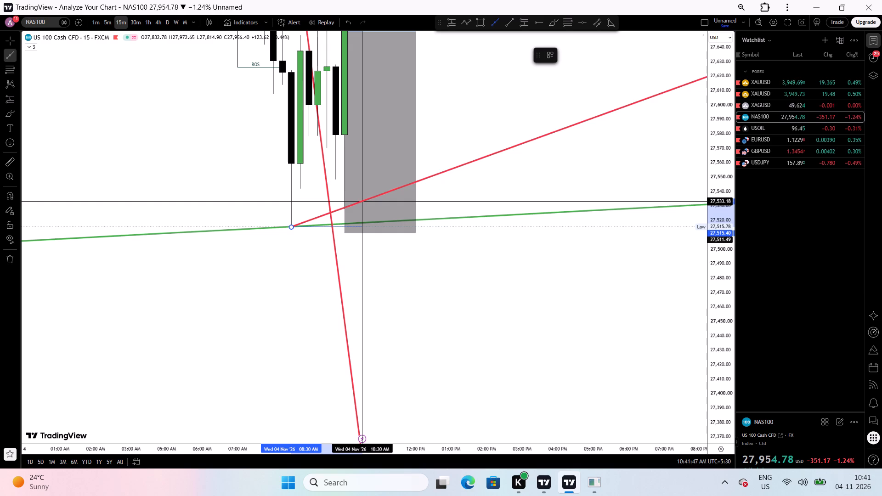
{"action": "left_click_drag", "start_coordinate": [365, 201], "coordinate": [362, 204]}
{"action": "left_click", "coordinate": [362, 204]}
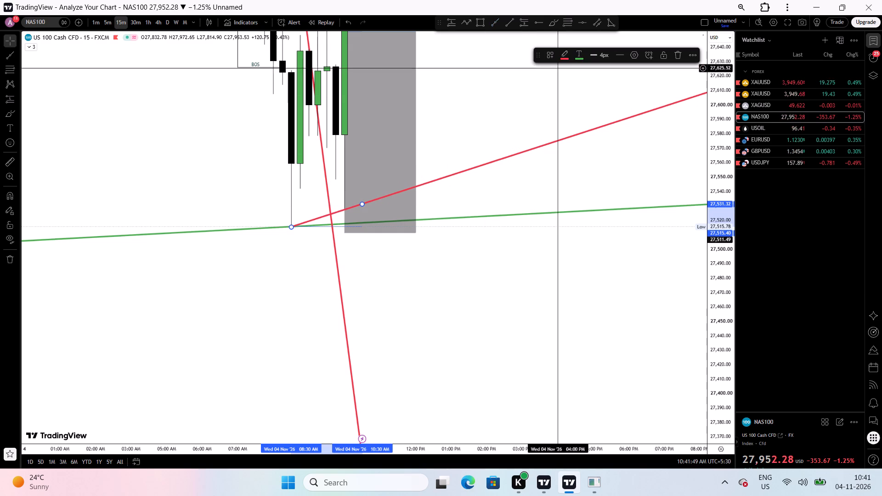
{"action": "left_click", "coordinate": [565, 52]}
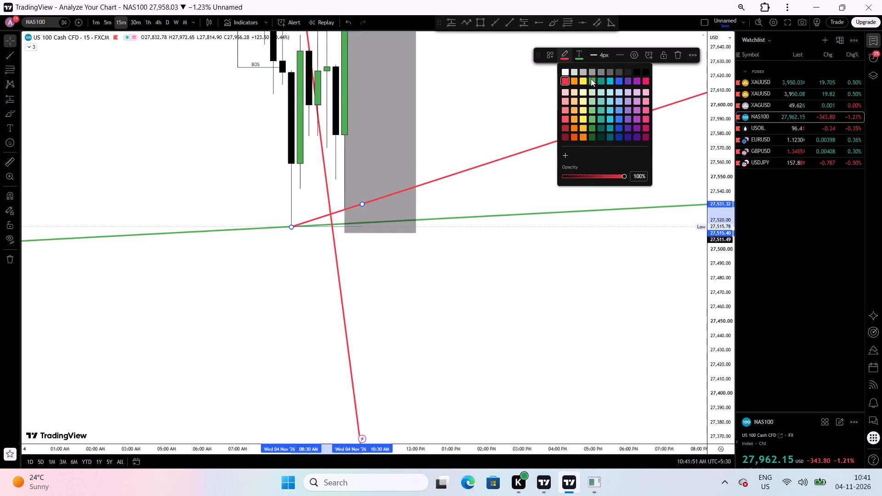
{"action": "left_click", "coordinate": [591, 79]}
{"action": "left_click", "coordinate": [460, 147]}
Examine the updated NAS100 trend lines against the wider 15-minute price action.
{"action": "scroll", "coordinate": [460, 147], "scroll_direction": "down", "scroll_amount": 1}
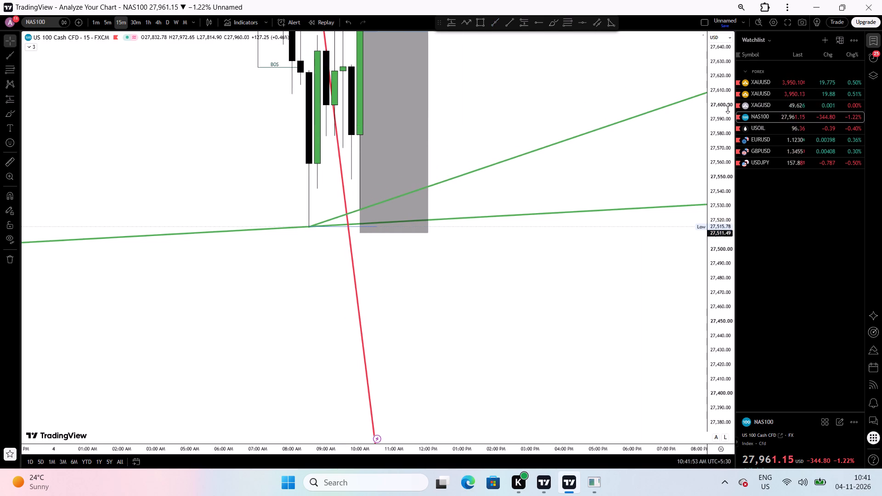
{"action": "left_click_drag", "start_coordinate": [728, 108], "coordinate": [700, 407]}
{"action": "left_click_drag", "start_coordinate": [522, 166], "coordinate": [536, 303]}
{"action": "scroll", "coordinate": [536, 303], "scroll_direction": "down", "scroll_amount": 2}
{"action": "left_click_drag", "start_coordinate": [729, 178], "coordinate": [704, 354]}
{"action": "left_click", "coordinate": [605, 220]}
{"action": "scroll", "coordinate": [519, 218], "scroll_direction": "down", "scroll_amount": 2}
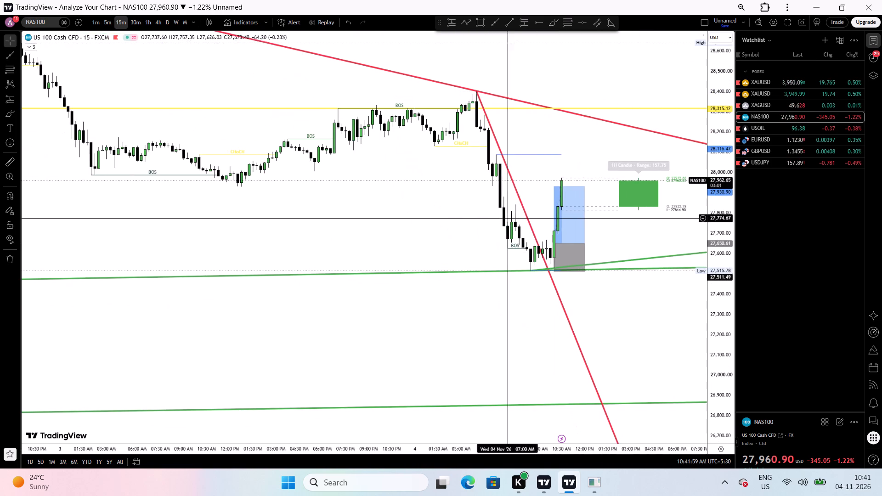
{"action": "right_click", "coordinate": [438, 215]}
{"action": "left_click", "coordinate": [454, 223]}
{"action": "scroll", "coordinate": [515, 235], "scroll_direction": "left", "scroll_amount": 3}
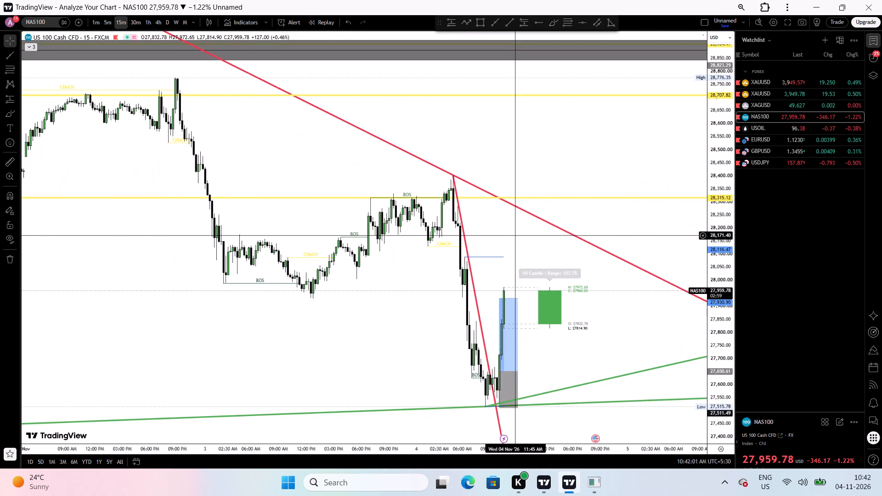
On the 15-minute EURUSD chart, re-anchor the second point of the steep red trend line to about 1.1258 at 11:15 AM.
{"action": "left_click", "coordinate": [769, 105]}
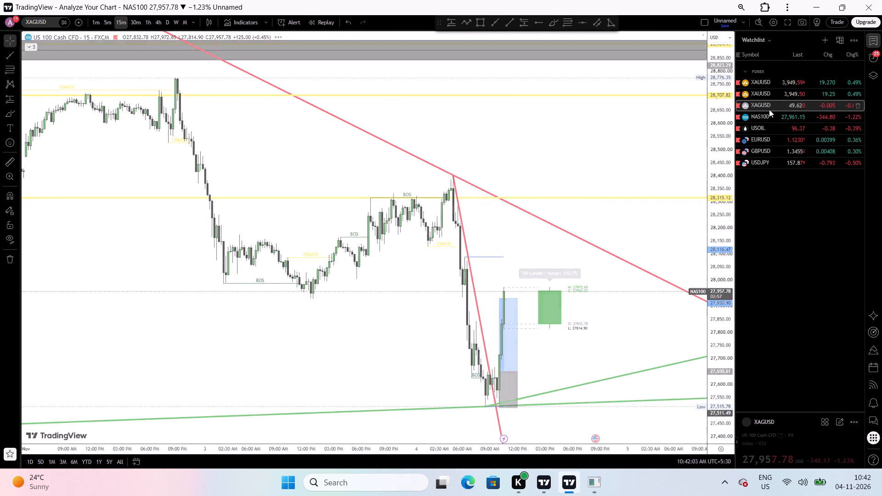
{"action": "left_click", "coordinate": [769, 137]}
{"action": "scroll", "coordinate": [584, 195], "scroll_direction": "up", "scroll_amount": 1}
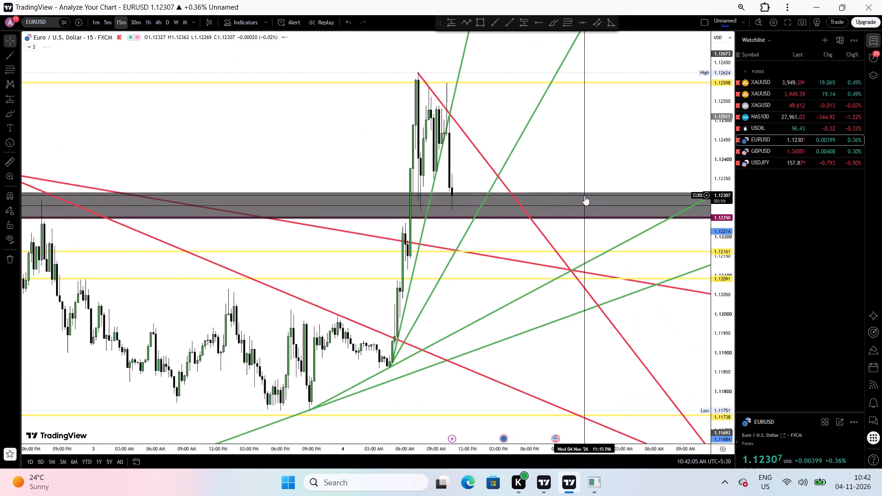
{"action": "scroll", "coordinate": [584, 195], "scroll_direction": "up", "scroll_amount": 1}
{"action": "scroll", "coordinate": [584, 195], "scroll_direction": "left", "scroll_amount": 2}
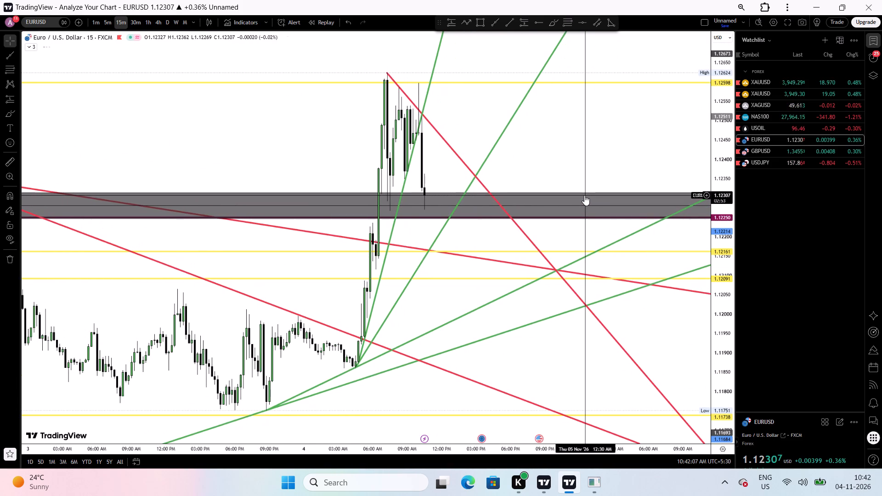
{"action": "scroll", "coordinate": [483, 165], "scroll_direction": "up", "scroll_amount": 1}
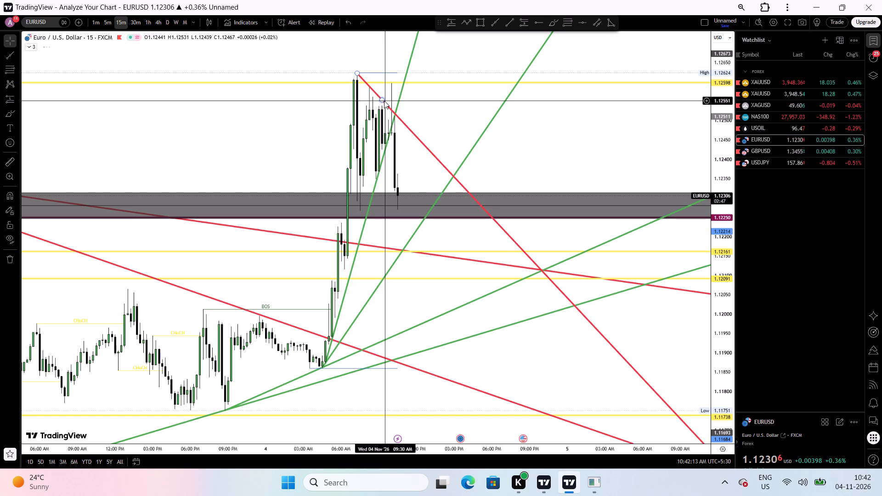
{"action": "left_click_drag", "start_coordinate": [382, 98], "coordinate": [407, 90]}
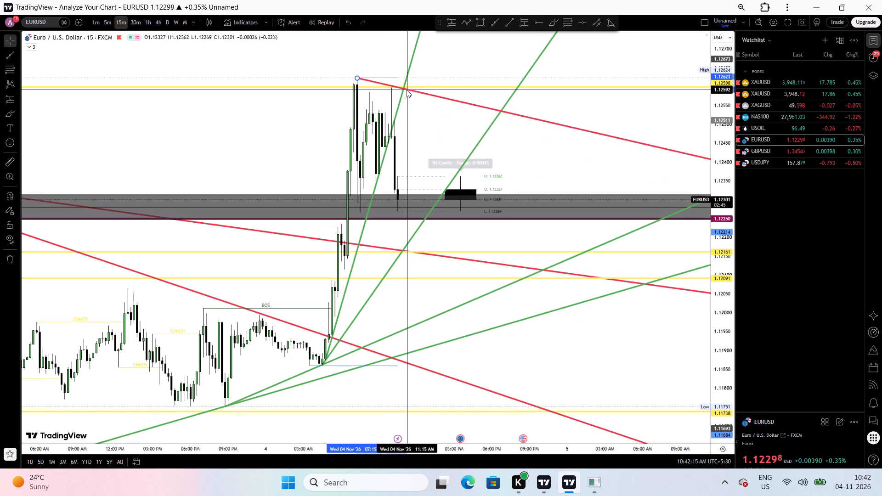
{"action": "left_click_drag", "start_coordinate": [407, 90], "coordinate": [407, 95]}
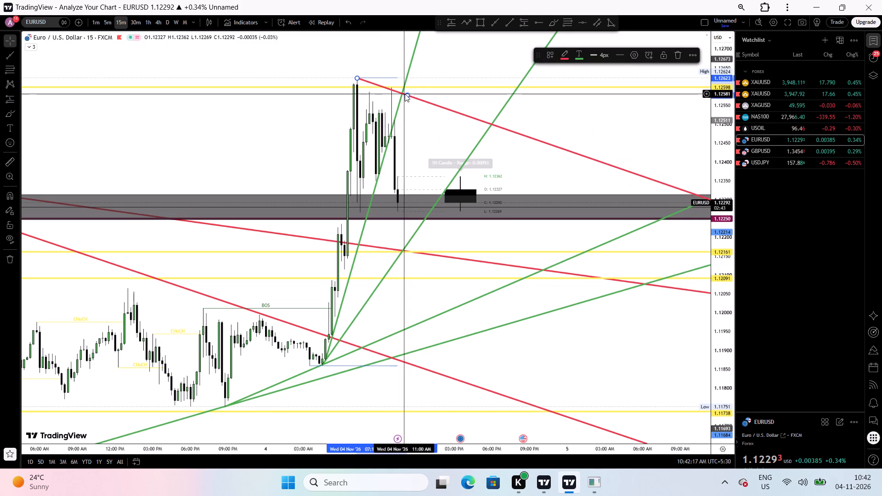
{"action": "left_click", "coordinate": [407, 94]}
{"action": "left_click", "coordinate": [417, 104]}
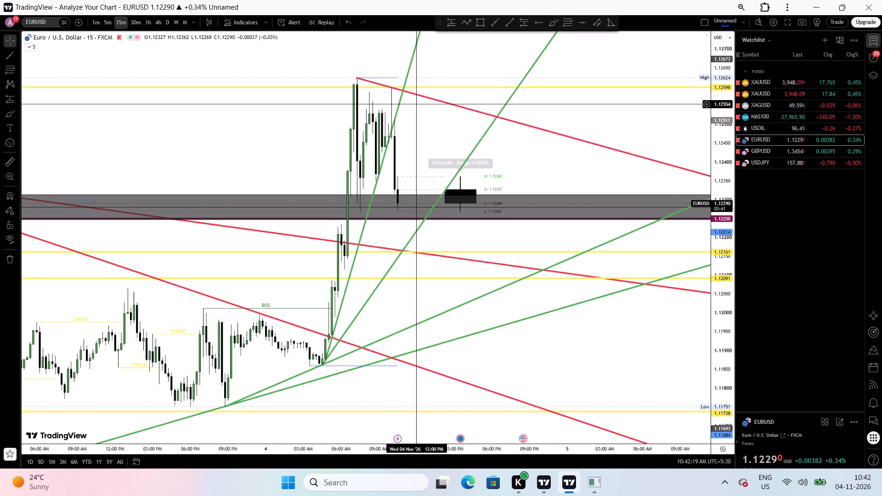
On the 5-minute EURUSD chart, re-anchor the long shallow red trend line's second point to the 4 November high, about 1.12622 at 7:40 AM.
{"action": "scroll", "coordinate": [417, 104], "scroll_direction": "left", "scroll_amount": 1}
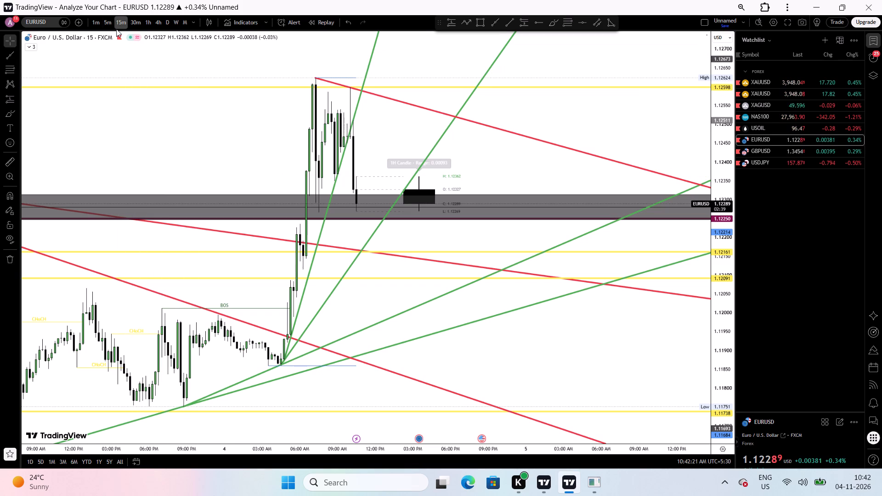
{"action": "left_click", "coordinate": [105, 25]}
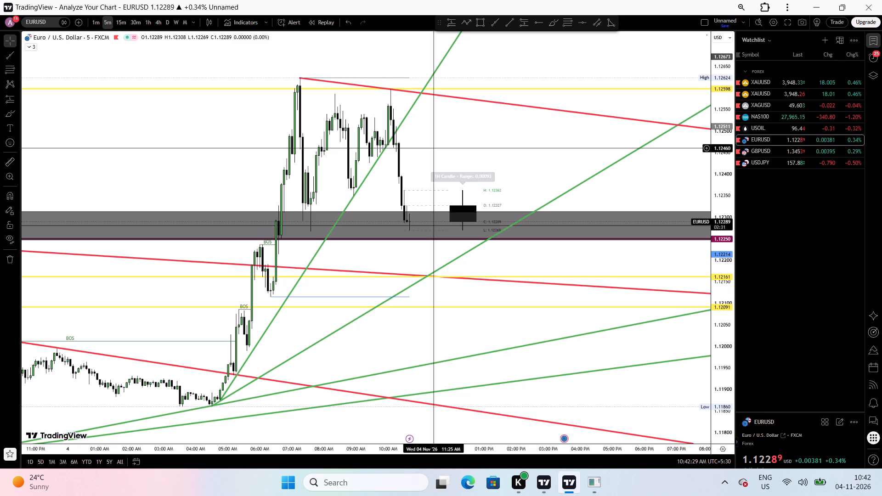
{"action": "scroll", "coordinate": [432, 148], "scroll_direction": "down", "scroll_amount": 4}
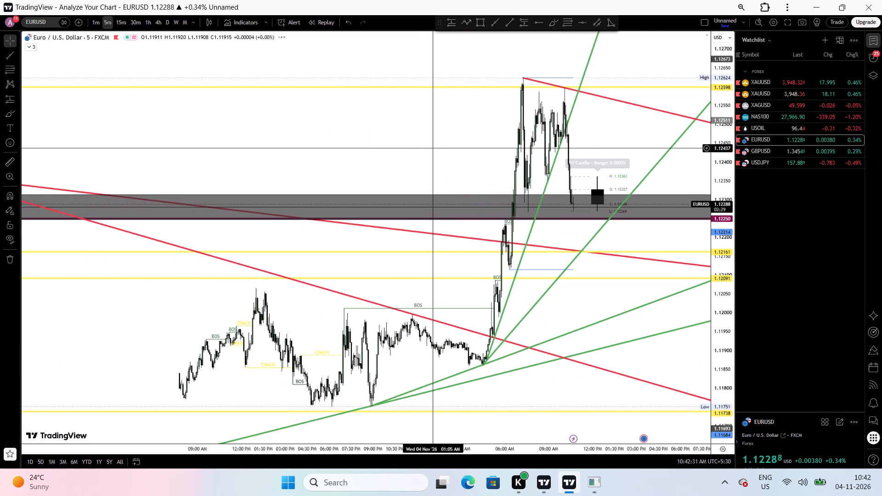
{"action": "scroll", "coordinate": [432, 148], "scroll_direction": "down", "scroll_amount": 3}
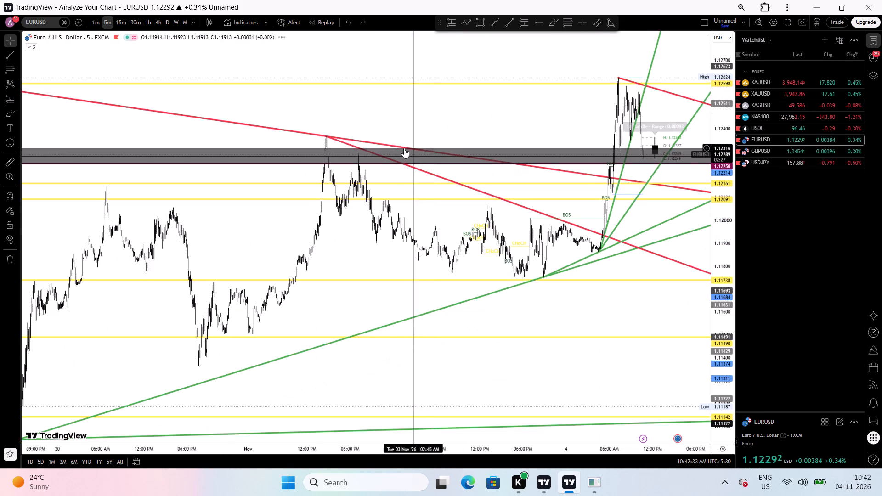
{"action": "left_click", "coordinate": [382, 143]}
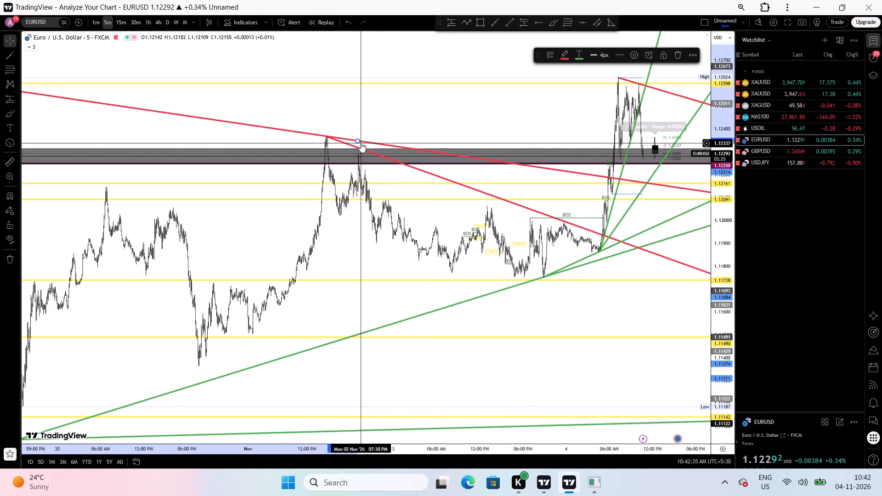
{"action": "left_click_drag", "start_coordinate": [357, 140], "coordinate": [622, 79]}
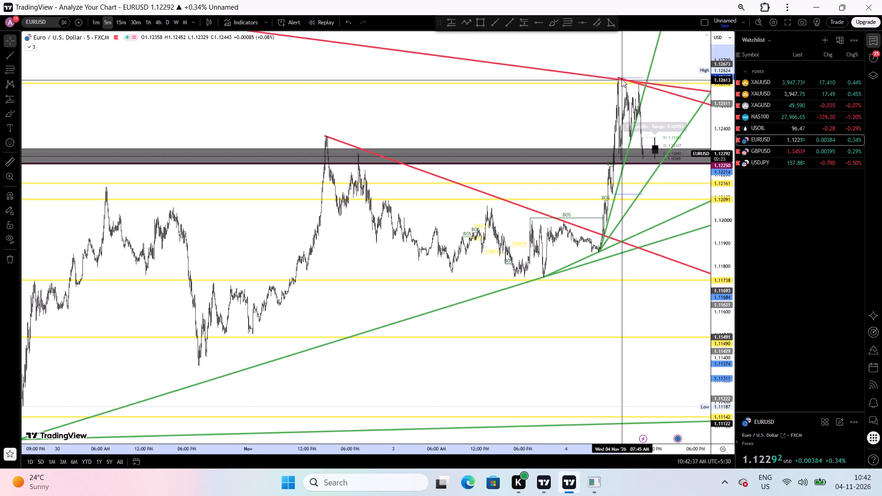
{"action": "left_click_drag", "start_coordinate": [622, 79], "coordinate": [622, 78]}
{"action": "left_click", "coordinate": [622, 78]}
Delete the older red trend line descending from the 2 November high through the early 4 November highs.
{"action": "scroll", "coordinate": [421, 180], "scroll_direction": "up", "scroll_amount": 1}
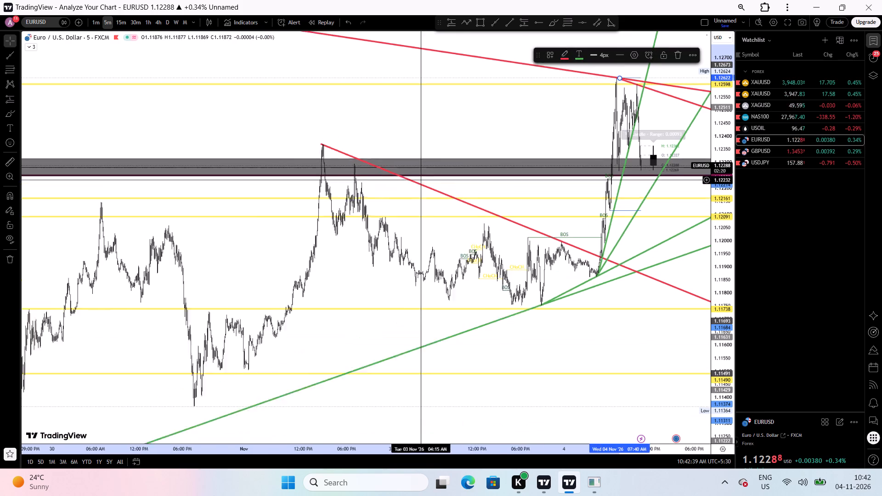
{"action": "scroll", "coordinate": [421, 180], "scroll_direction": "up", "scroll_amount": 1}
{"action": "left_click", "coordinate": [414, 207]}
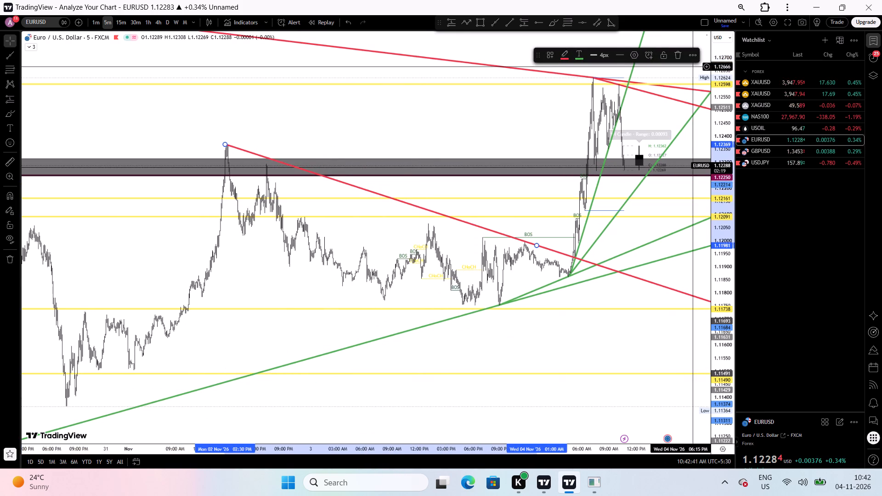
{"action": "left_click", "coordinate": [676, 62]}
On the 15-minute EURUSD chart, fine-tune the long shallow red trend line's second anchor to about 1.12619 at 8:15 AM.
{"action": "right_click", "coordinate": [551, 118]}
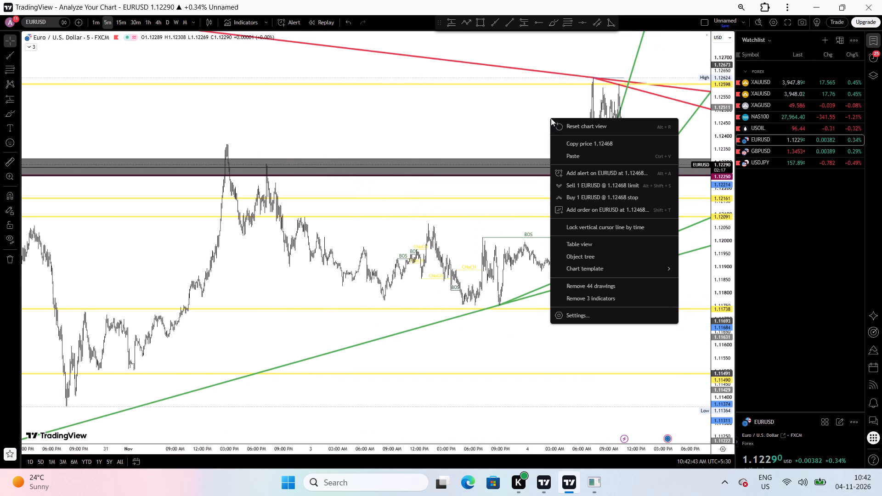
{"action": "left_click", "coordinate": [571, 128]}
{"action": "scroll", "coordinate": [446, 182], "scroll_direction": "up", "scroll_amount": 4}
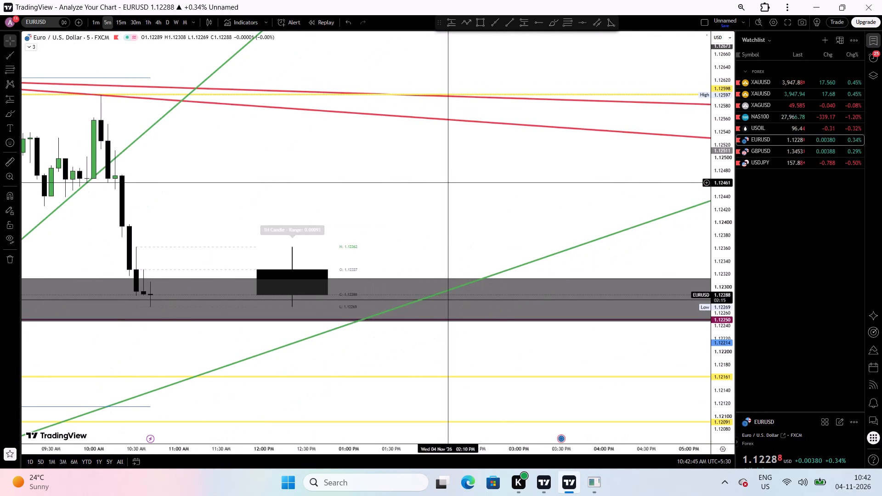
{"action": "scroll", "coordinate": [345, 206], "scroll_direction": "down", "scroll_amount": 3}
{"action": "left_click_drag", "start_coordinate": [717, 335], "coordinate": [607, 101]}
{"action": "left_click", "coordinate": [119, 21]}
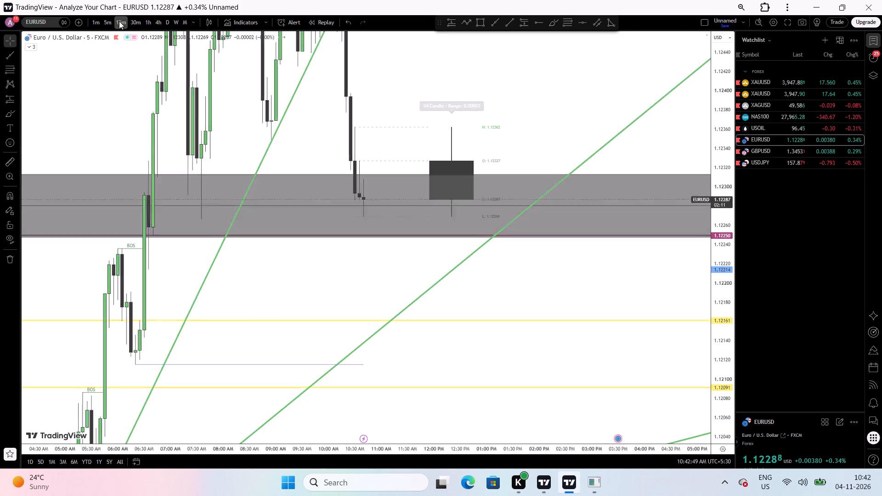
{"action": "scroll", "coordinate": [380, 234], "scroll_direction": "down", "scroll_amount": 2}
{"action": "left_click_drag", "start_coordinate": [728, 128], "coordinate": [695, 349]}
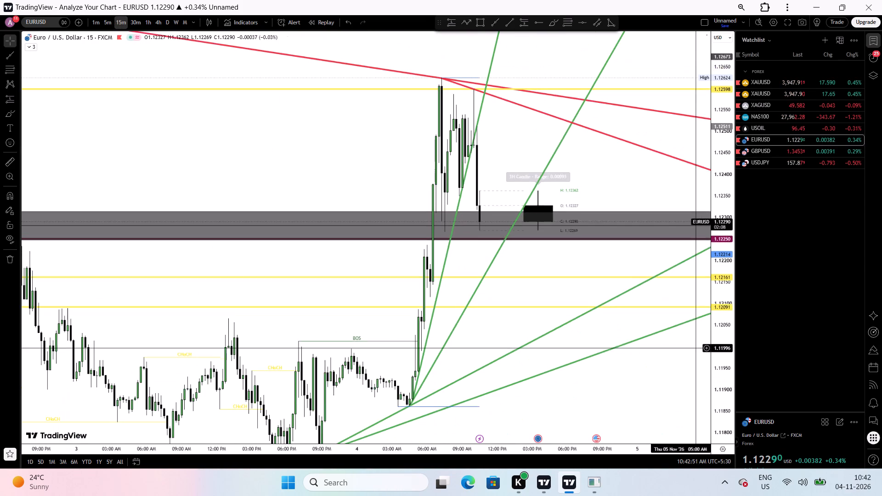
{"action": "left_click_drag", "start_coordinate": [576, 187], "coordinate": [574, 465]}
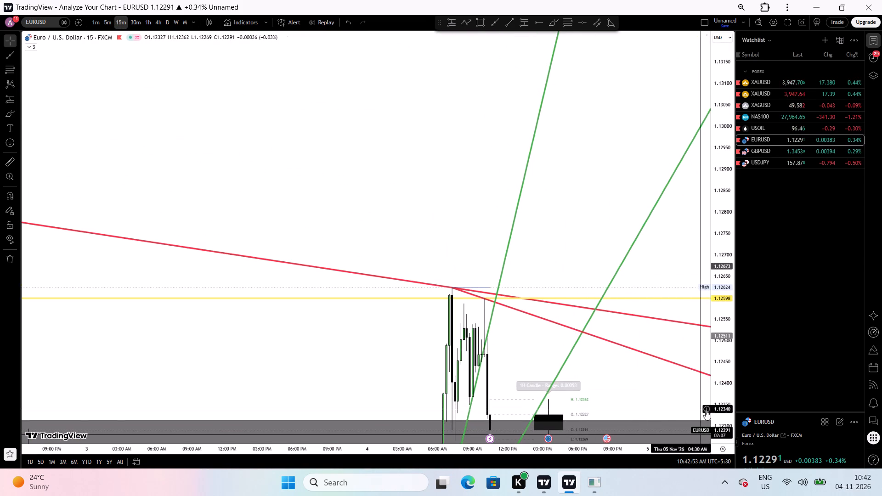
{"action": "left_click_drag", "start_coordinate": [722, 400], "coordinate": [702, 180]}
{"action": "scroll", "coordinate": [412, 344], "scroll_direction": "up", "scroll_amount": 3}
{"action": "left_click_drag", "start_coordinate": [456, 320], "coordinate": [492, 48]}
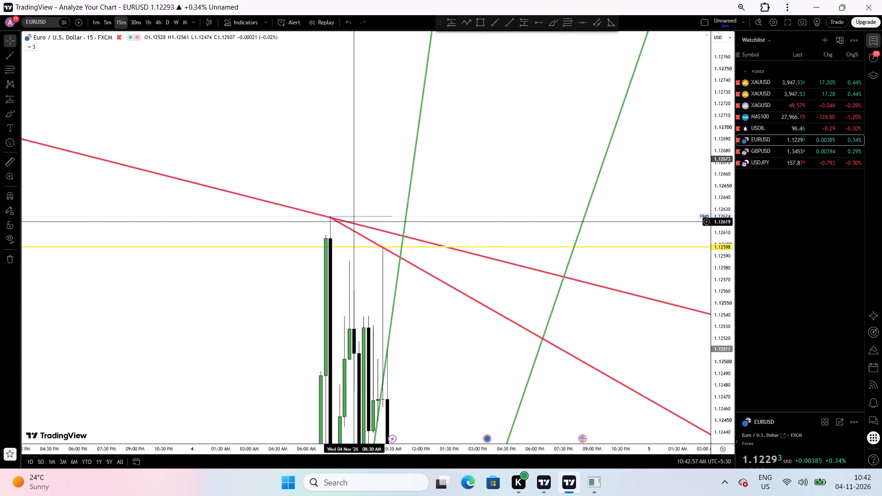
{"action": "left_click", "coordinate": [353, 221]}
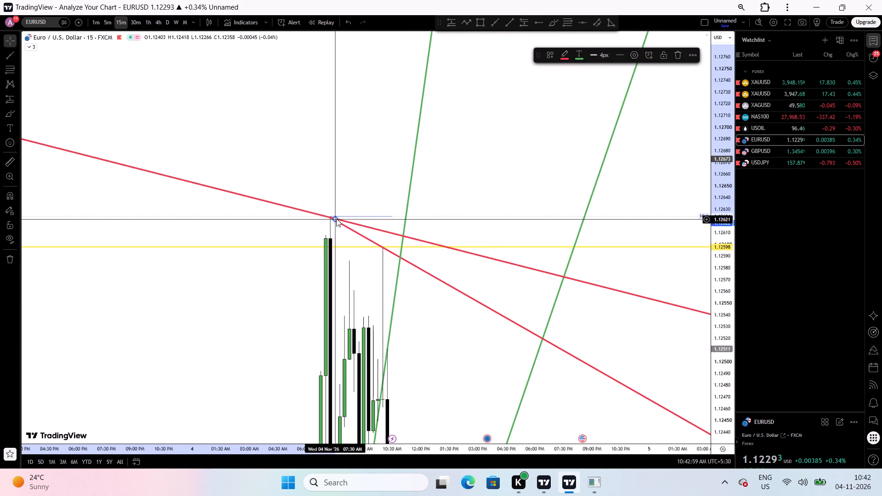
{"action": "left_click_drag", "start_coordinate": [336, 219], "coordinate": [348, 221]}
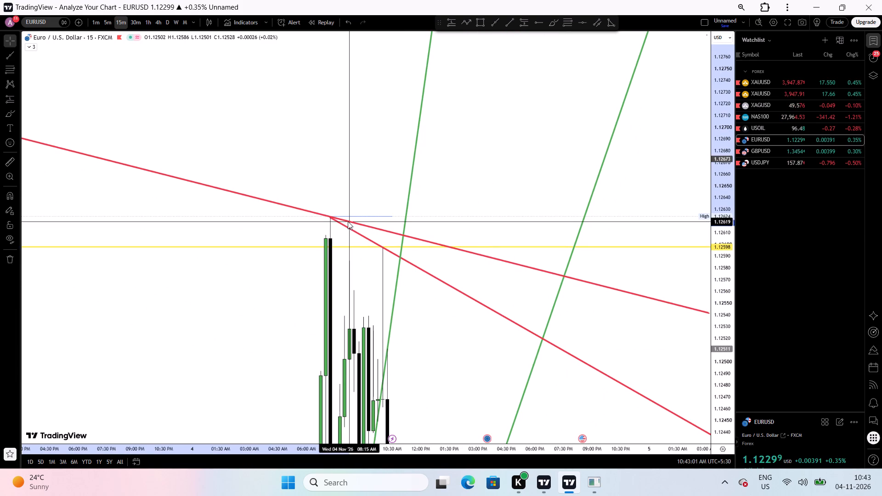
{"action": "left_click", "coordinate": [368, 213]}
{"action": "double_click", "coordinate": [430, 309]}
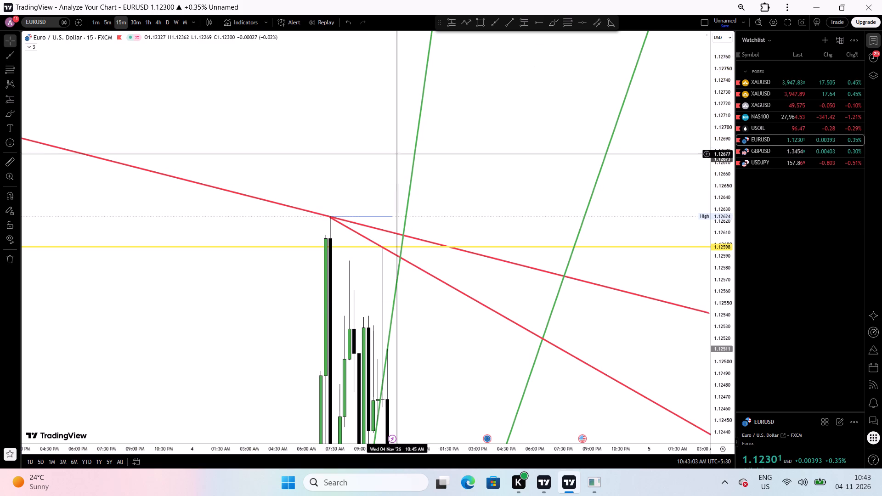
Adjust the second anchor of the steeper red trend line from the 4 November high to about 1.12582 at 11:15 AM.
{"action": "left_click_drag", "start_coordinate": [720, 239], "coordinate": [694, 407]}
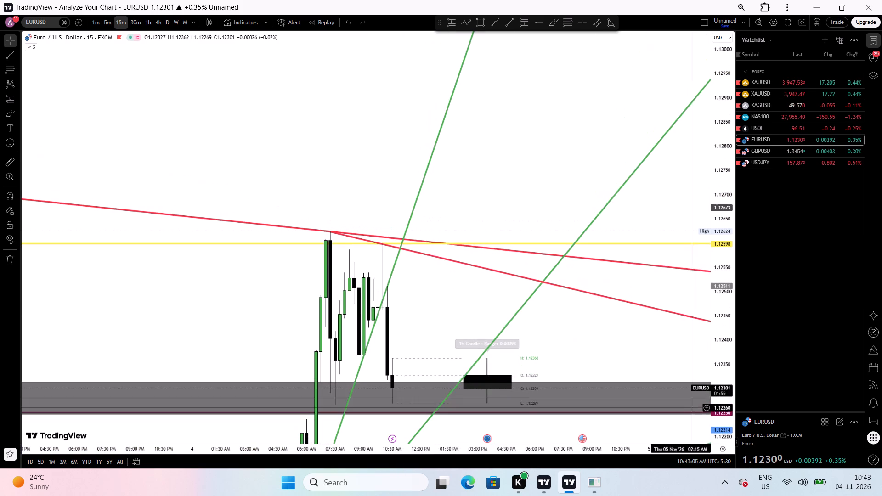
{"action": "left_click", "coordinate": [553, 349]}
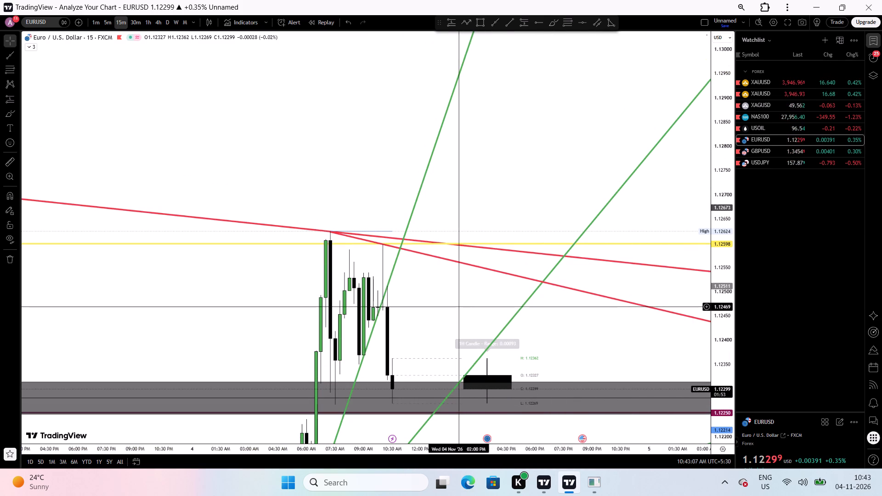
{"action": "left_click_drag", "start_coordinate": [458, 307], "coordinate": [469, 118]}
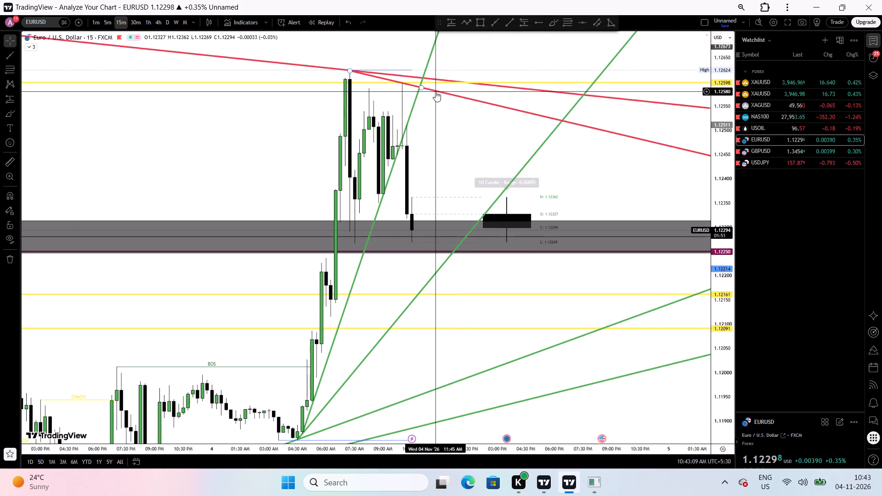
{"action": "left_click", "coordinate": [421, 86]}
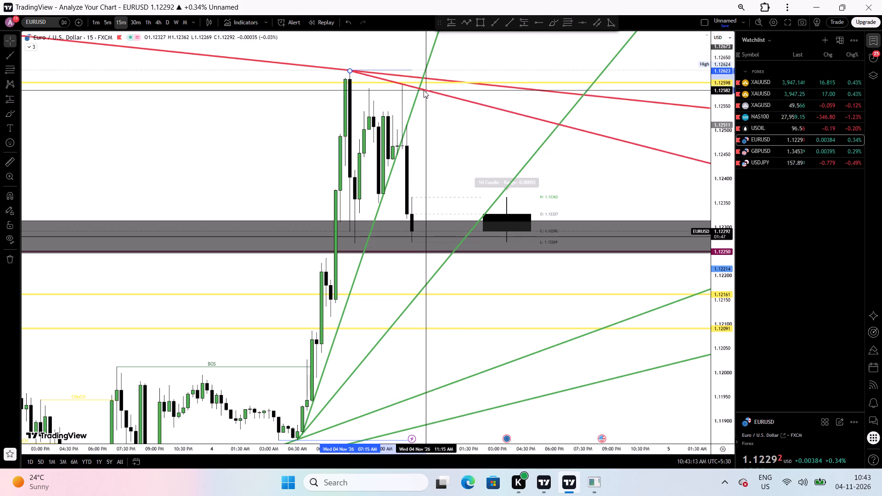
{"action": "left_click", "coordinate": [448, 124]}
{"action": "scroll", "coordinate": [448, 124], "scroll_direction": "down", "scroll_amount": 1}
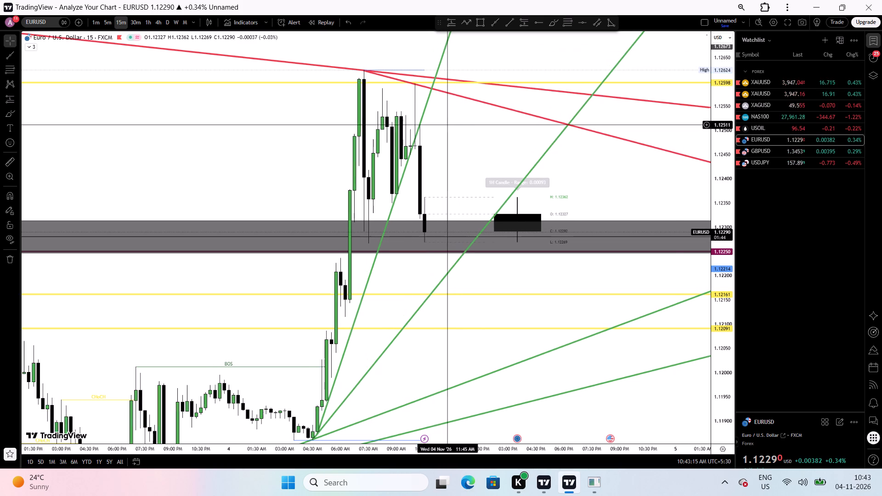
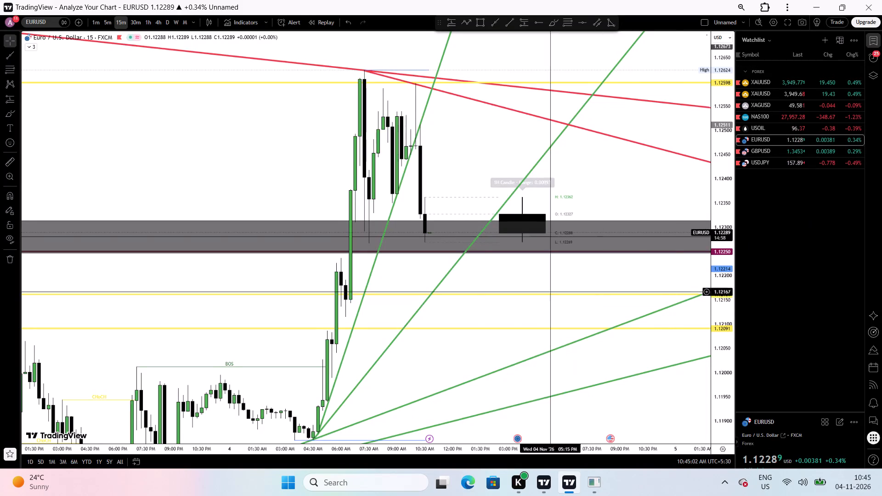
Switch EURUSD to the 1-hour chart and delete the yellow horizontal line at 1.12091.
{"action": "scroll", "coordinate": [484, 250], "scroll_direction": "up", "scroll_amount": 1}
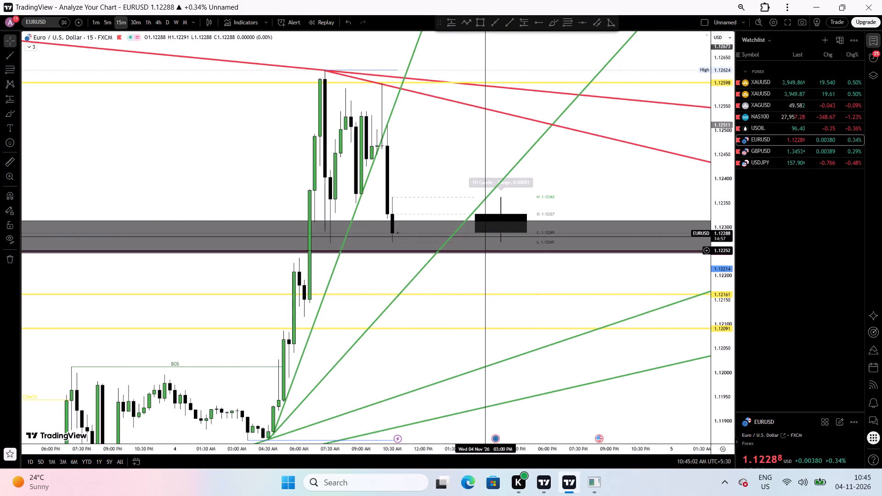
{"action": "left_click_drag", "start_coordinate": [486, 282], "coordinate": [582, 197]}
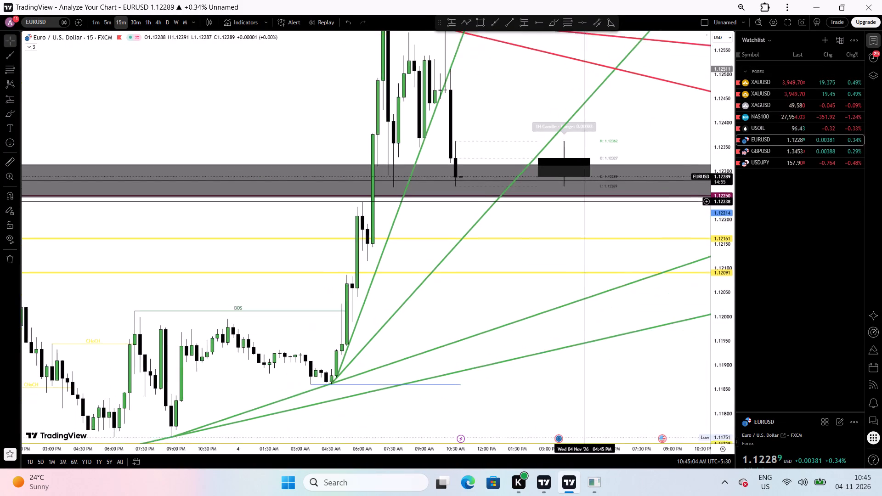
{"action": "left_click_drag", "start_coordinate": [582, 197], "coordinate": [576, 179]}
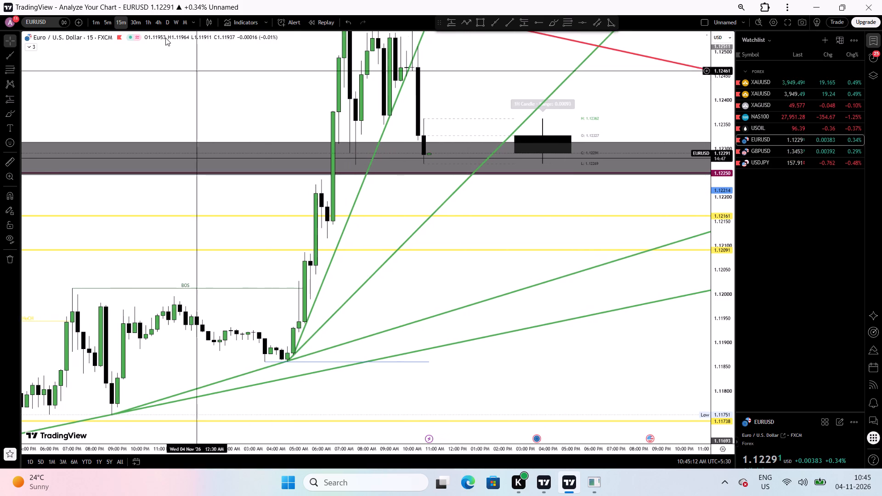
{"action": "left_click", "coordinate": [149, 21]}
{"action": "scroll", "coordinate": [361, 278], "scroll_direction": "down", "scroll_amount": 2}
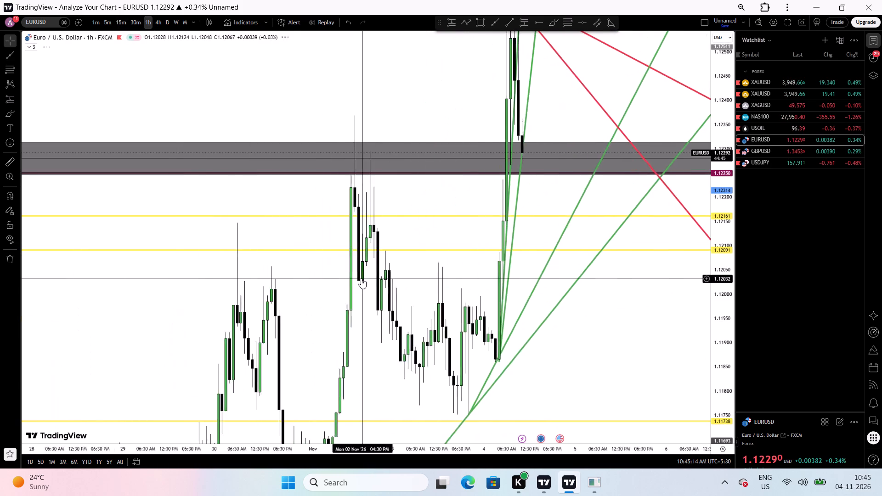
{"action": "scroll", "coordinate": [361, 278], "scroll_direction": "down", "scroll_amount": 1}
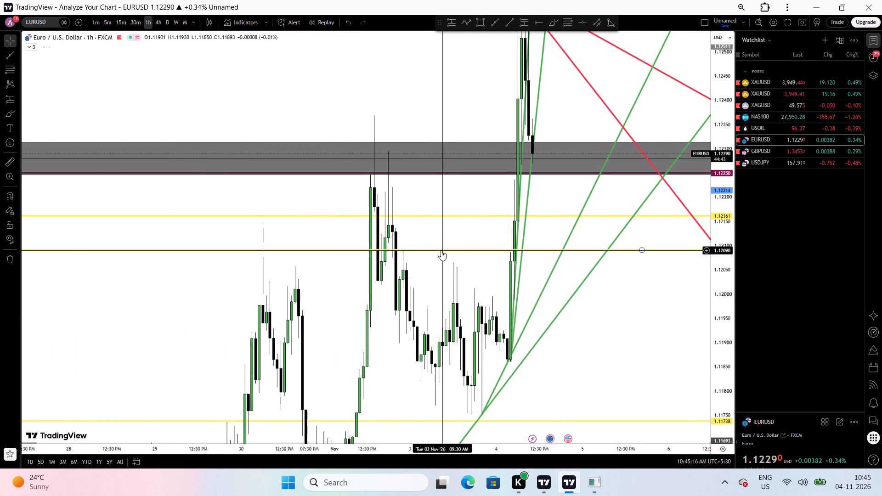
{"action": "left_click", "coordinate": [441, 250]}
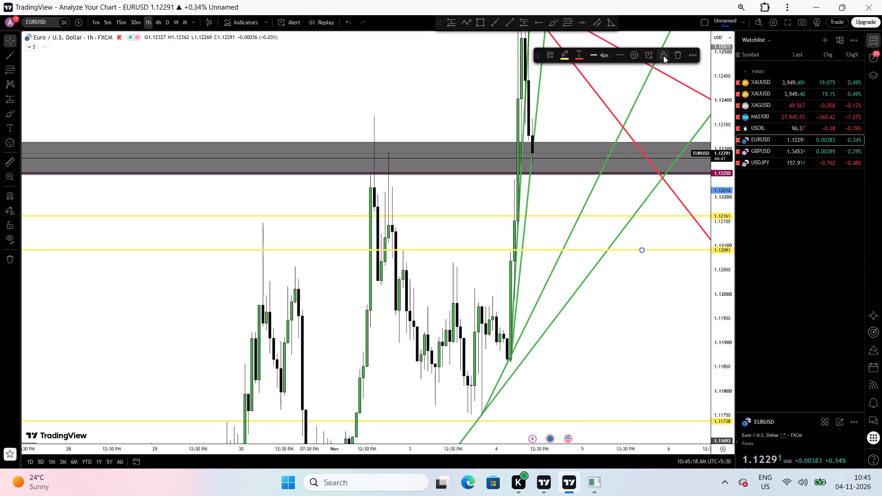
{"action": "left_click", "coordinate": [683, 53]}
Examine EURUSD price action around the grey zone and remaining levels on the 1-hour chart, and again on the 15-minute chart.
{"action": "scroll", "coordinate": [421, 254], "scroll_direction": "up", "scroll_amount": 3}
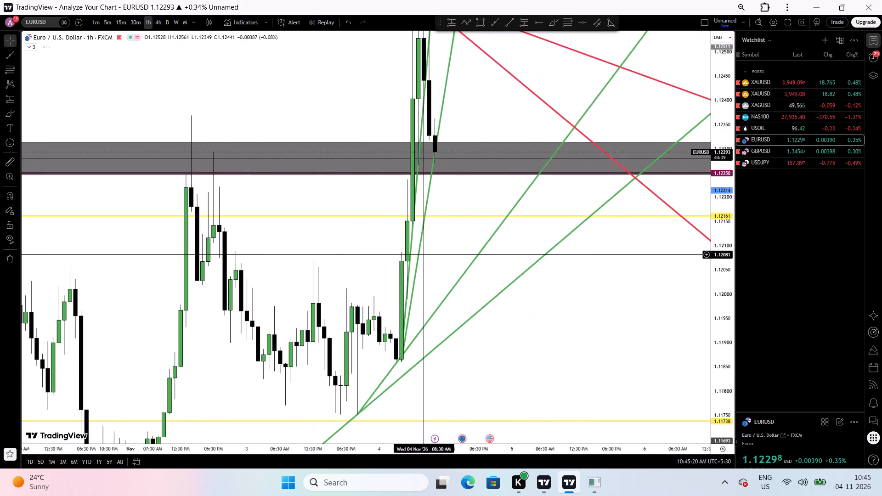
{"action": "scroll", "coordinate": [421, 254], "scroll_direction": "down", "scroll_amount": 5}
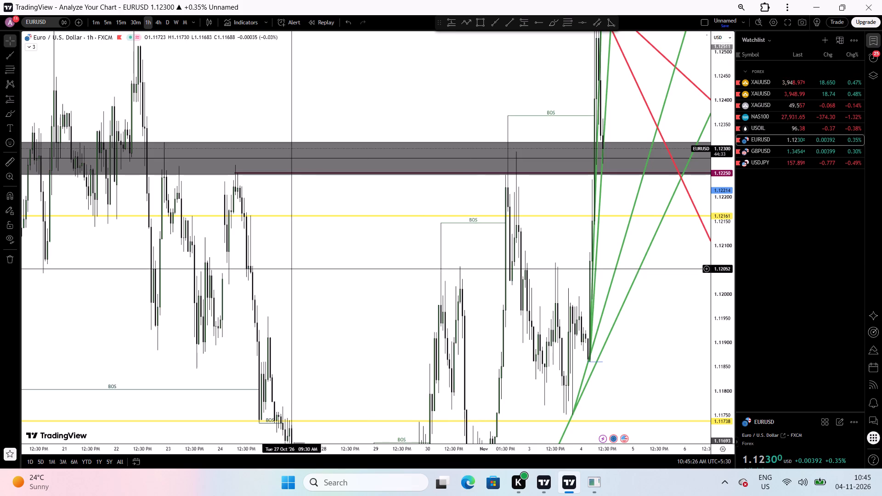
{"action": "scroll", "coordinate": [291, 269], "scroll_direction": "up", "scroll_amount": 1}
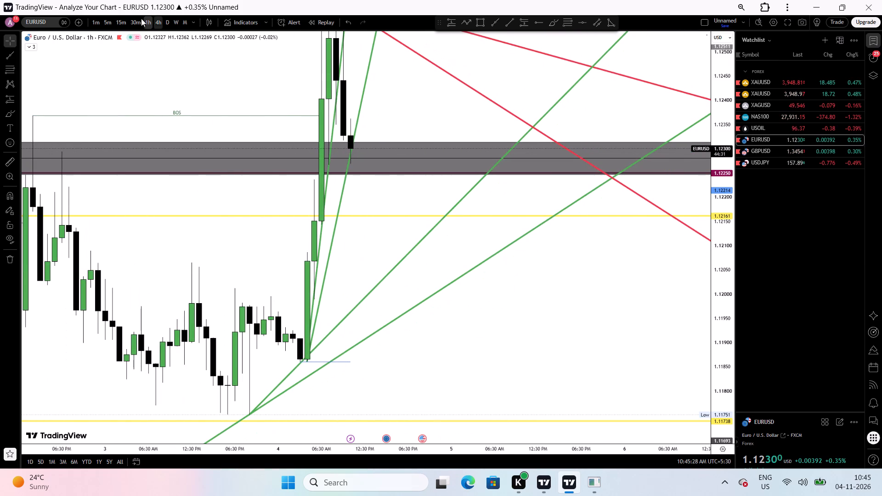
{"action": "left_click", "coordinate": [118, 18]}
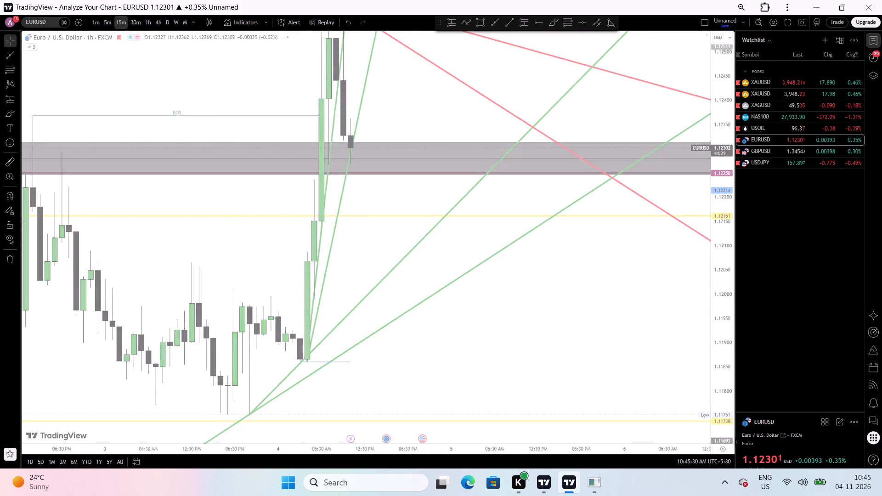
{"action": "left_click_drag", "start_coordinate": [717, 148], "coordinate": [685, 257]}
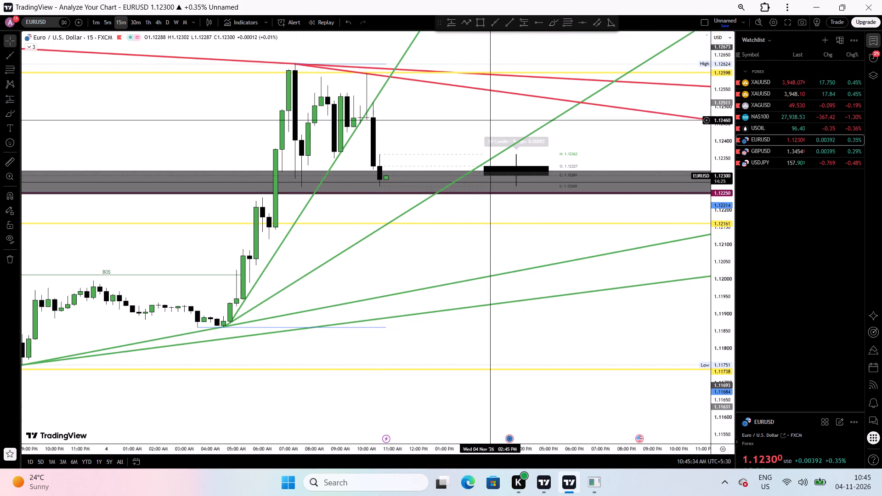
{"action": "left_click_drag", "start_coordinate": [465, 145], "coordinate": [465, 173]}
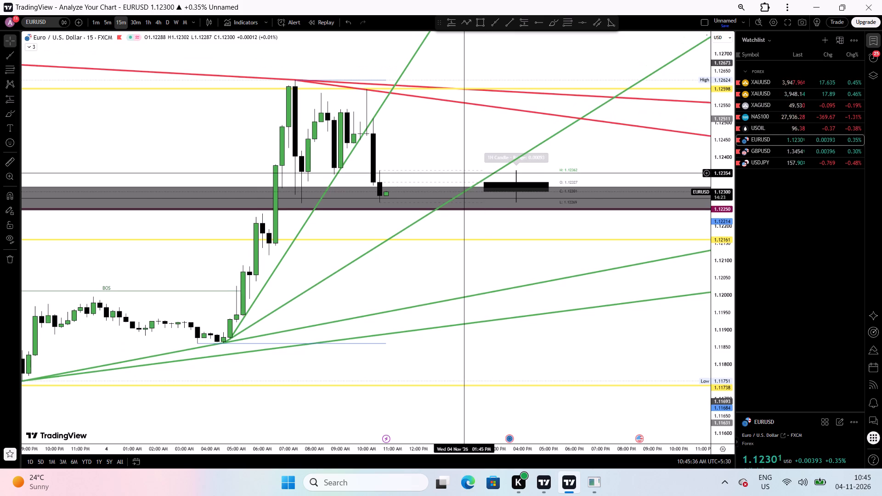
Examine NAS100 on the 15-minute chart and compare its zones, trend lines and long position with the 5-minute chart in the MONEY layout window.
{"action": "left_click", "coordinate": [770, 115]}
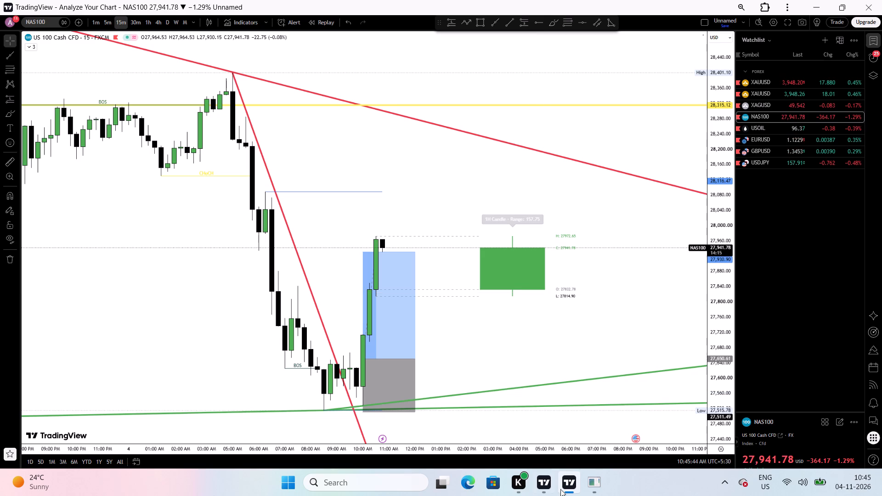
{"action": "left_click", "coordinate": [542, 478]}
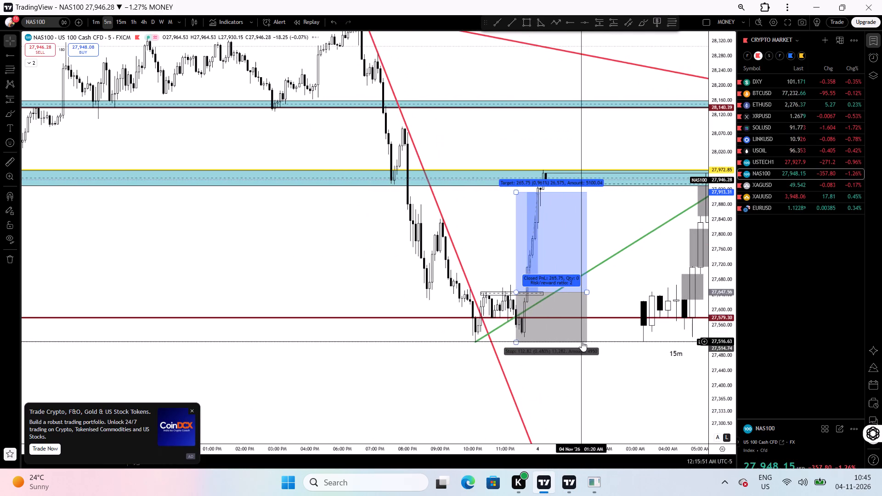
{"action": "scroll", "coordinate": [582, 341], "scroll_direction": "up", "scroll_amount": 1}
{"action": "left_click", "coordinate": [585, 356]}
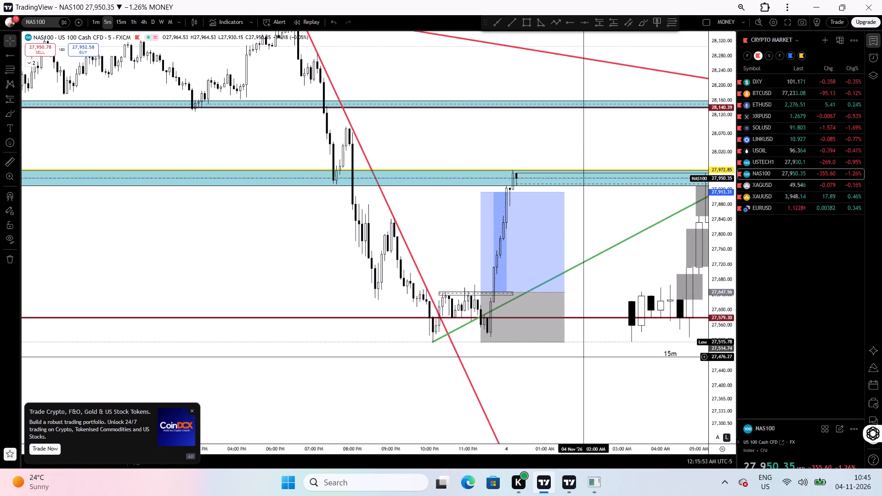
{"action": "scroll", "coordinate": [585, 356], "scroll_direction": "down", "scroll_amount": 5}
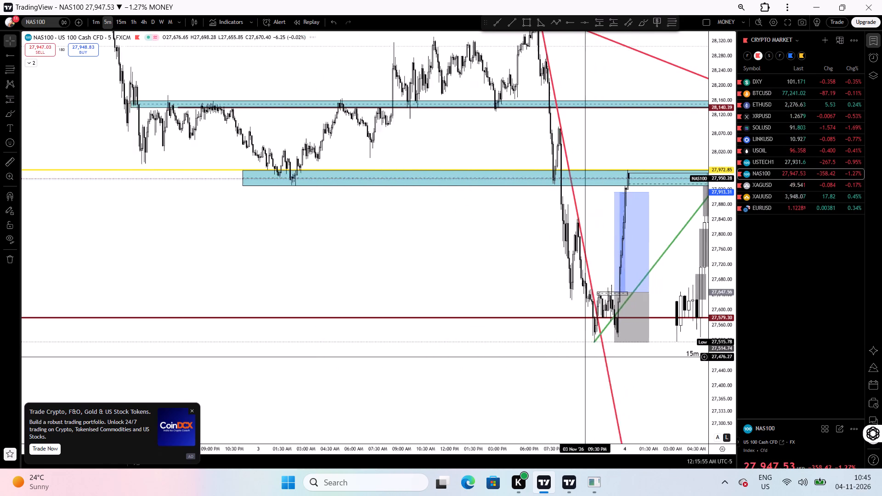
{"action": "scroll", "coordinate": [585, 356], "scroll_direction": "up", "scroll_amount": 3}
{"action": "left_click_drag", "start_coordinate": [574, 370], "coordinate": [562, 439]}
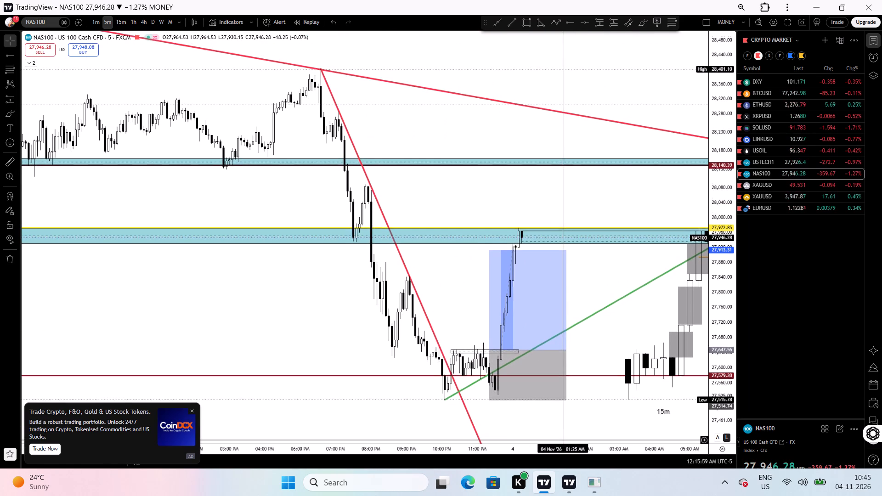
{"action": "left_click_drag", "start_coordinate": [562, 439], "coordinate": [565, 433]}
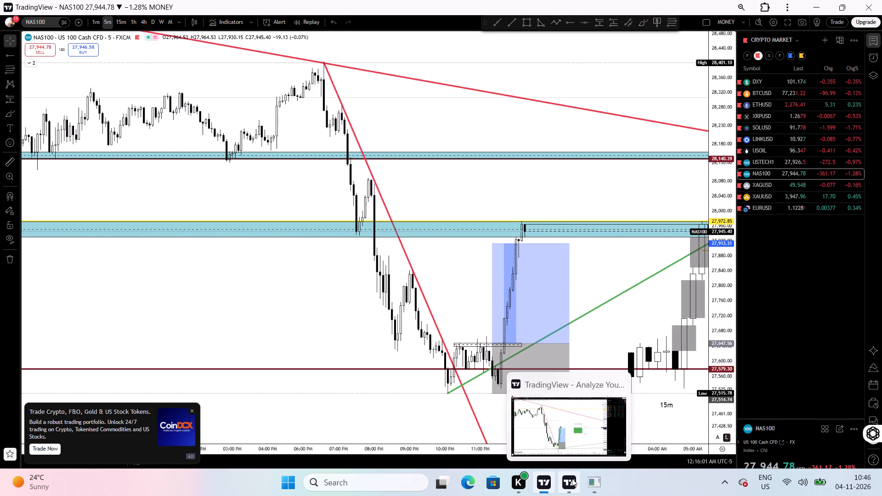
{"action": "left_click", "coordinate": [572, 479]}
{"action": "scroll", "coordinate": [516, 327], "scroll_direction": "down", "scroll_amount": 2}
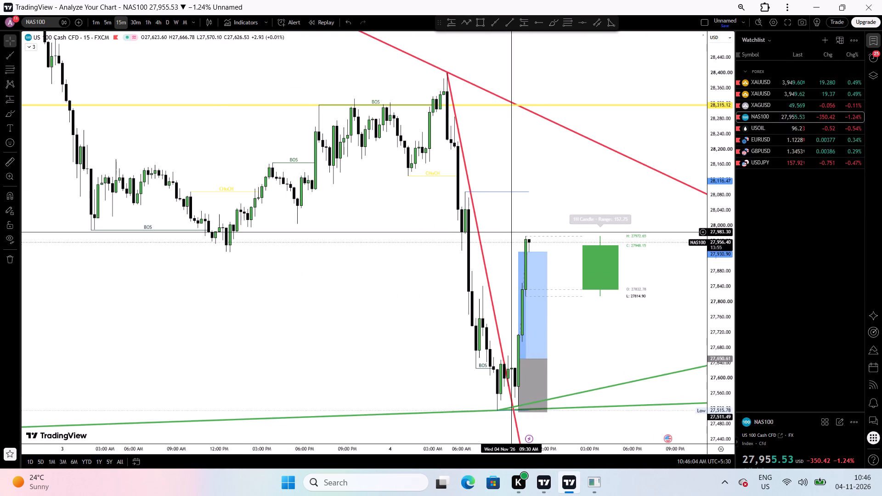
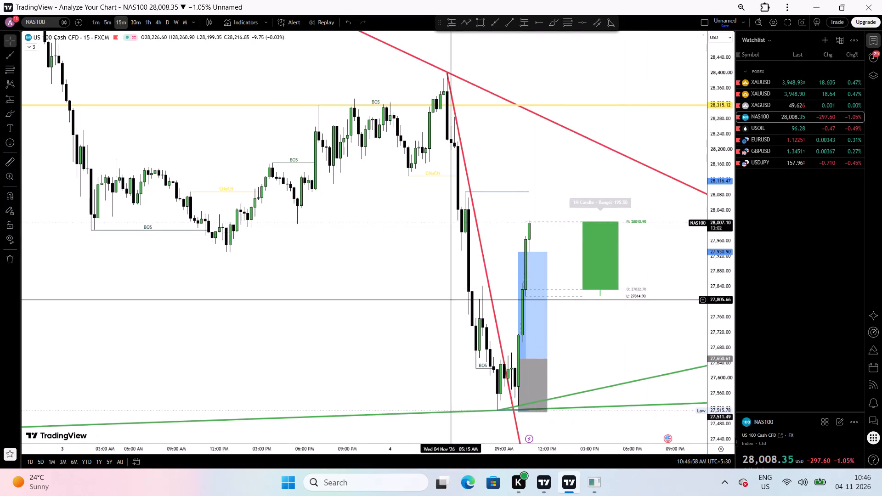
Examine the NAS100 rally against its zones and trend lines on the 15-minute chart, and EURUSD price action around its grey zone.
{"action": "scroll", "coordinate": [450, 299], "scroll_direction": "up", "scroll_amount": 1}
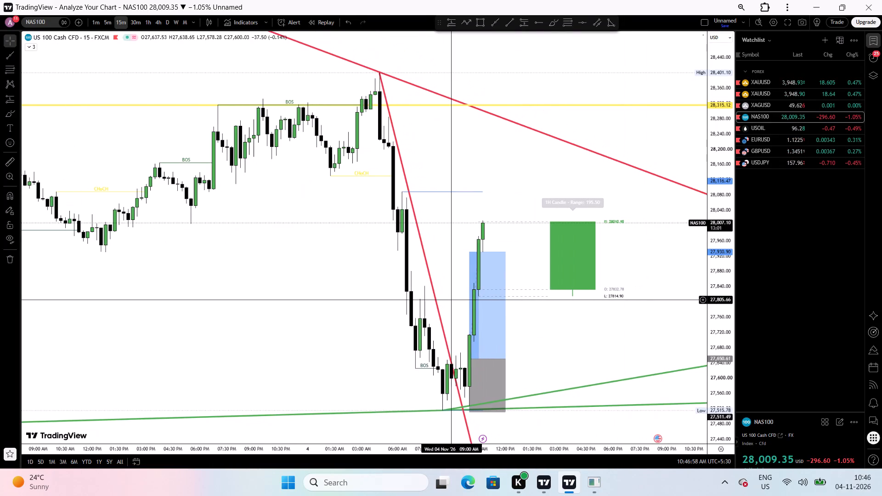
{"action": "left_click_drag", "start_coordinate": [598, 327], "coordinate": [613, 319]}
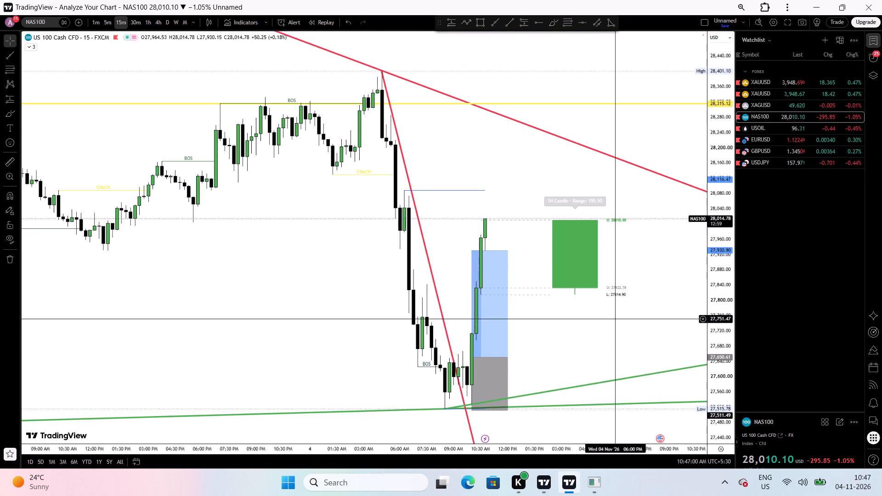
{"action": "left_click_drag", "start_coordinate": [721, 221], "coordinate": [716, 300]}
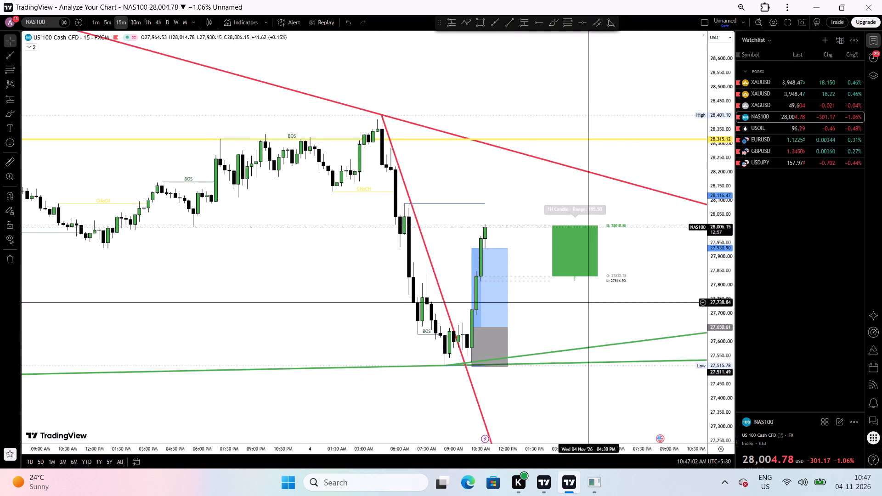
{"action": "left_click_drag", "start_coordinate": [586, 302], "coordinate": [597, 275]}
{"action": "scroll", "coordinate": [559, 290], "scroll_direction": "up", "scroll_amount": 1}
{"action": "left_click_drag", "start_coordinate": [537, 303], "coordinate": [538, 266]}
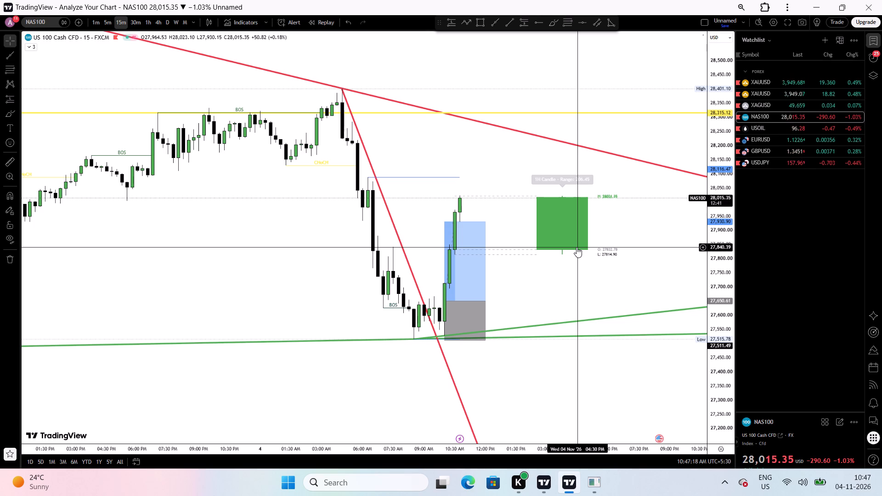
{"action": "scroll", "coordinate": [478, 284], "scroll_direction": "up", "scroll_amount": 1}
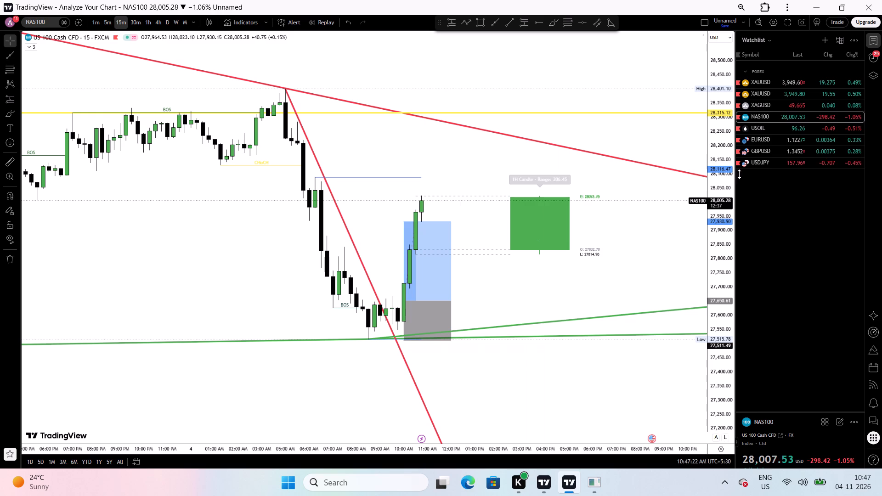
{"action": "left_click", "coordinate": [760, 139]}
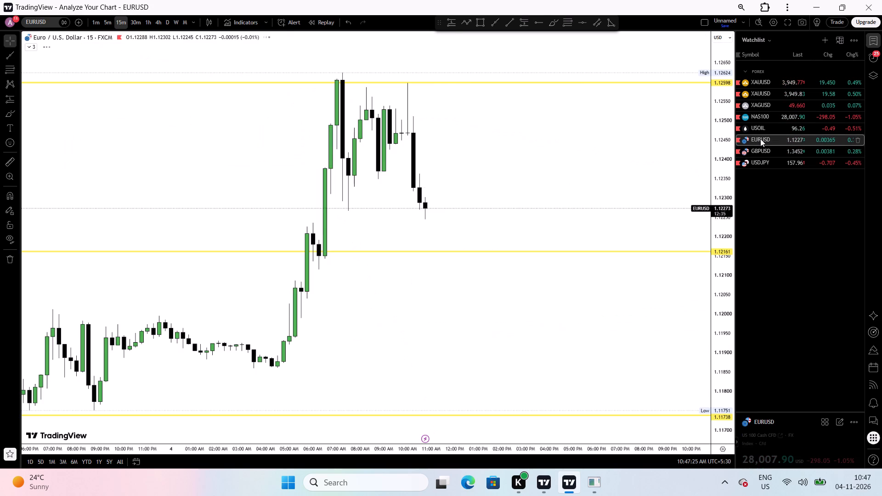
{"action": "scroll", "coordinate": [492, 287], "scroll_direction": "down", "scroll_amount": 1}
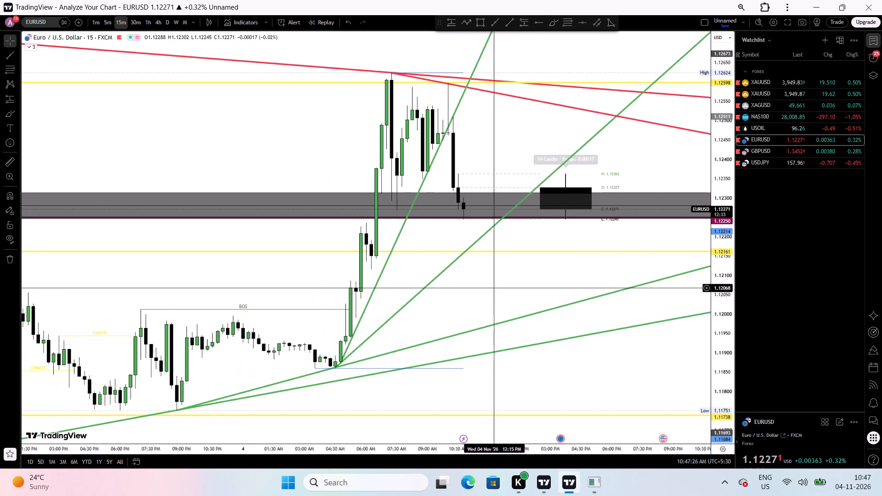
{"action": "scroll", "coordinate": [492, 287], "scroll_direction": "down", "scroll_amount": 1}
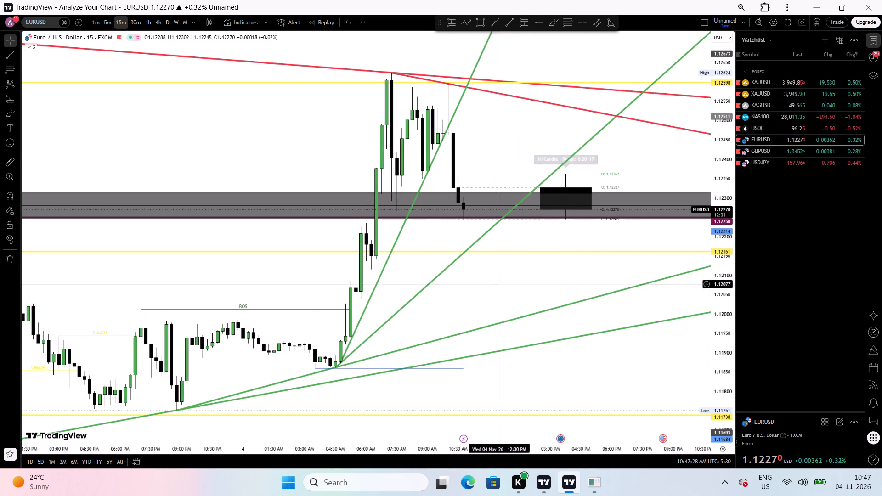
Switch to the FOREX.com gold chart on the 5-minute timeframe and delete the steeper red descending trend line.
{"action": "left_click", "coordinate": [774, 91]}
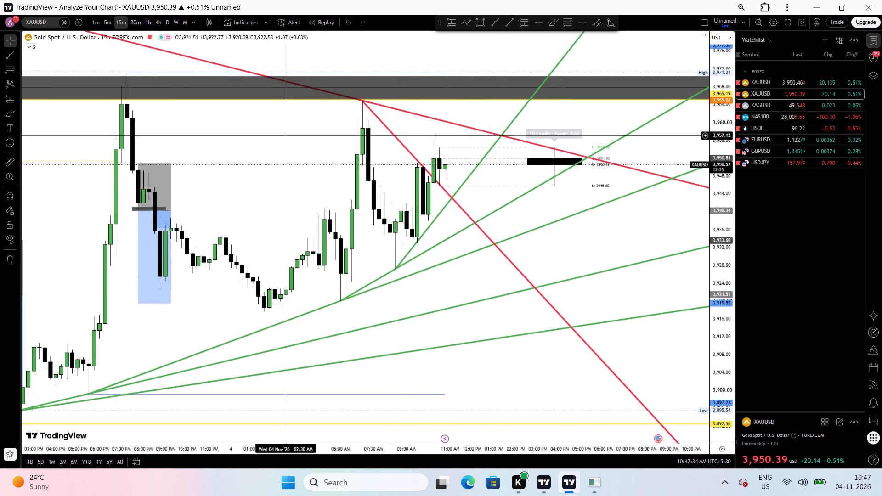
{"action": "left_click", "coordinate": [103, 22]}
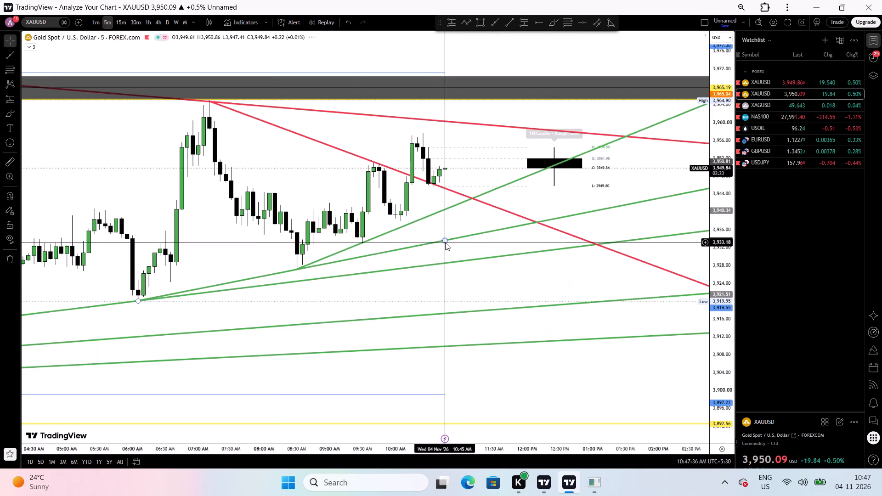
{"action": "scroll", "coordinate": [445, 242], "scroll_direction": "down", "scroll_amount": 1}
{"action": "left_click_drag", "start_coordinate": [522, 297], "coordinate": [428, 328]}
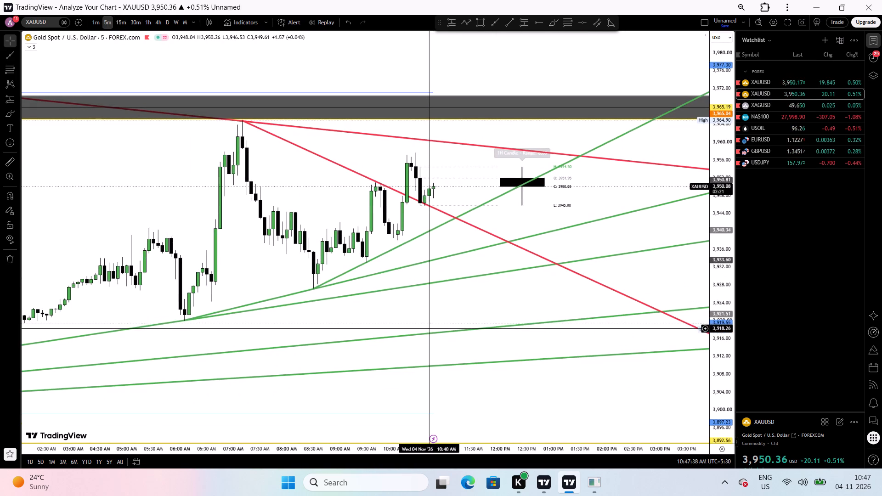
{"action": "scroll", "coordinate": [413, 293], "scroll_direction": "down", "scroll_amount": 1}
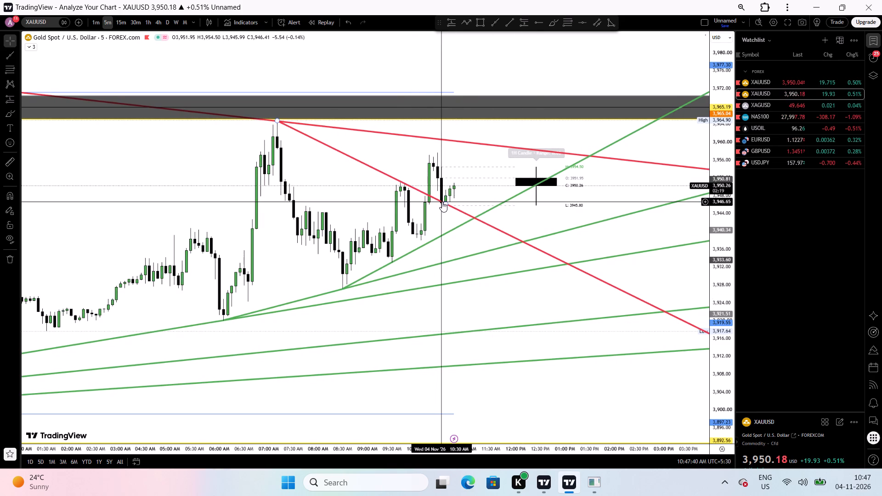
{"action": "left_click", "coordinate": [453, 209]}
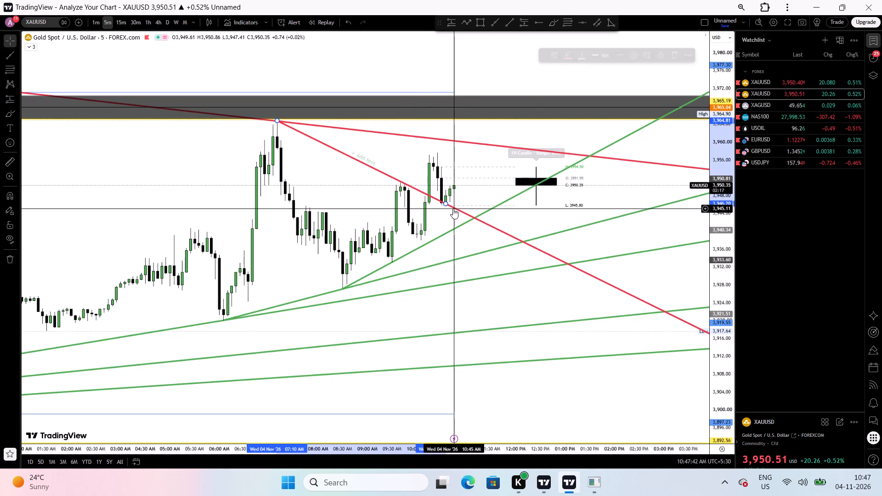
{"action": "left_click", "coordinate": [678, 52]}
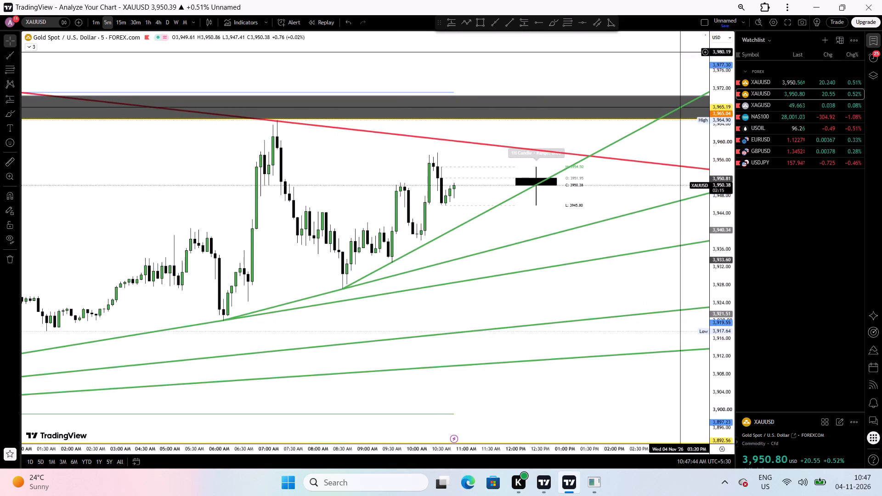
{"action": "scroll", "coordinate": [505, 171], "scroll_direction": "up", "scroll_amount": 1}
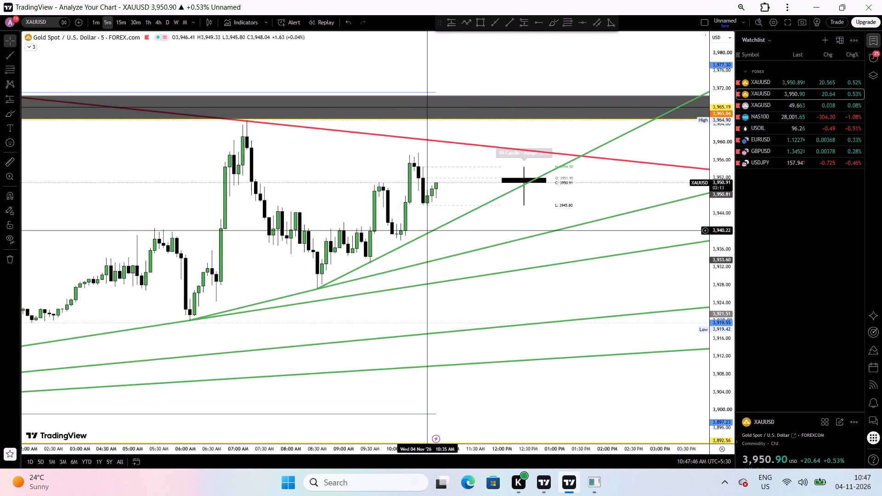
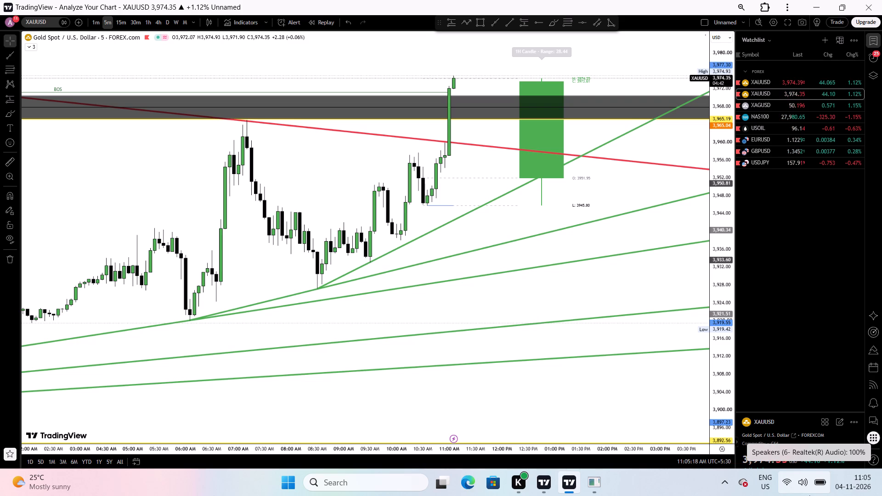
Examine gold's breakout above the grey zone and the rising green trend lines on the 5-minute chart.
{"action": "scroll", "coordinate": [619, 417], "scroll_direction": "down", "scroll_amount": 1}
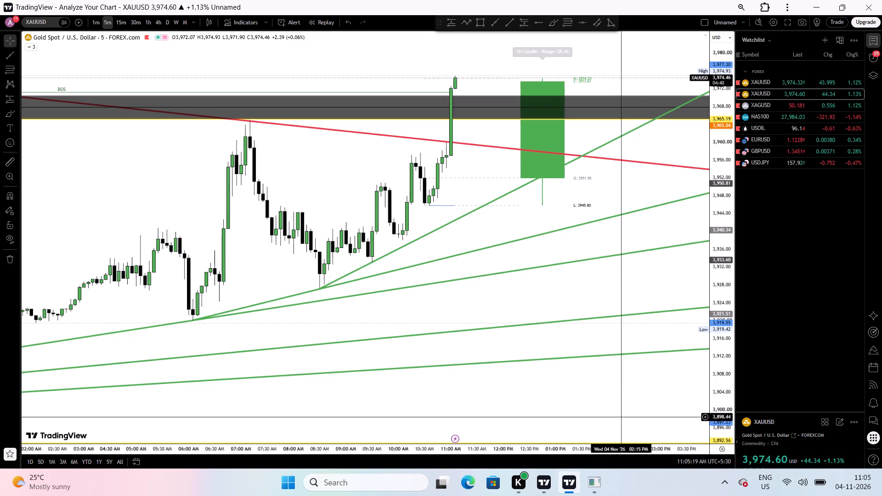
{"action": "scroll", "coordinate": [619, 417], "scroll_direction": "down", "scroll_amount": 3}
{"action": "left_click_drag", "start_coordinate": [635, 291], "coordinate": [498, 319]}
{"action": "scroll", "coordinate": [498, 319], "scroll_direction": "up", "scroll_amount": 2}
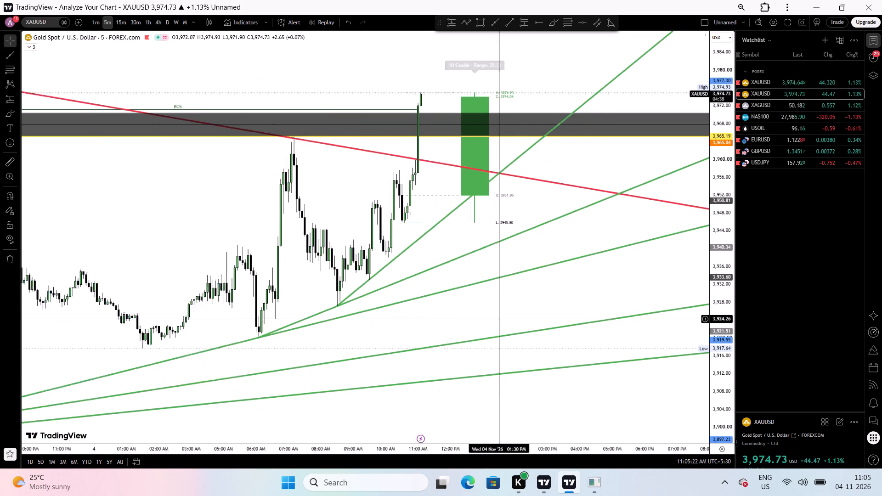
{"action": "scroll", "coordinate": [498, 319], "scroll_direction": "up", "scroll_amount": 1}
{"action": "left_click_drag", "start_coordinate": [445, 241], "coordinate": [532, 282]}
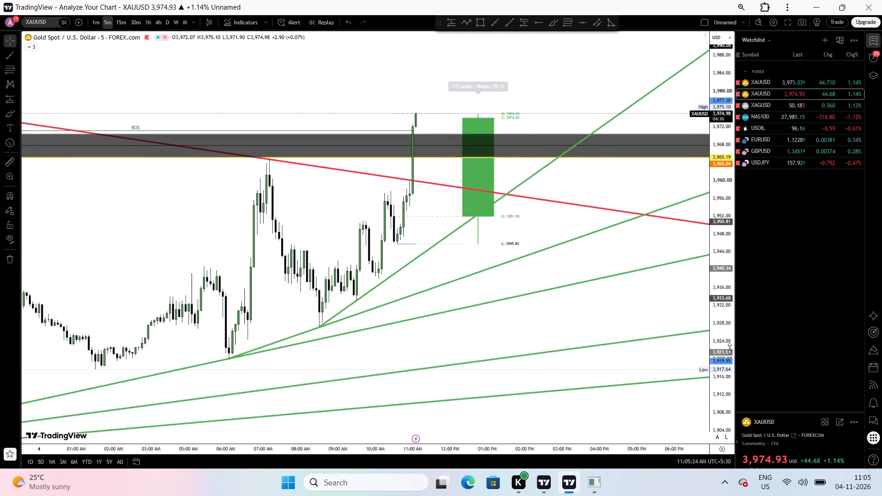
{"action": "left_click_drag", "start_coordinate": [729, 349], "coordinate": [686, 81]}
{"action": "scroll", "coordinate": [458, 261], "scroll_direction": "up", "scroll_amount": 4}
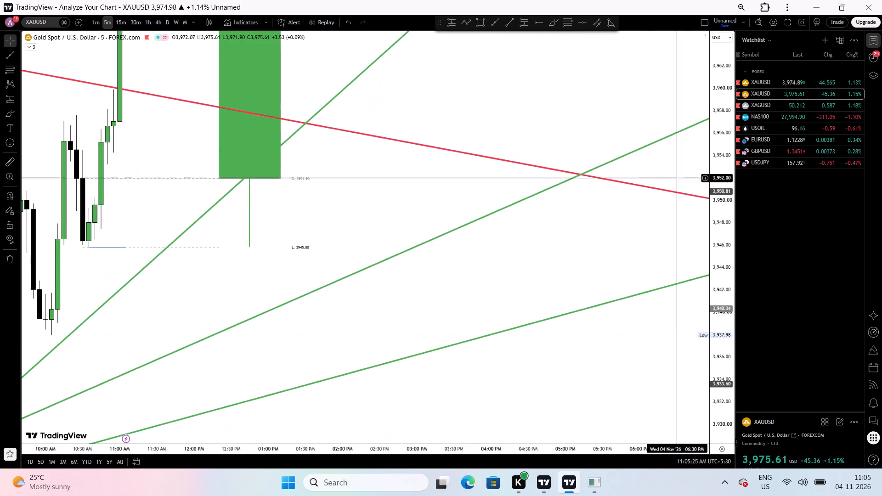
{"action": "left_click_drag", "start_coordinate": [708, 174], "coordinate": [695, 310]}
{"action": "scroll", "coordinate": [673, 201], "scroll_direction": "down", "scroll_amount": 2}
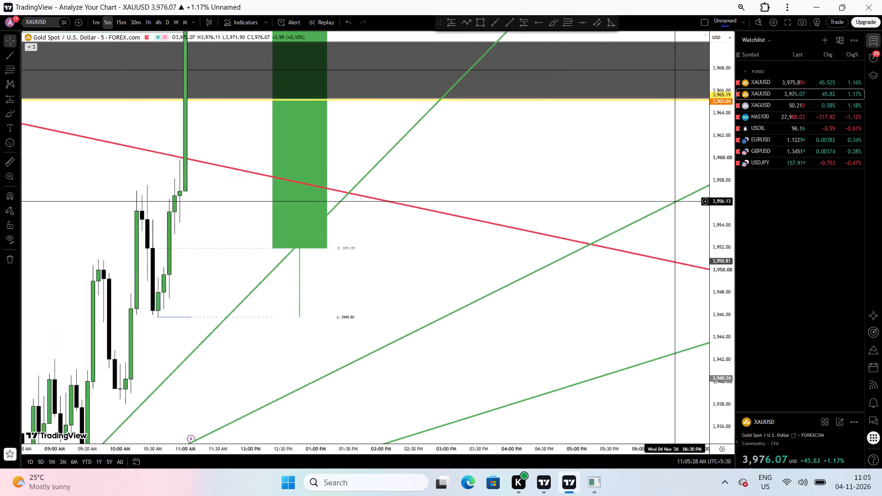
{"action": "scroll", "coordinate": [673, 201], "scroll_direction": "down", "scroll_amount": 1}
{"action": "left_click_drag", "start_coordinate": [712, 131], "coordinate": [700, 243]}
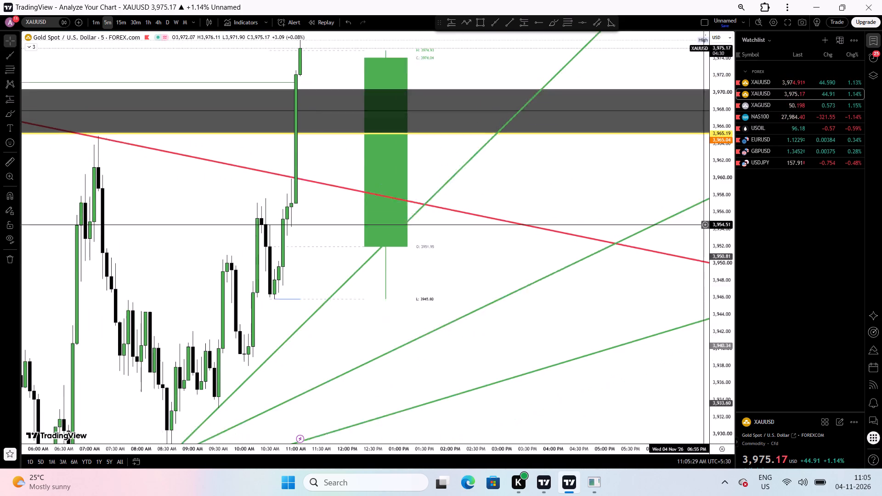
{"action": "left_click_drag", "start_coordinate": [700, 243], "coordinate": [692, 306]}
{"action": "left_click_drag", "start_coordinate": [545, 214], "coordinate": [588, 209]}
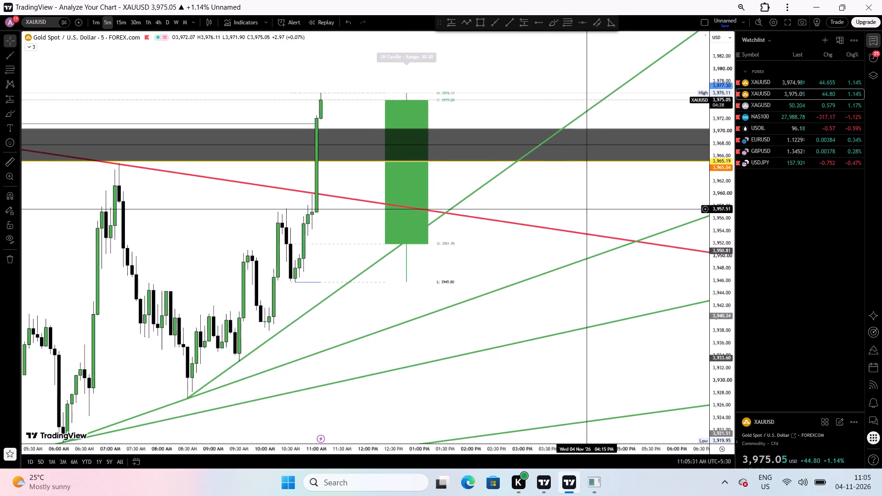
{"action": "left_click_drag", "start_coordinate": [588, 209], "coordinate": [590, 209]}
Draw a rising green trend line from the 9:30 AM gold low at about 3,933 to about 3,946.3 at 11:00 AM.
{"action": "left_click", "coordinate": [487, 22]}
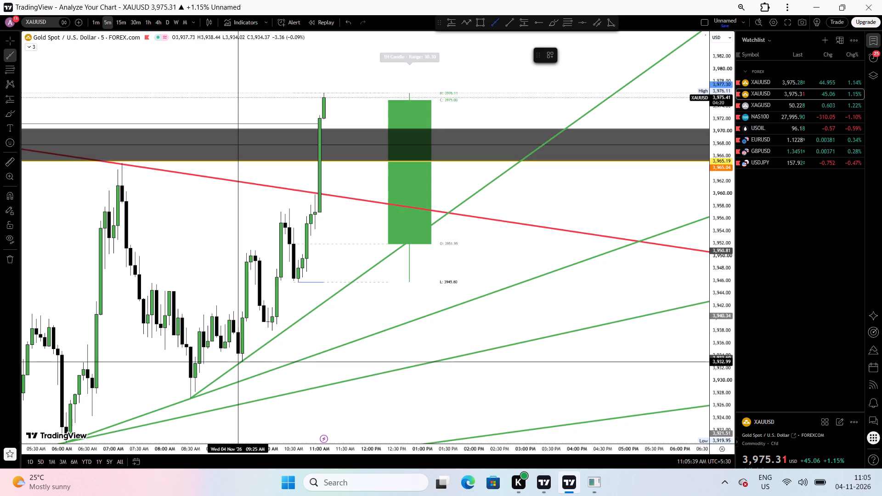
{"action": "left_click_drag", "start_coordinate": [242, 361], "coordinate": [318, 273]}
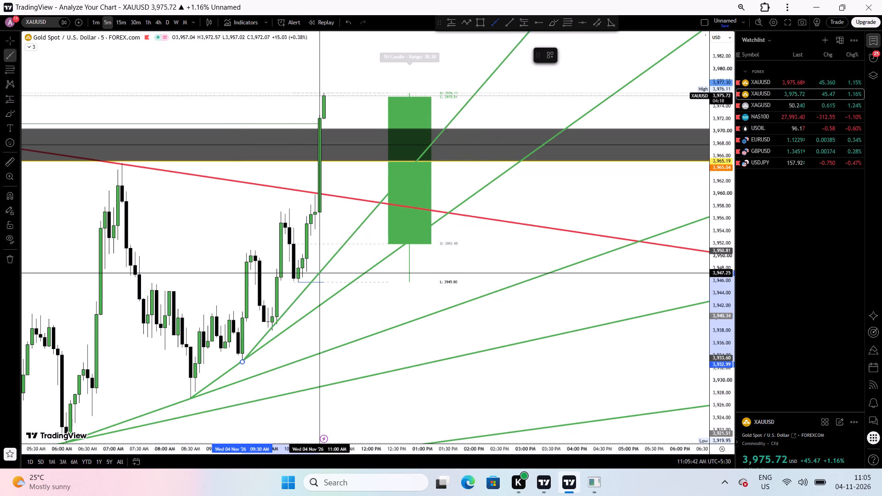
{"action": "left_click_drag", "start_coordinate": [318, 273], "coordinate": [318, 279]}
{"action": "left_click", "coordinate": [318, 279]}
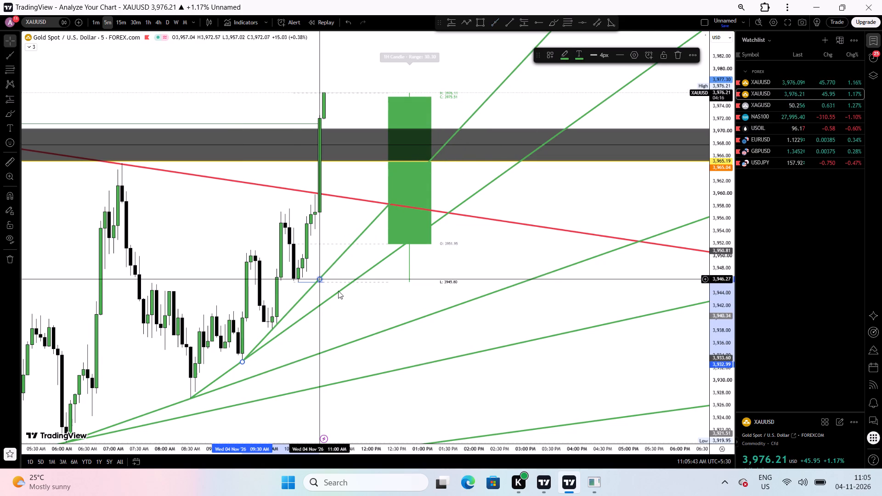
{"action": "left_click", "coordinate": [380, 316]}
Adjust the trend line from the 8:30 AM low to meet the 9:30 AM low, with its second anchor at about 3,938.8.
{"action": "left_click_drag", "start_coordinate": [351, 330], "coordinate": [657, 288]}
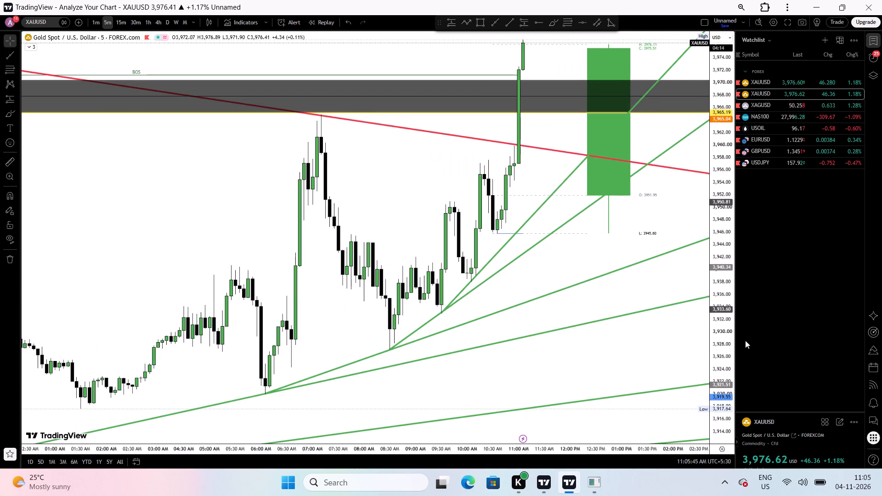
{"action": "left_click_drag", "start_coordinate": [729, 360], "coordinate": [667, 72]}
{"action": "scroll", "coordinate": [397, 231], "scroll_direction": "up", "scroll_amount": 5}
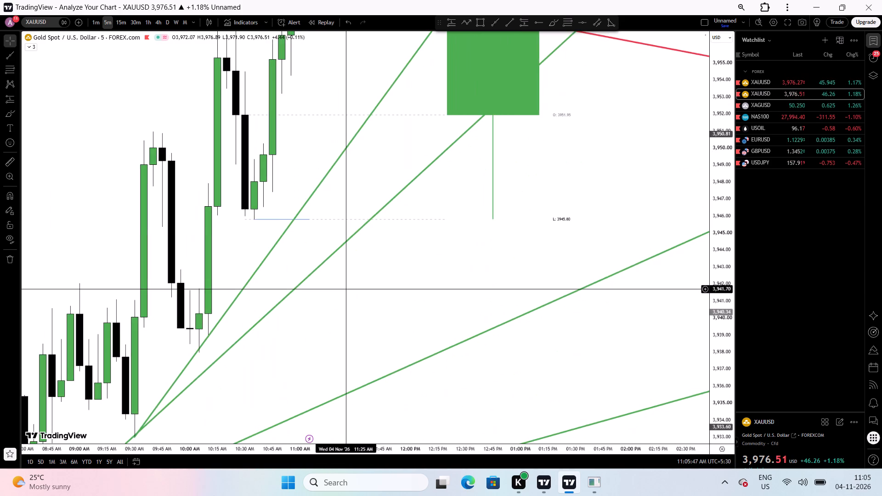
{"action": "left_click_drag", "start_coordinate": [341, 289], "coordinate": [603, 101]}
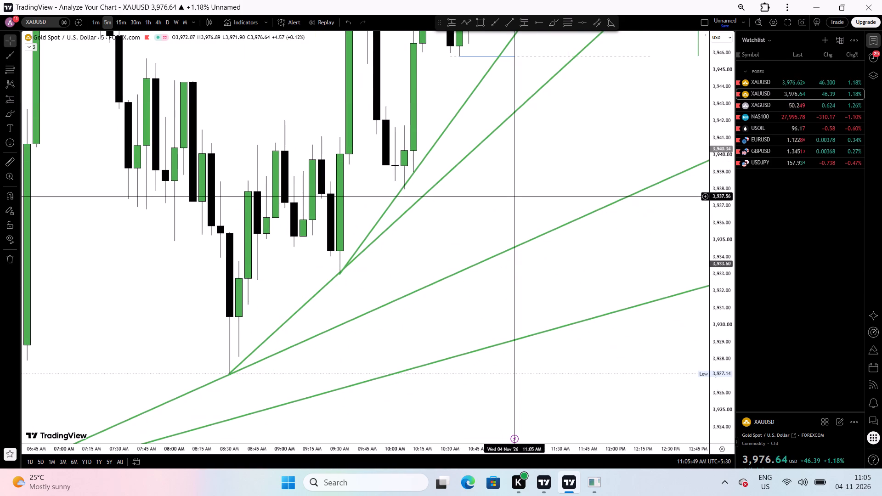
{"action": "left_click_drag", "start_coordinate": [513, 196], "coordinate": [483, 223]}
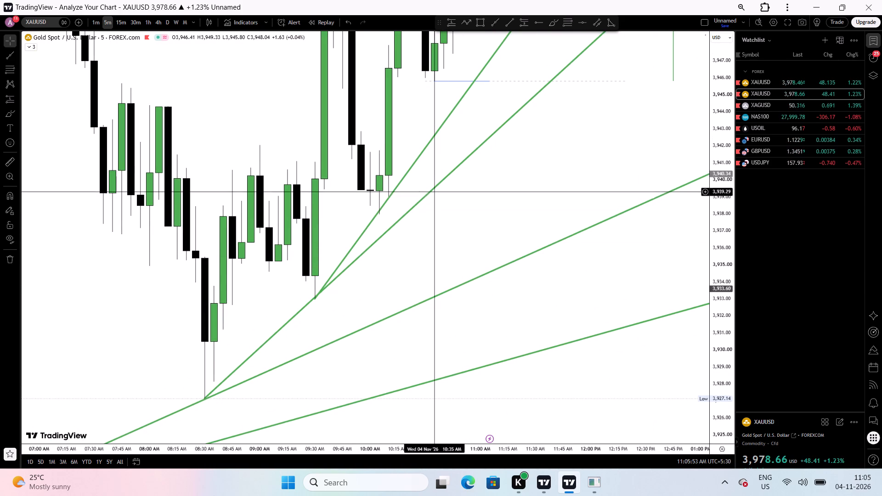
{"action": "left_click_drag", "start_coordinate": [434, 189], "coordinate": [430, 198]}
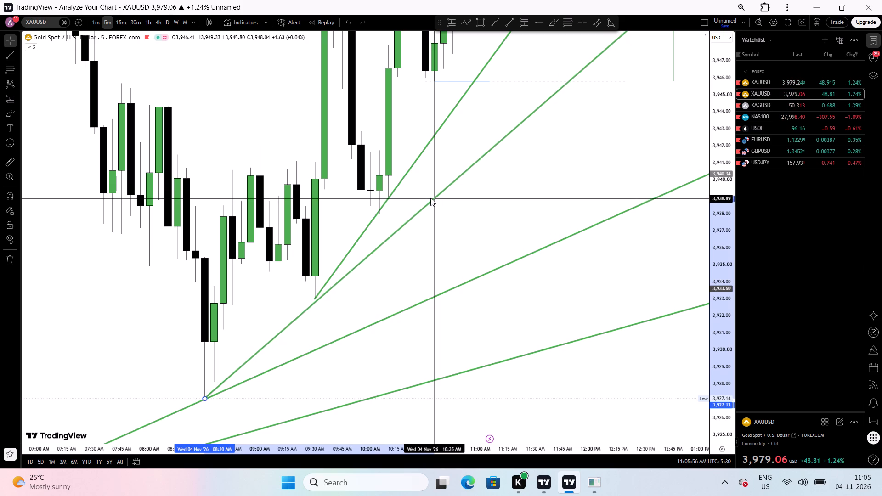
{"action": "left_click_drag", "start_coordinate": [430, 198], "coordinate": [426, 200]}
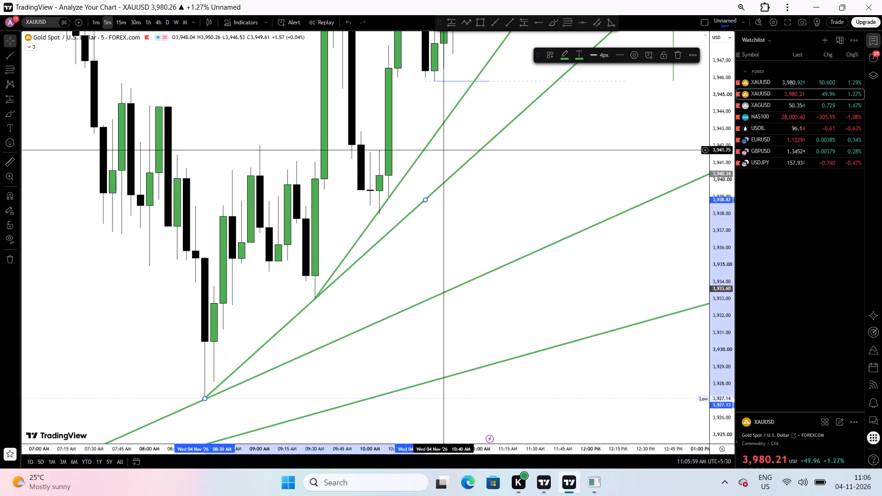
Fine-tune the trend line from the 9:30 AM low, moving its 11:00 AM anchor to about 3,945.8.
{"action": "left_click_drag", "start_coordinate": [455, 144], "coordinate": [384, 316]}
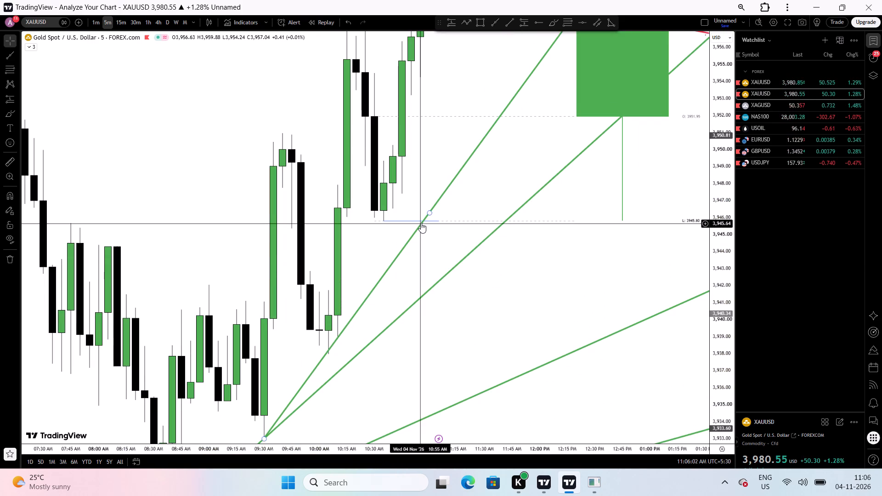
{"action": "left_click_drag", "start_coordinate": [430, 210], "coordinate": [426, 220]}
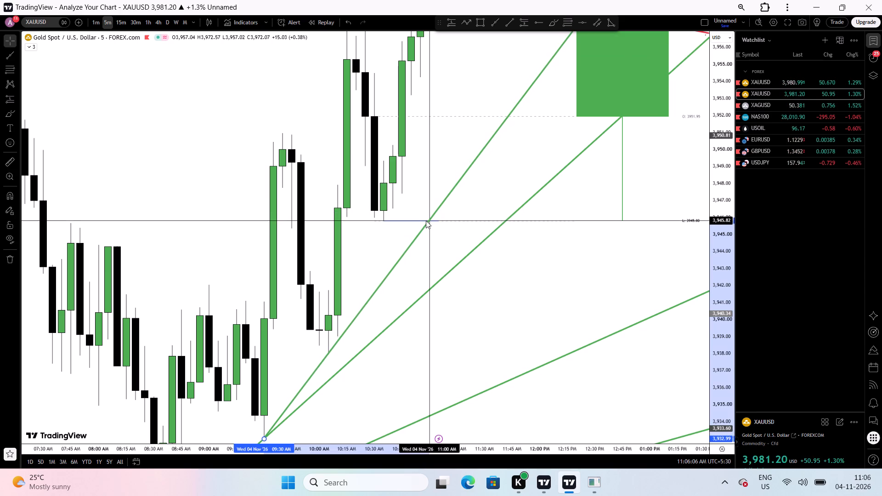
{"action": "left_click_drag", "start_coordinate": [426, 220], "coordinate": [426, 221]}
{"action": "left_click", "coordinate": [426, 252]}
Draw a steeper rising trend line from the 10:05 AM low at about 3,938 to about 3,952.2 at 11:05 AM.
{"action": "scroll", "coordinate": [426, 252], "scroll_direction": "down", "scroll_amount": 1}
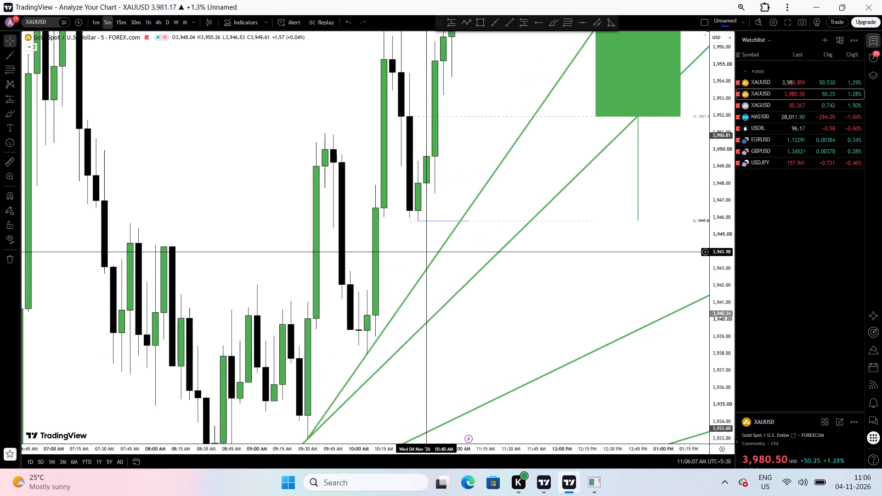
{"action": "left_click_drag", "start_coordinate": [719, 152], "coordinate": [700, 383]}
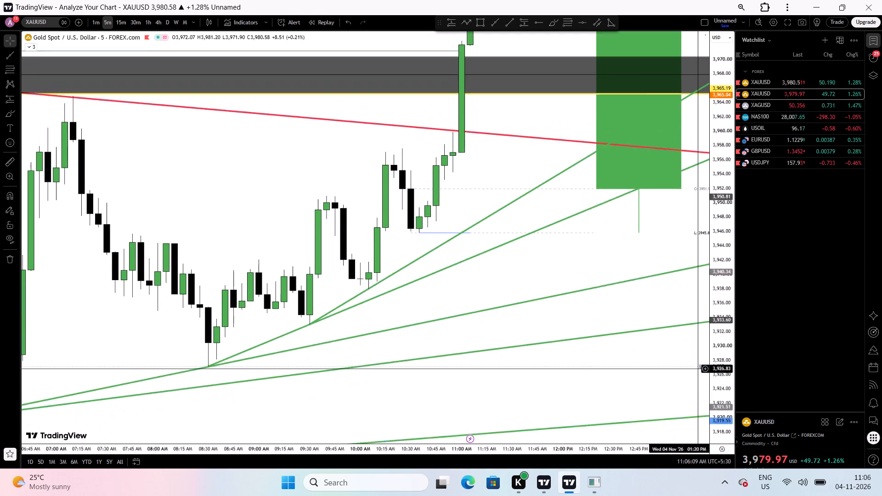
{"action": "left_click_drag", "start_coordinate": [700, 383], "coordinate": [700, 387]}
{"action": "left_click_drag", "start_coordinate": [586, 236], "coordinate": [487, 329]}
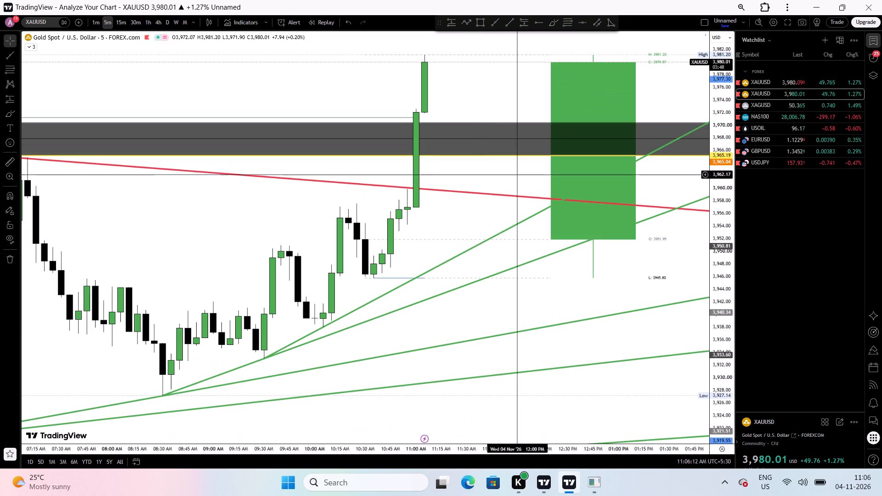
{"action": "left_click", "coordinate": [495, 21]}
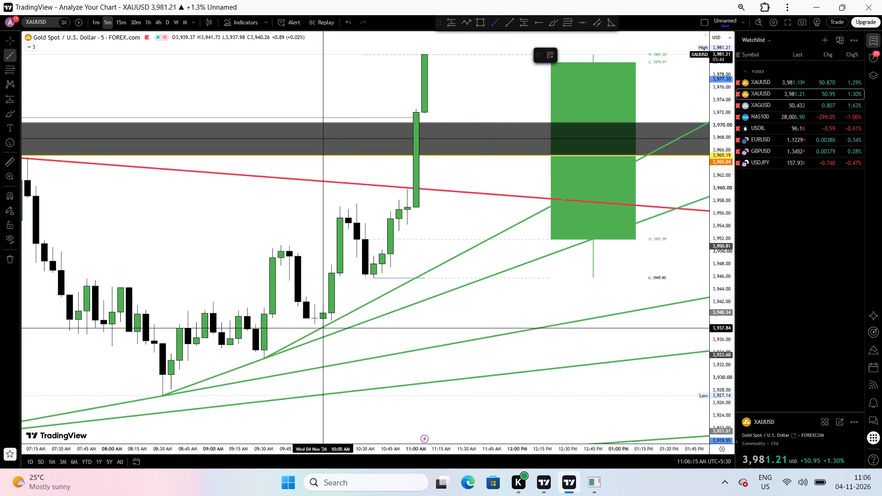
{"action": "left_click_drag", "start_coordinate": [321, 327], "coordinate": [420, 237]}
{"action": "left_click", "coordinate": [420, 237]}
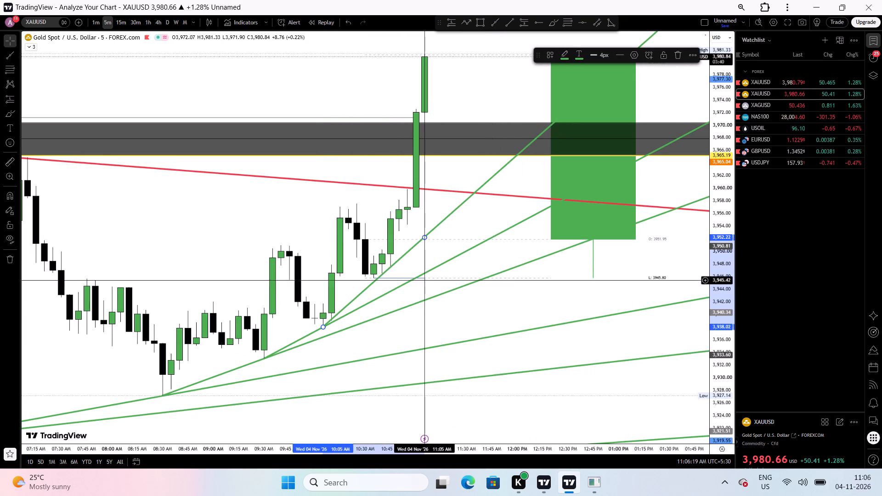
{"action": "left_click", "coordinate": [423, 299]}
{"action": "left_click", "coordinate": [624, 340]}
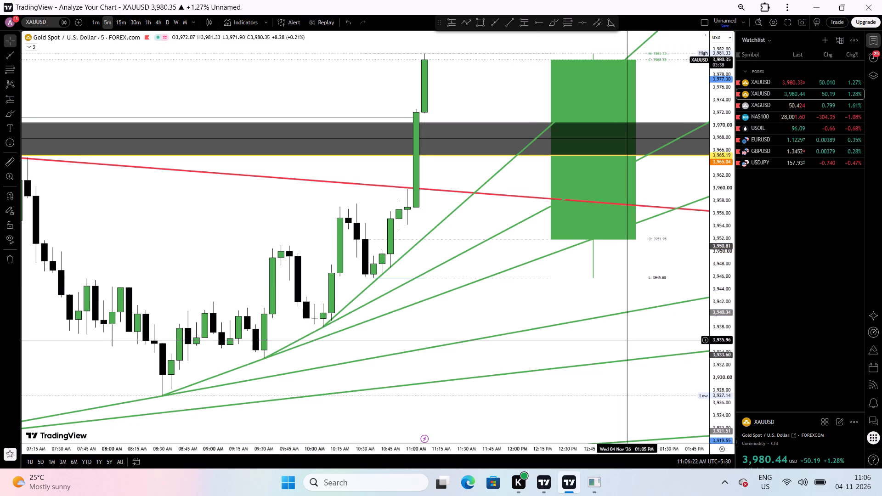
Examine the updated gold trend lines against price on the 5-minute chart and the 15-minute timeframe.
{"action": "scroll", "coordinate": [612, 340], "scroll_direction": "down", "scroll_amount": 1}
{"action": "scroll", "coordinate": [502, 311], "scroll_direction": "down", "scroll_amount": 3}
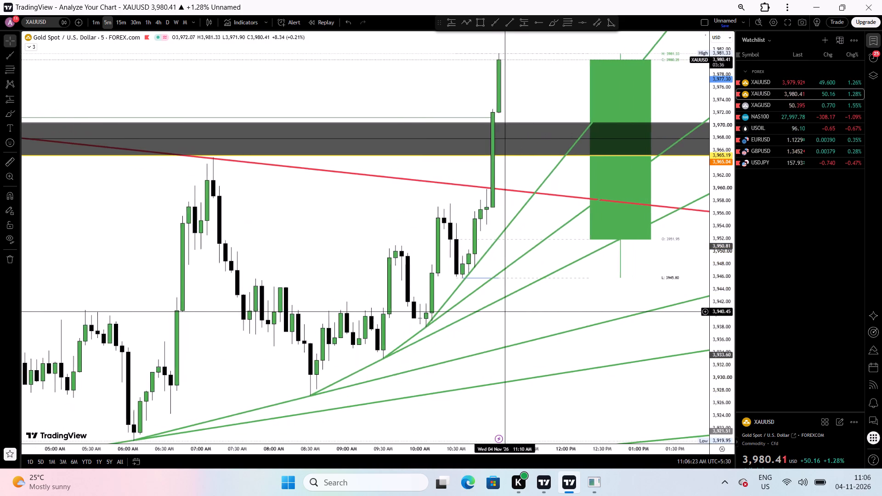
{"action": "scroll", "coordinate": [502, 311], "scroll_direction": "down", "scroll_amount": 1}
{"action": "left_click", "coordinate": [125, 20]}
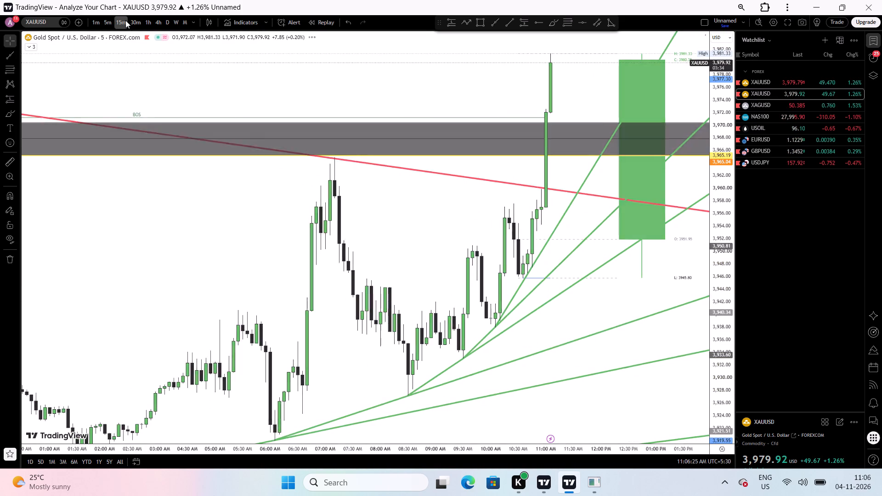
{"action": "scroll", "coordinate": [205, 126], "scroll_direction": "up", "scroll_amount": 5}
{"action": "scroll", "coordinate": [205, 126], "scroll_direction": "down", "scroll_amount": 1}
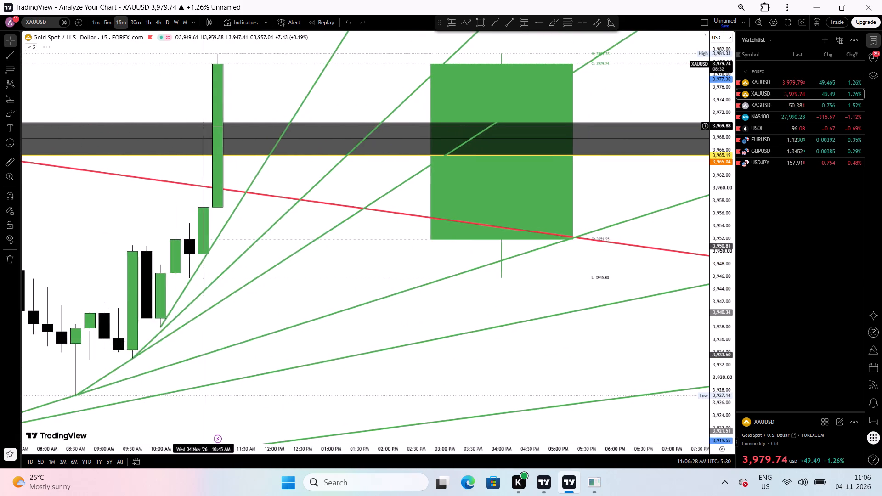
{"action": "scroll", "coordinate": [205, 126], "scroll_direction": "down", "scroll_amount": 1}
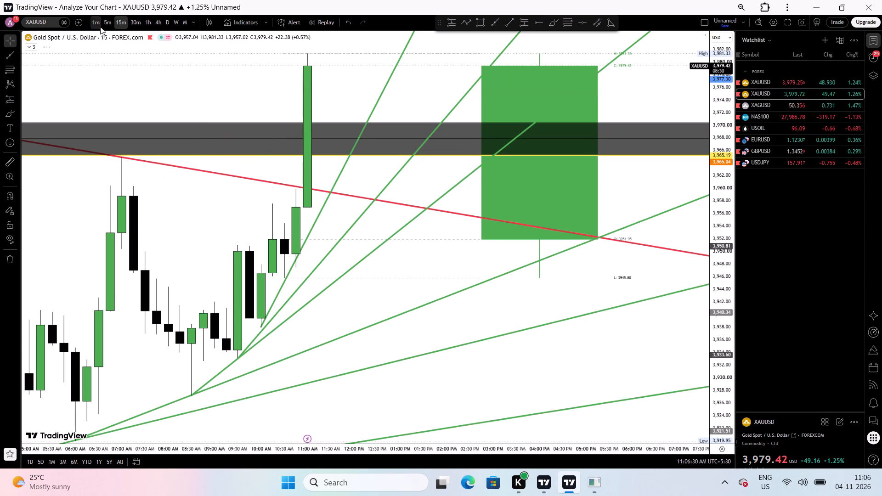
Return gold to the 5-minute timeframe and examine the rally against the wider price levels and trend lines.
{"action": "left_click", "coordinate": [102, 19]}
{"action": "scroll", "coordinate": [319, 232], "scroll_direction": "down", "scroll_amount": 1}
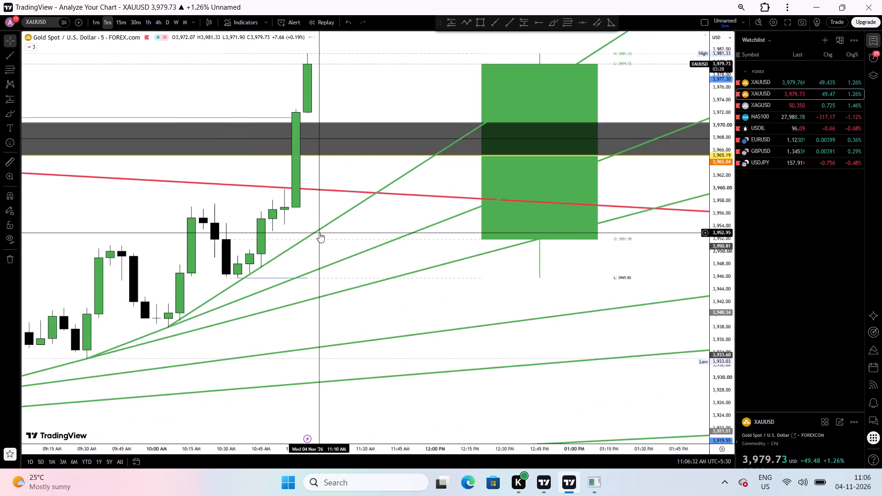
{"action": "scroll", "coordinate": [319, 232], "scroll_direction": "down", "scroll_amount": 2}
{"action": "scroll", "coordinate": [702, 255], "scroll_direction": "down", "scroll_amount": 2}
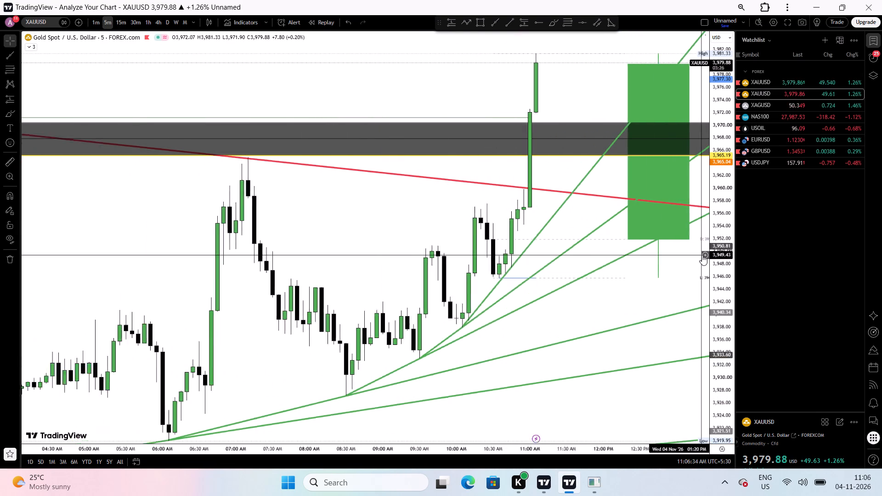
{"action": "scroll", "coordinate": [702, 255], "scroll_direction": "down", "scroll_amount": 1}
{"action": "left_click_drag", "start_coordinate": [666, 283], "coordinate": [442, 310]}
{"action": "scroll", "coordinate": [442, 310], "scroll_direction": "down", "scroll_amount": 1}
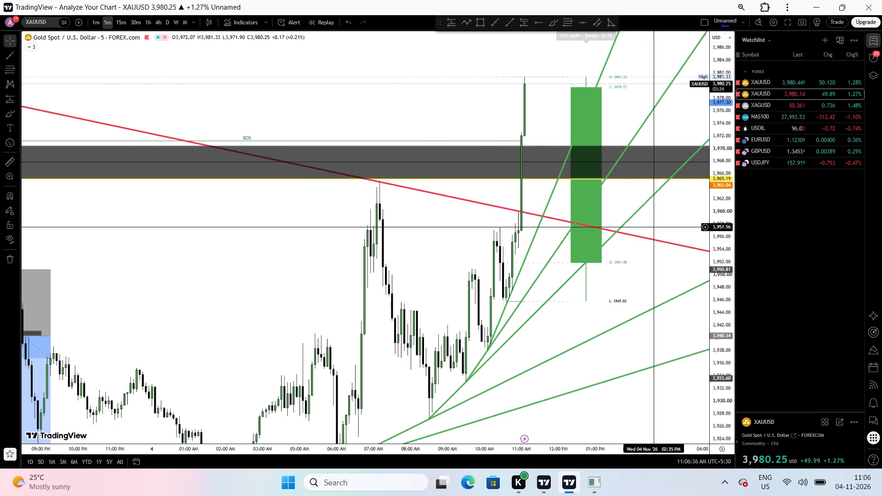
{"action": "left_click_drag", "start_coordinate": [727, 187], "coordinate": [695, 347]}
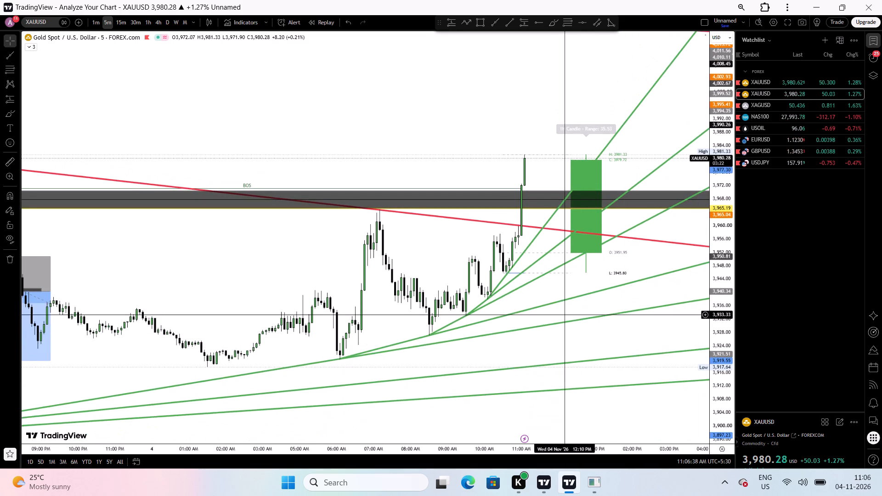
{"action": "scroll", "coordinate": [565, 315], "scroll_direction": "up", "scroll_amount": 2}
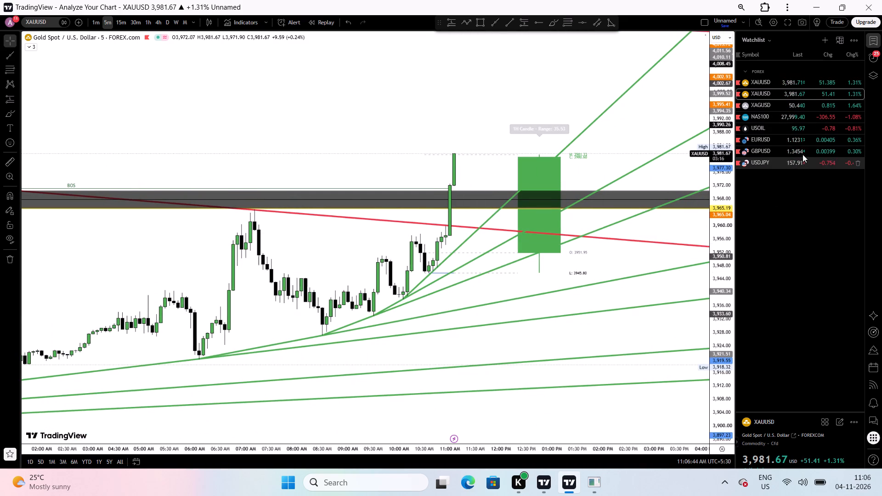
Switch to the NAS100 chart on the 5-minute timeframe.
{"action": "left_click", "coordinate": [785, 123]}
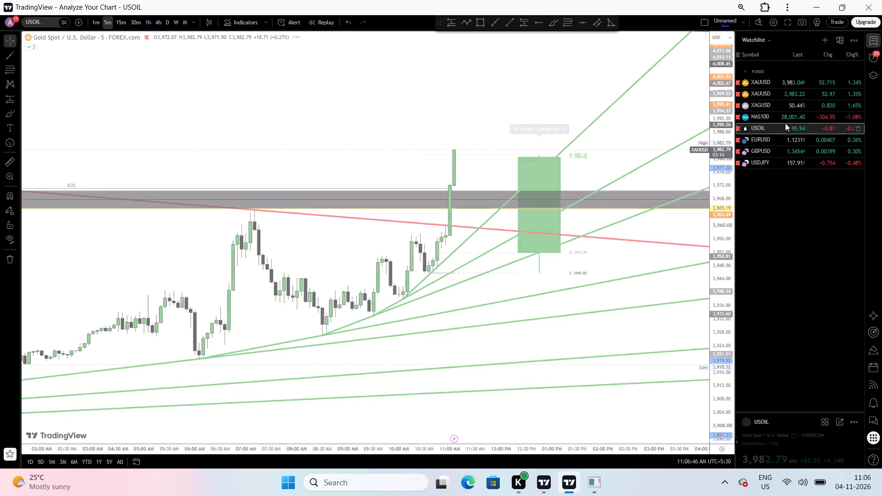
{"action": "left_click", "coordinate": [785, 118]}
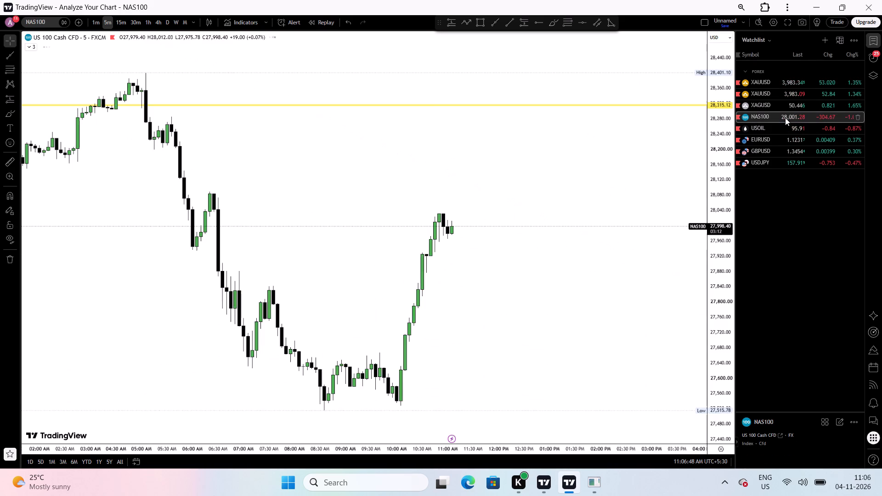
Examine NAS100 and EURUSD on the 5-minute timeframe against their trend lines, price levels and shaded zones.
{"action": "scroll", "coordinate": [637, 179], "scroll_direction": "down", "scroll_amount": 2}
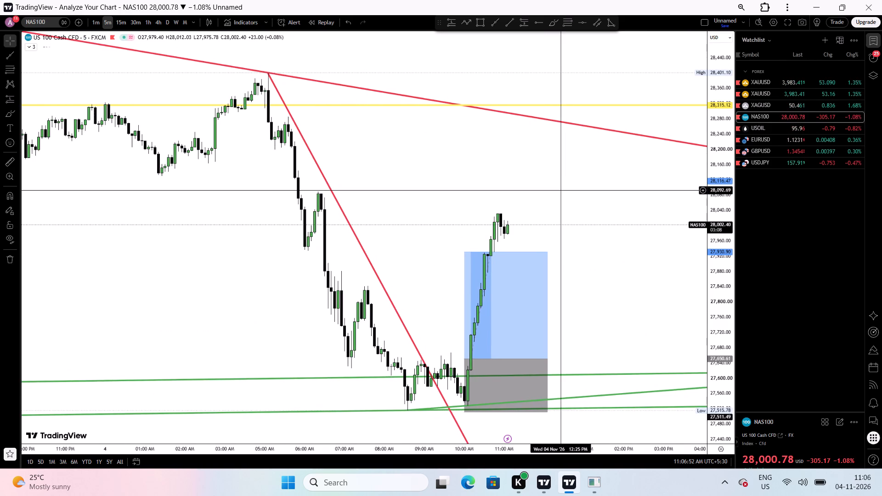
{"action": "left_click", "coordinate": [765, 135]}
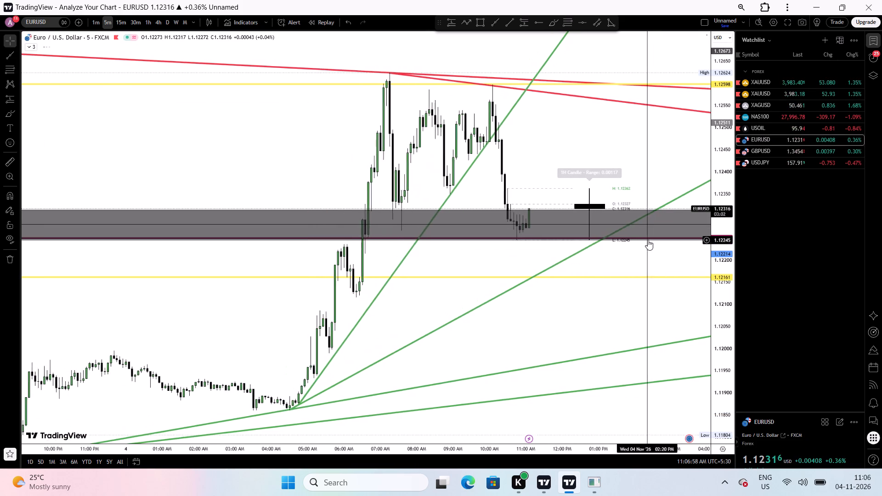
{"action": "scroll", "coordinate": [552, 291], "scroll_direction": "down", "scroll_amount": 4}
{"action": "scroll", "coordinate": [552, 291], "scroll_direction": "up", "scroll_amount": 1}
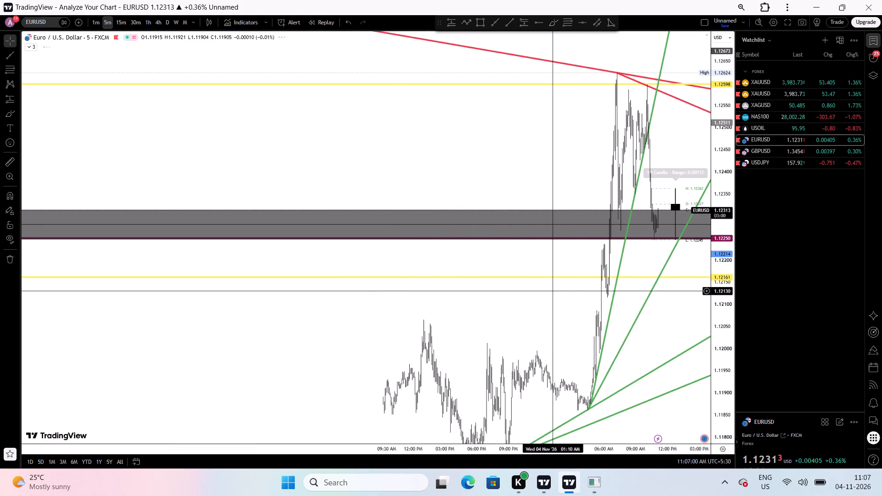
{"action": "scroll", "coordinate": [552, 291], "scroll_direction": "up", "scroll_amount": 3}
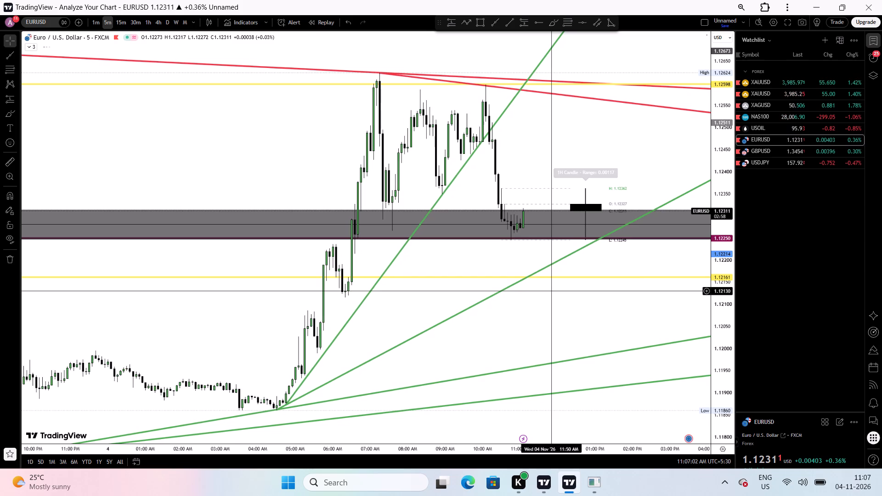
{"action": "scroll", "coordinate": [411, 247], "scroll_direction": "up", "scroll_amount": 1}
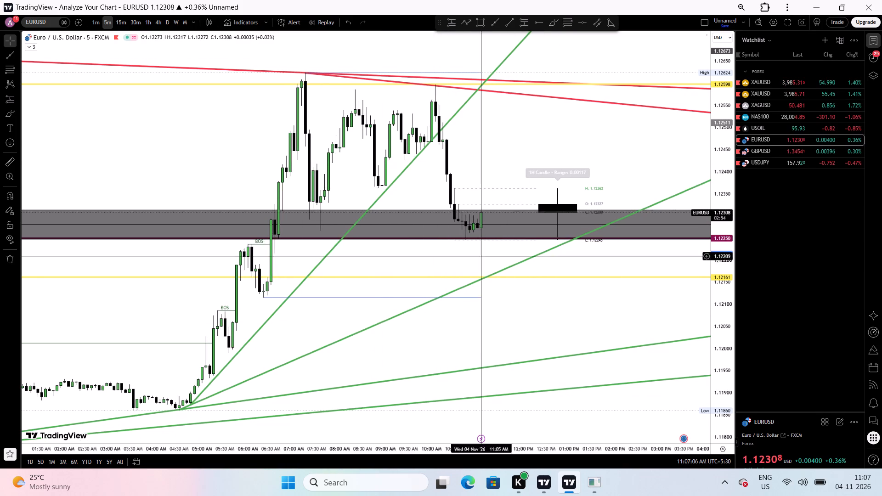
{"action": "scroll", "coordinate": [521, 237], "scroll_direction": "down", "scroll_amount": 14}
{"action": "scroll", "coordinate": [521, 237], "scroll_direction": "up", "scroll_amount": 3}
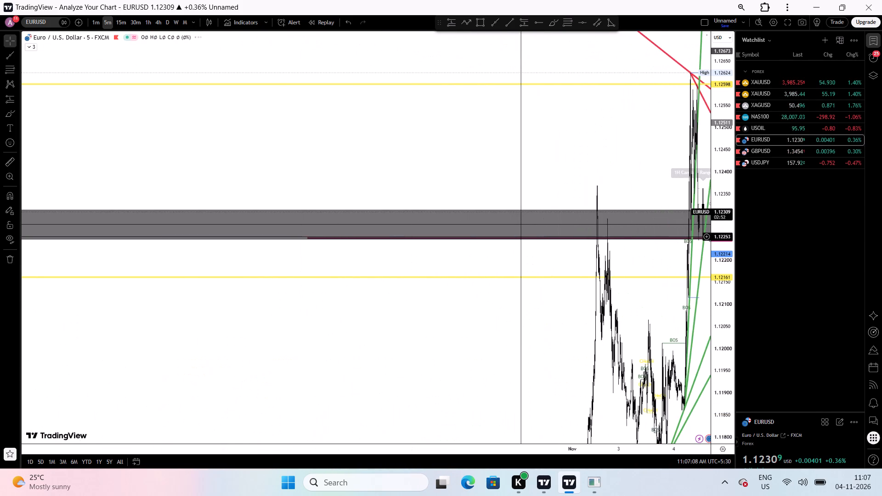
{"action": "scroll", "coordinate": [521, 237], "scroll_direction": "up", "scroll_amount": 2}
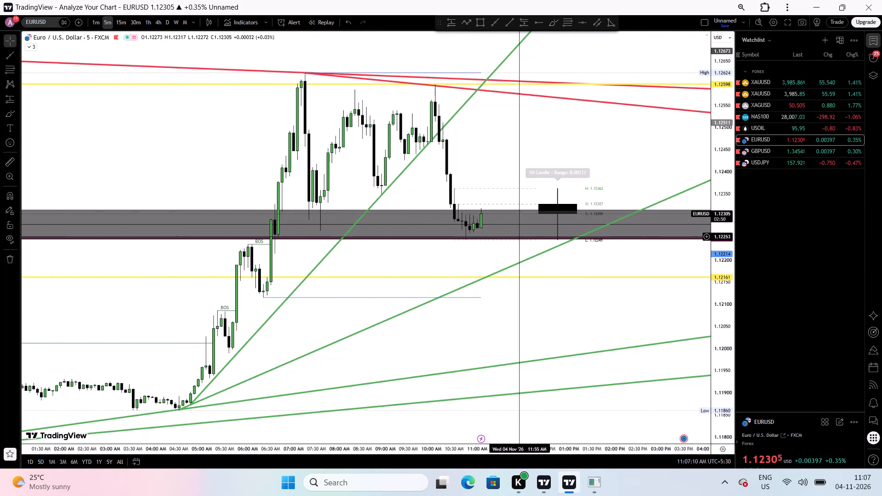
Switch to the GBPUSD chart on the 1-hour timeframe and reset the chart view.
{"action": "left_click", "coordinate": [766, 151]}
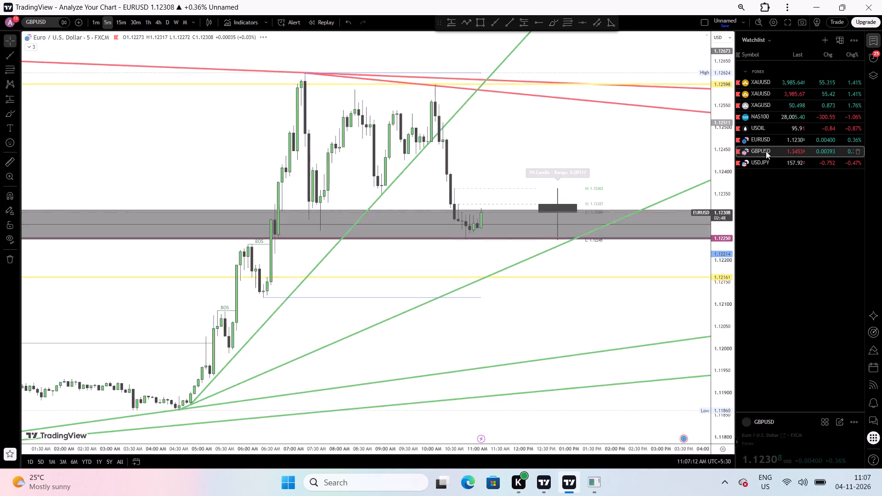
{"action": "scroll", "coordinate": [483, 192], "scroll_direction": "down", "scroll_amount": 3}
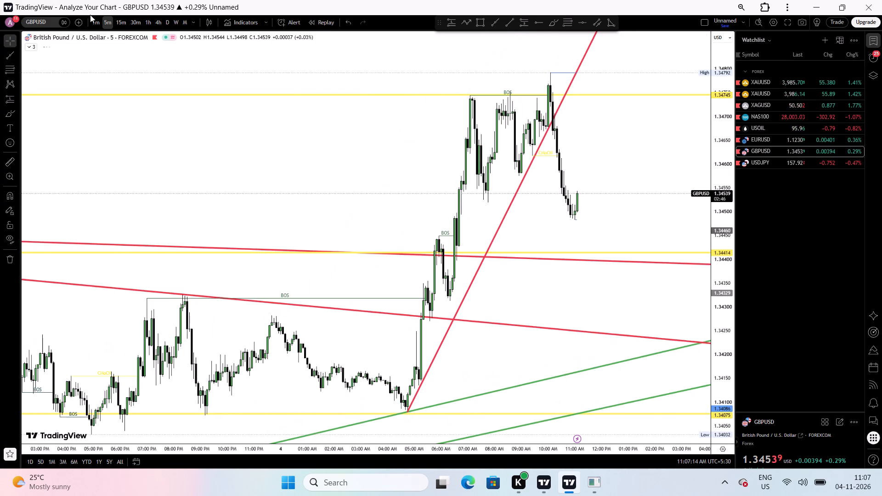
{"action": "left_click", "coordinate": [144, 21]}
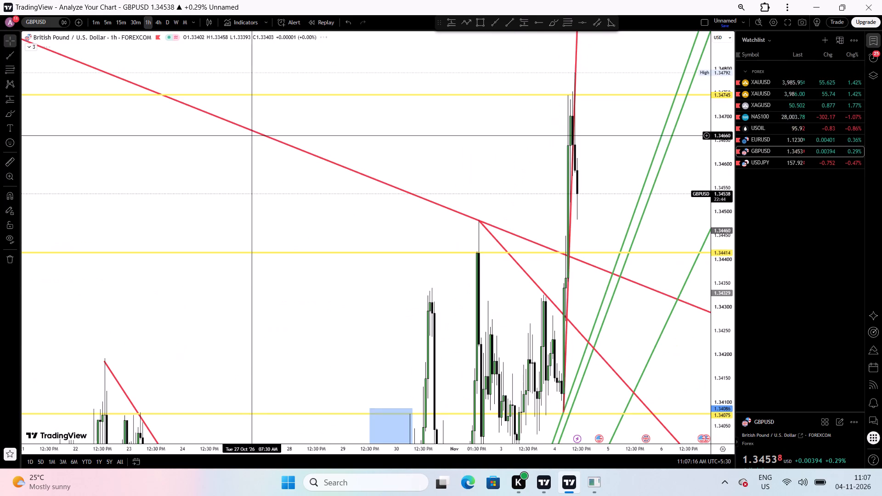
{"action": "right_click", "coordinate": [409, 136]}
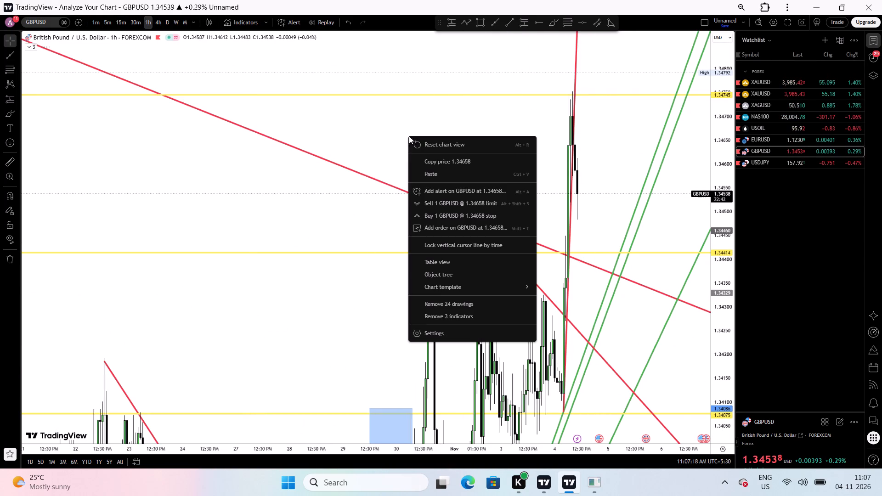
{"action": "left_click", "coordinate": [420, 138]}
{"action": "left_click", "coordinate": [420, 138]}
{"action": "scroll", "coordinate": [420, 138], "scroll_direction": "left", "scroll_amount": 1}
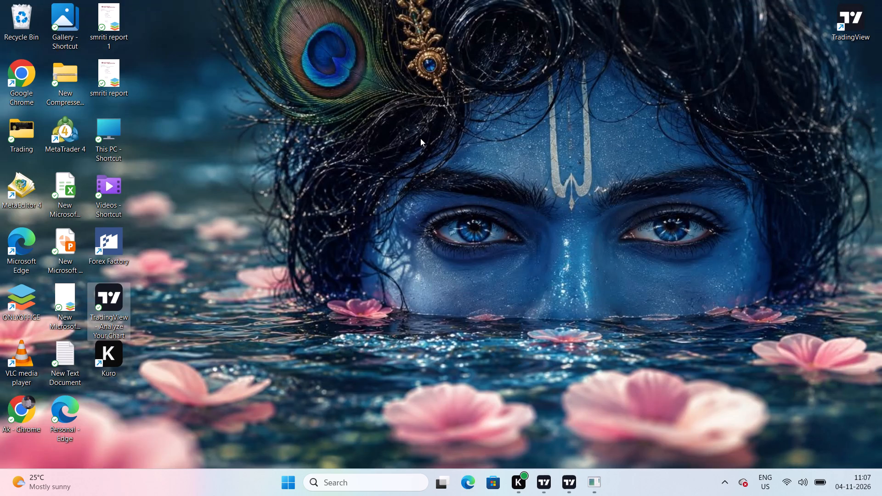
{"action": "left_click", "coordinate": [562, 479]}
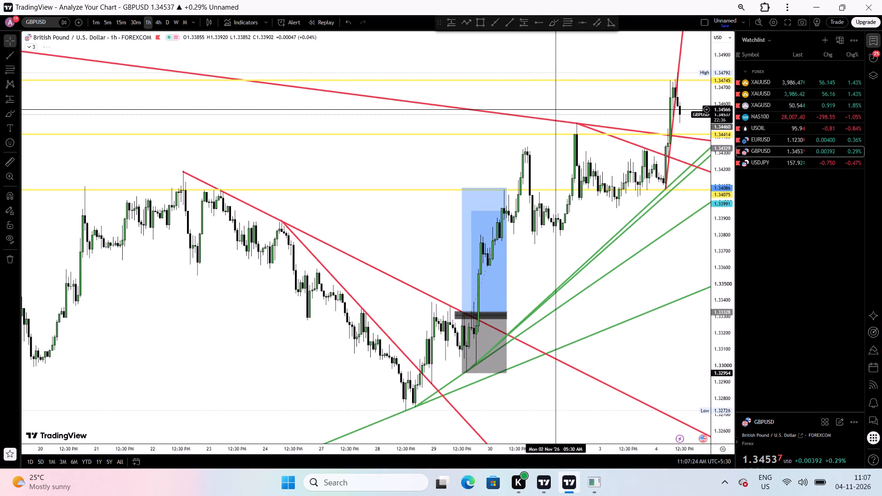
Move the second anchor of GBPUSD's upper falling red trend line to the 4 November peak at about 1.34737.
{"action": "left_click", "coordinate": [549, 119]}
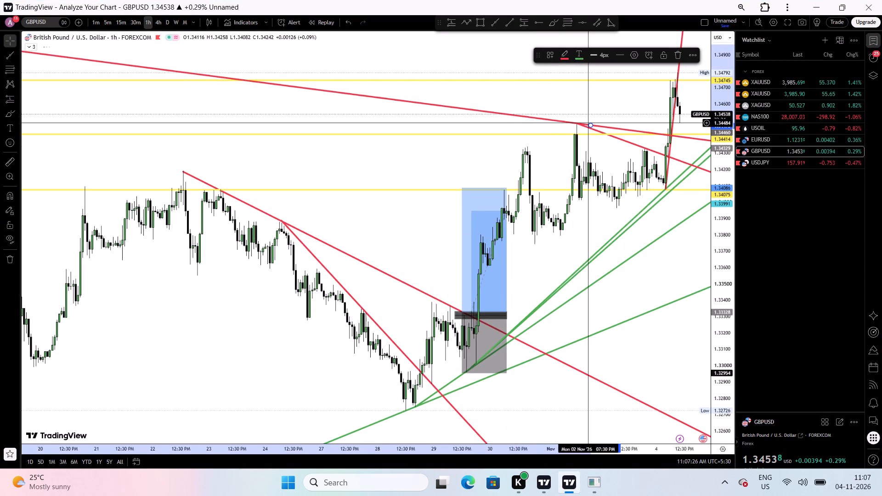
{"action": "left_click", "coordinate": [588, 123]}
{"action": "left_click_drag", "start_coordinate": [590, 124], "coordinate": [651, 96]}
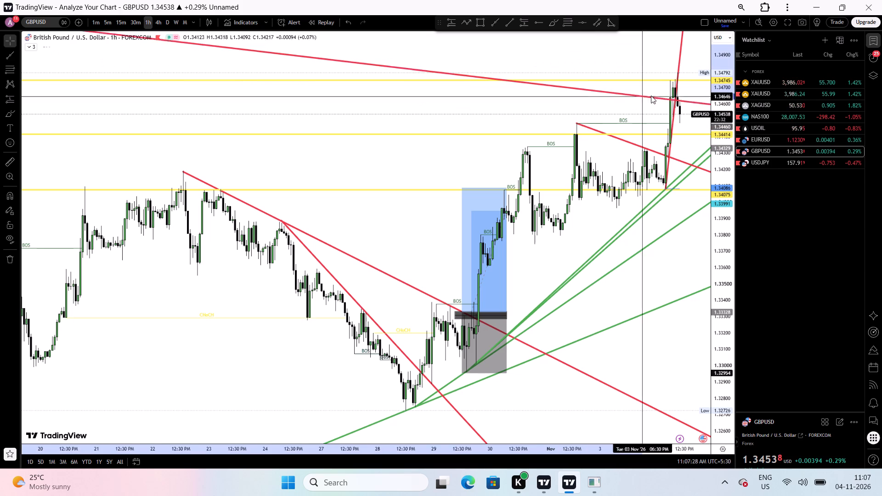
{"action": "left_click_drag", "start_coordinate": [651, 96], "coordinate": [685, 81]}
{"action": "left_click", "coordinate": [685, 81]}
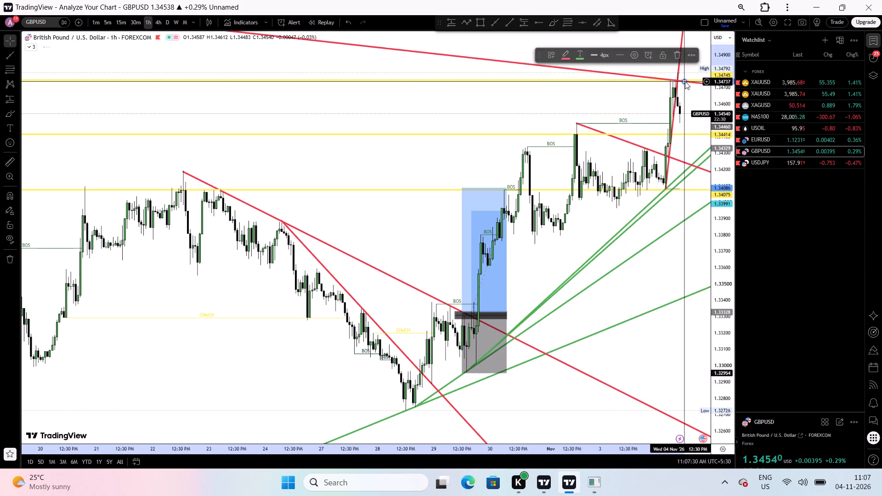
{"action": "left_click", "coordinate": [610, 99]}
{"action": "right_click", "coordinate": [610, 99]}
{"action": "left_click", "coordinate": [625, 104]}
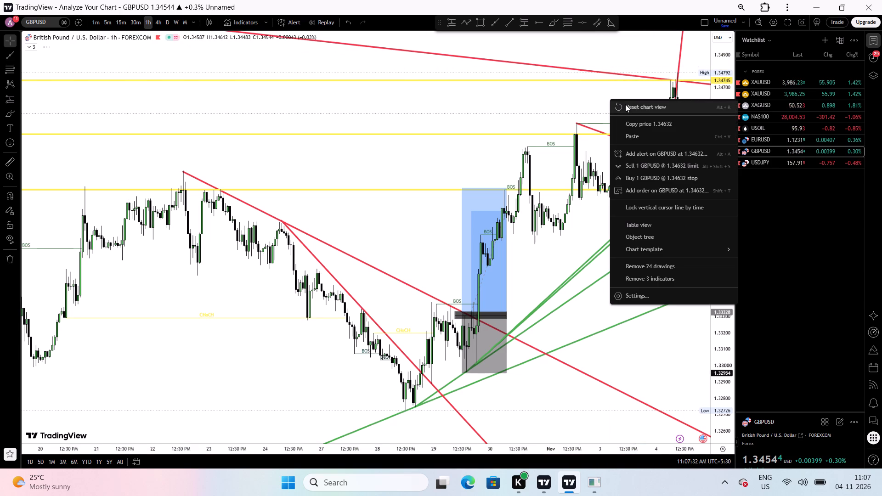
{"action": "scroll", "coordinate": [443, 183], "scroll_direction": "up", "scroll_amount": 3}
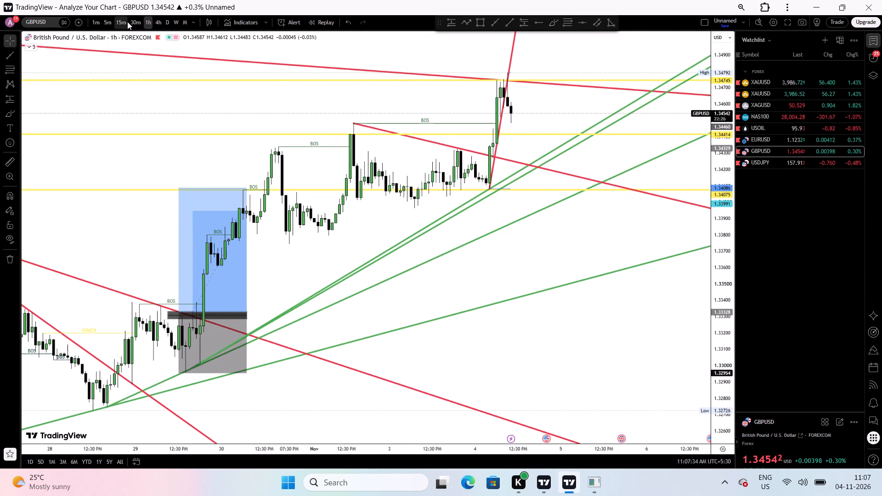
On the 30-minute timeframe, raise the upper falling trend line's anchor to the 4 November high at about 1.3479.
{"action": "left_click", "coordinate": [135, 21]}
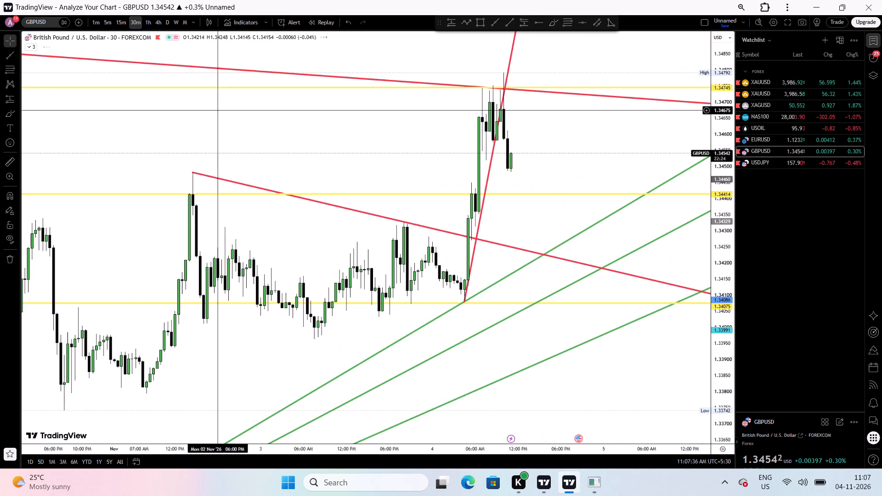
{"action": "left_click", "coordinate": [553, 93]}
{"action": "left_click", "coordinate": [553, 96]}
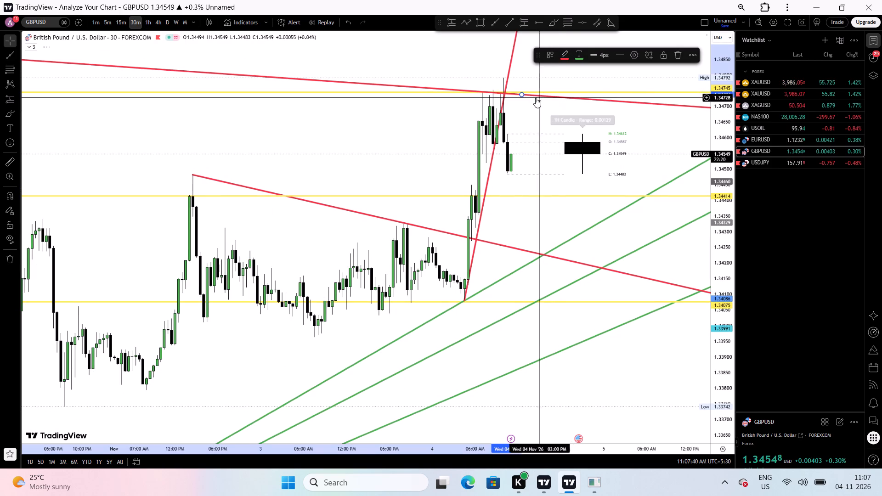
{"action": "left_click_drag", "start_coordinate": [522, 95], "coordinate": [520, 92]}
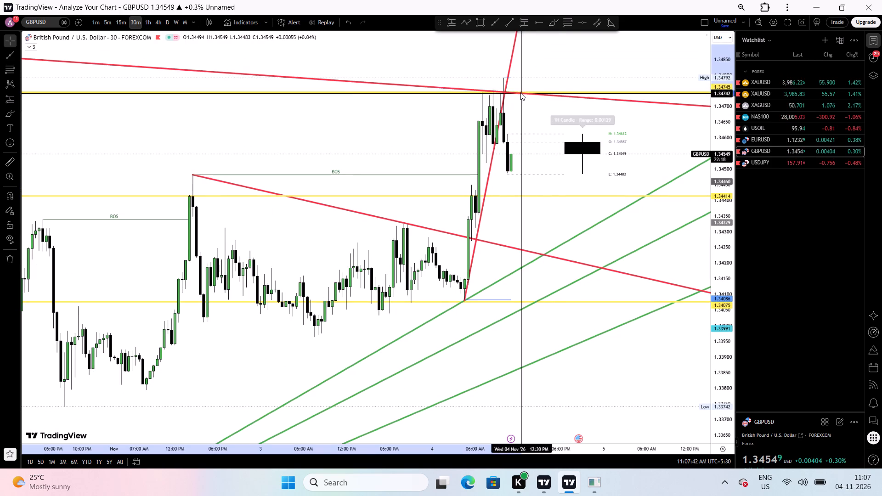
{"action": "left_click_drag", "start_coordinate": [520, 92], "coordinate": [513, 80]}
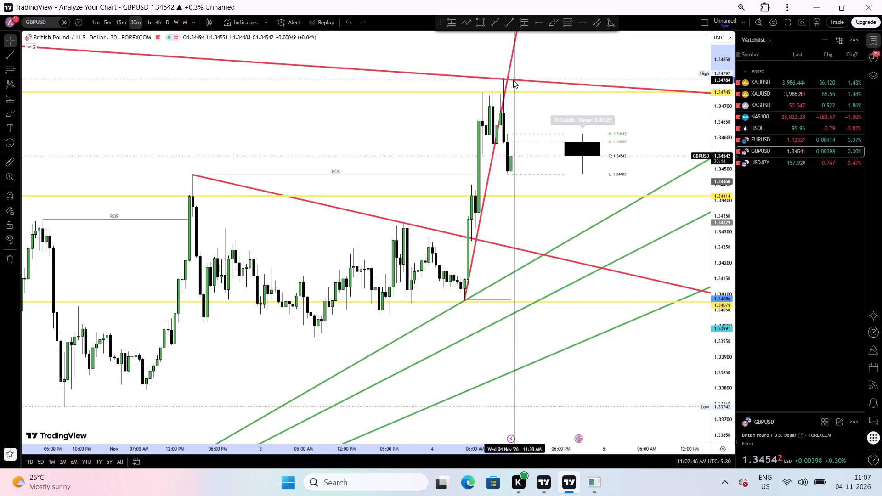
{"action": "left_click_drag", "start_coordinate": [513, 80], "coordinate": [512, 79]}
{"action": "left_click", "coordinate": [532, 114]}
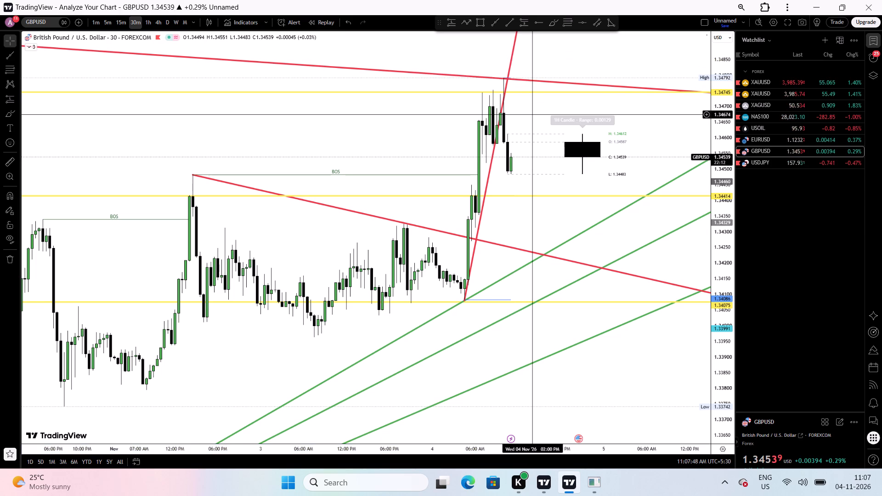
On the 1-hour timeframe, delete the falling red trend line that starts at the 2 November high near 1.34481.
{"action": "scroll", "coordinate": [532, 114], "scroll_direction": "up", "scroll_amount": 1}
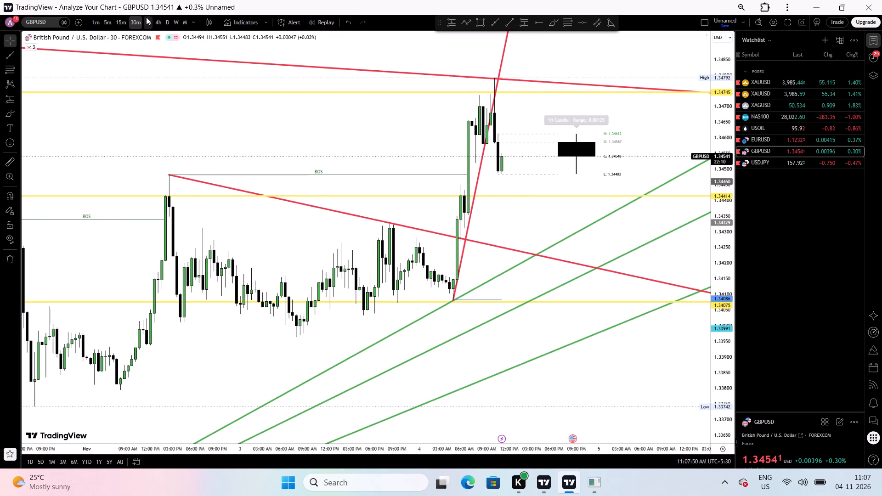
{"action": "left_click", "coordinate": [146, 17]}
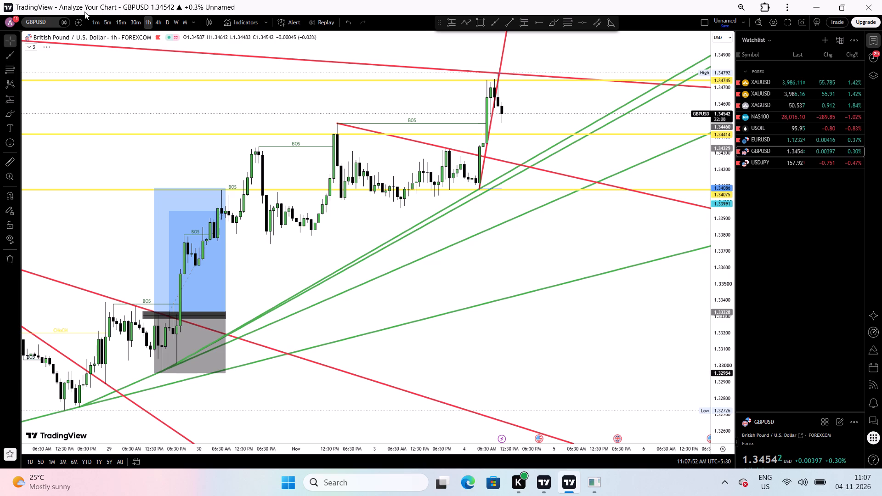
{"action": "left_click", "coordinate": [489, 158]}
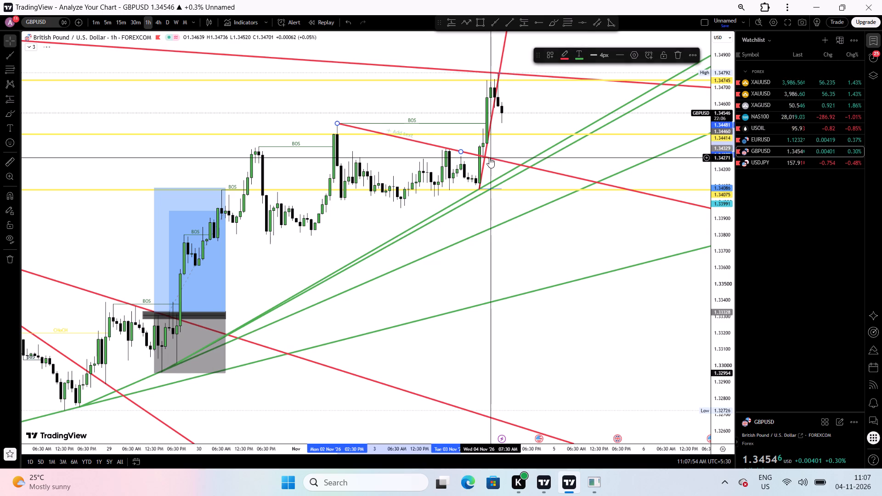
{"action": "left_click", "coordinate": [671, 54]}
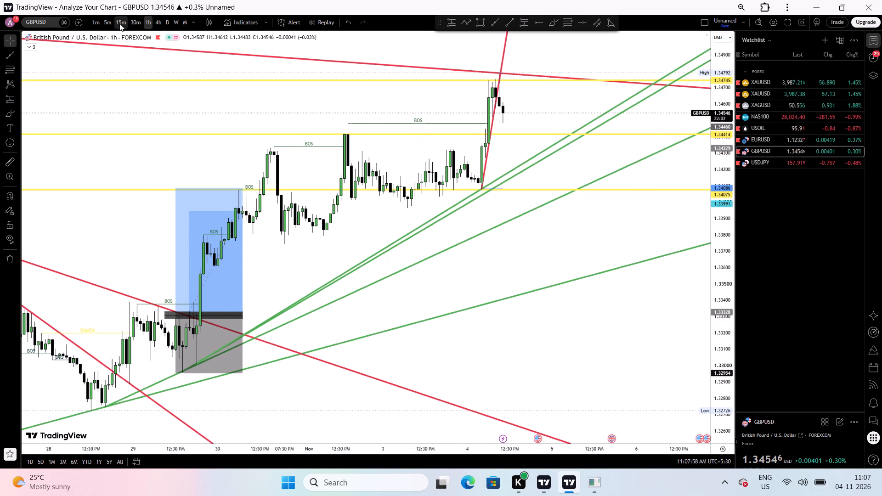
On the 15-minute timeframe, fine-tune the upper falling trend line's anchor just after the day's high at about 1.34787.
{"action": "left_click", "coordinate": [119, 23]}
{"action": "scroll", "coordinate": [436, 235], "scroll_direction": "left", "scroll_amount": 1}
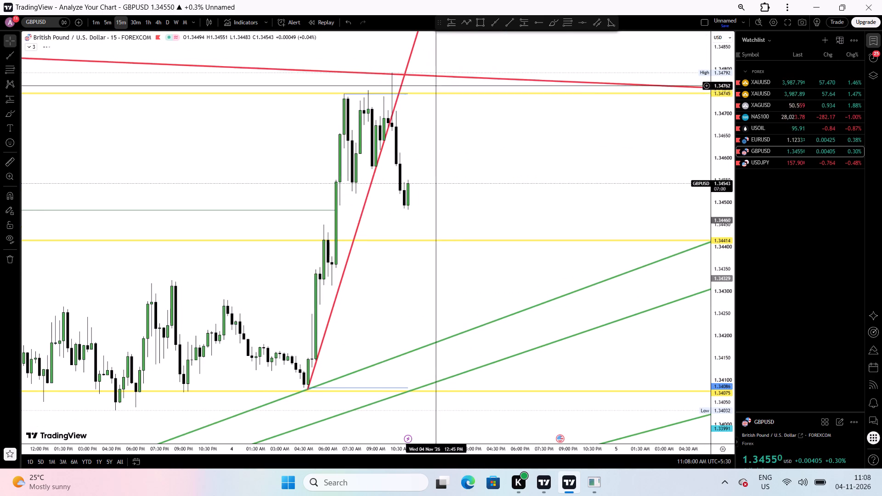
{"action": "left_click_drag", "start_coordinate": [407, 76], "coordinate": [413, 74]}
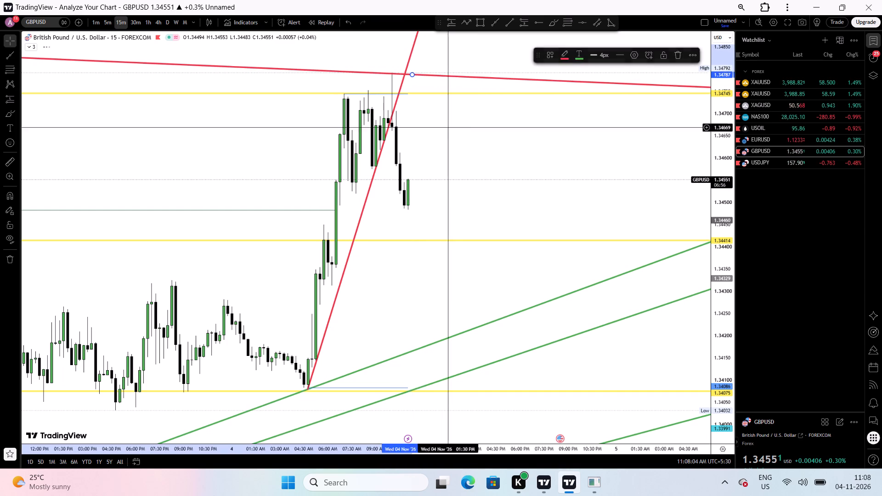
{"action": "left_click", "coordinate": [473, 148]}
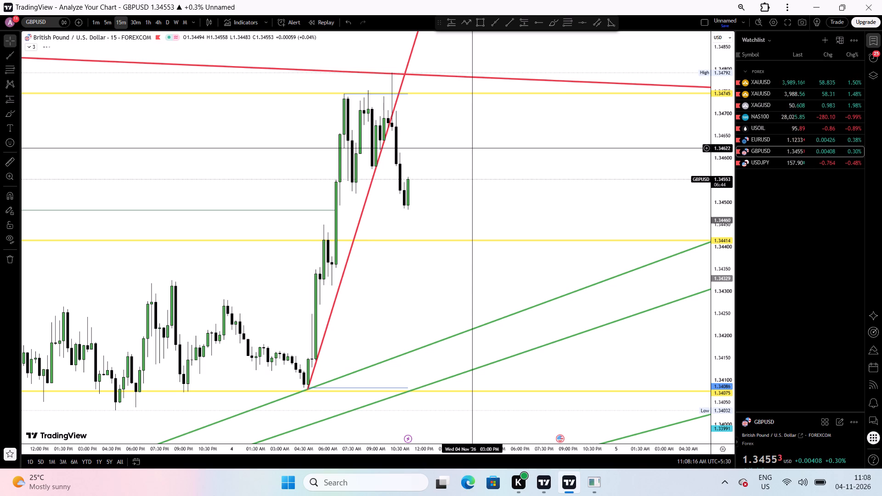
Switch to silver and examine its rally against the trend lines on the 15-minute and 5-minute timeframes.
{"action": "left_click", "coordinate": [763, 102]}
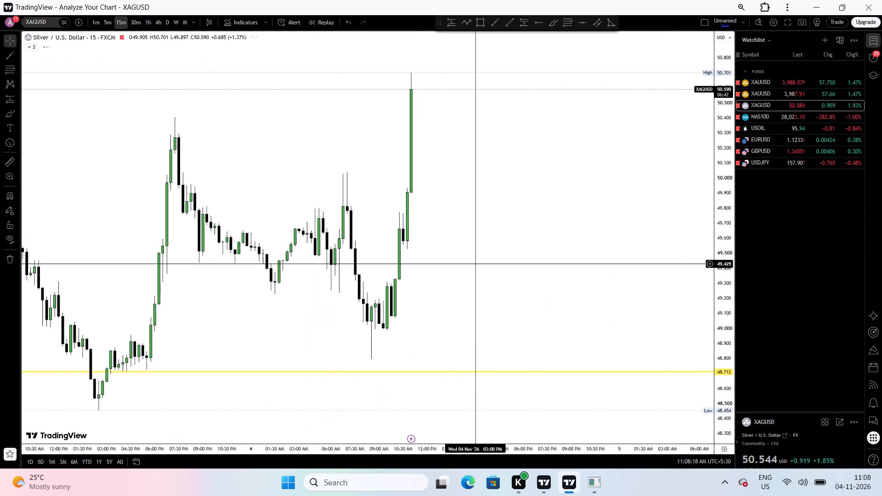
{"action": "scroll", "coordinate": [474, 270], "scroll_direction": "down", "scroll_amount": 1}
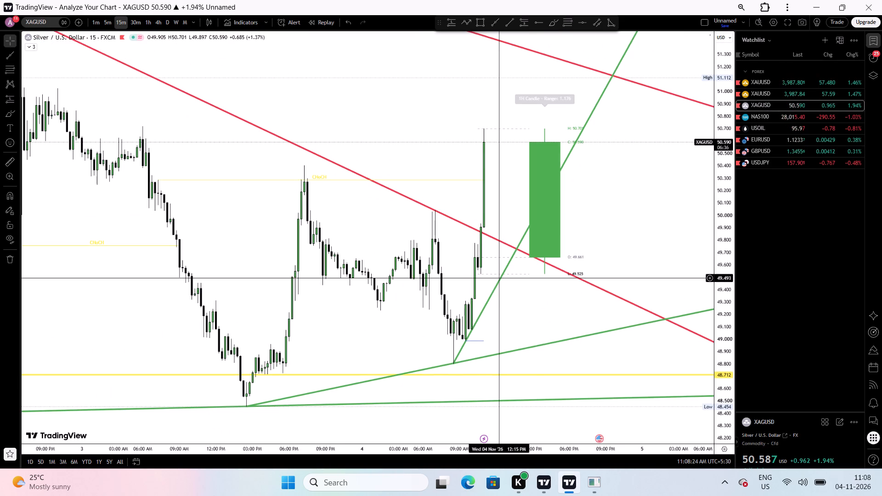
{"action": "scroll", "coordinate": [353, 293], "scroll_direction": "up", "scroll_amount": 1}
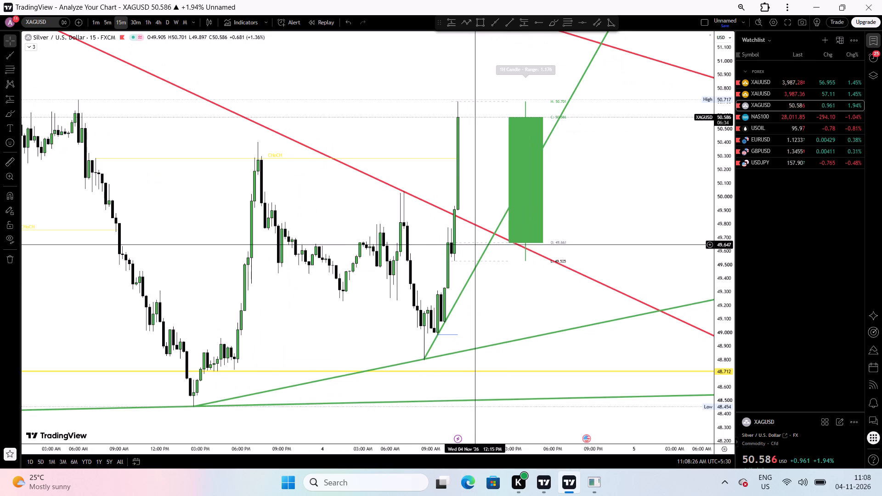
{"action": "scroll", "coordinate": [474, 244], "scroll_direction": "left", "scroll_amount": 2}
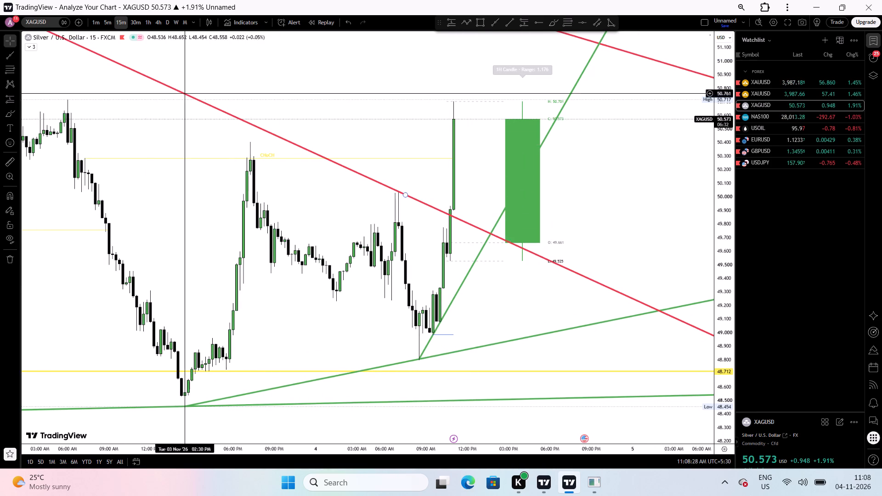
{"action": "left_click", "coordinate": [107, 23]}
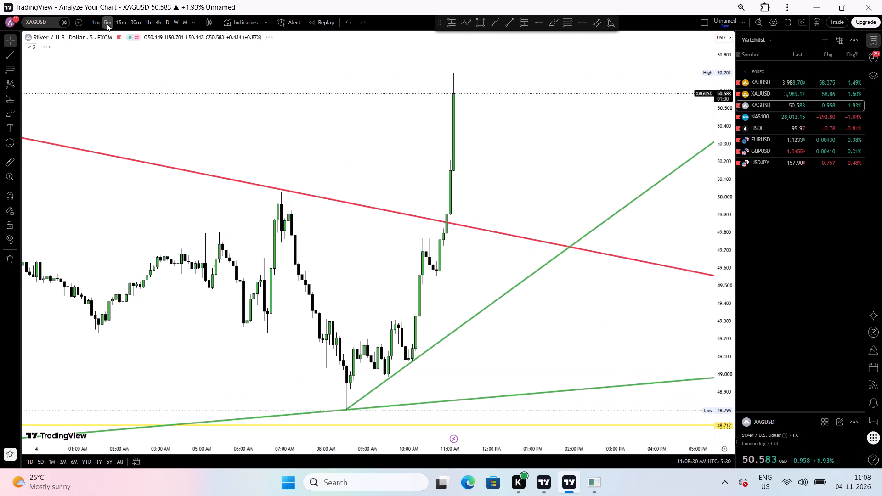
{"action": "scroll", "coordinate": [209, 132], "scroll_direction": "down", "scroll_amount": 1}
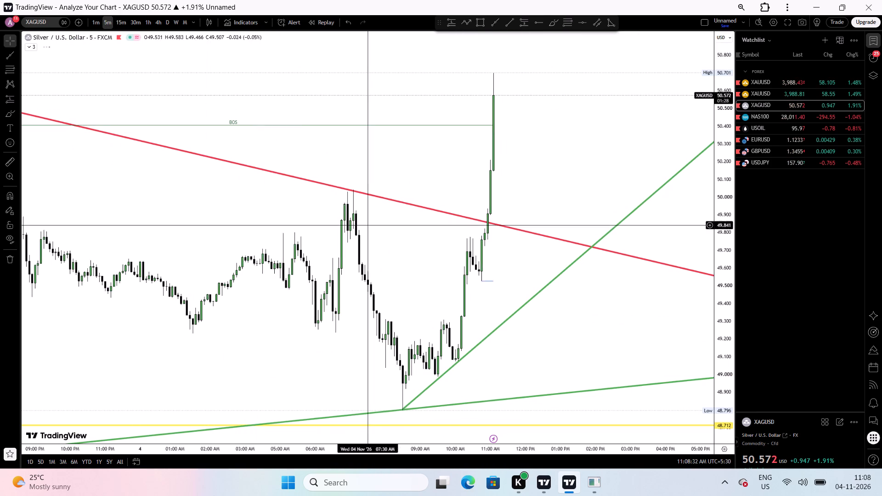
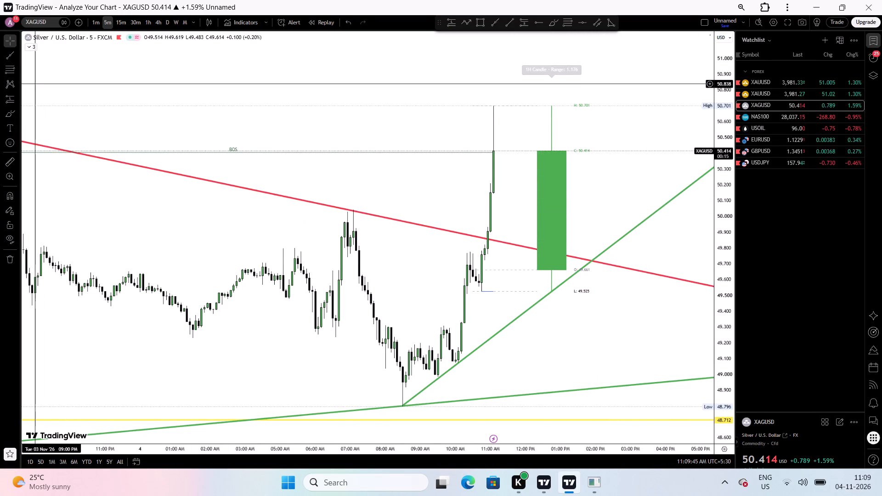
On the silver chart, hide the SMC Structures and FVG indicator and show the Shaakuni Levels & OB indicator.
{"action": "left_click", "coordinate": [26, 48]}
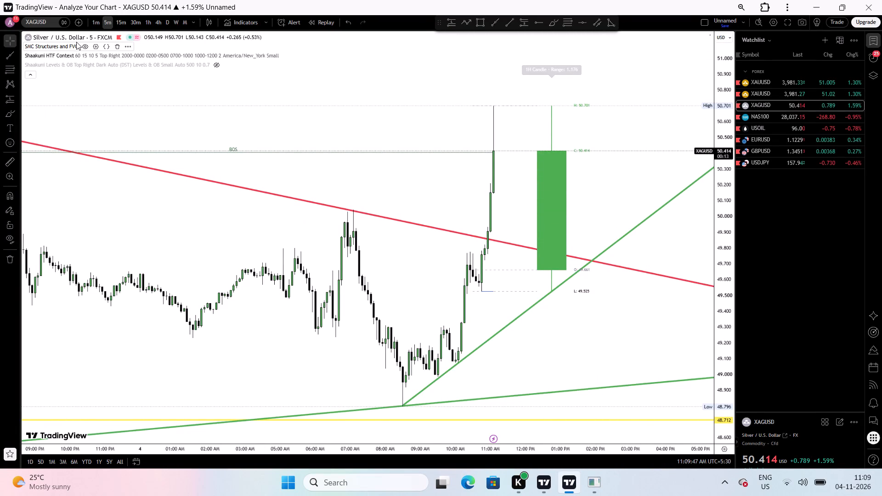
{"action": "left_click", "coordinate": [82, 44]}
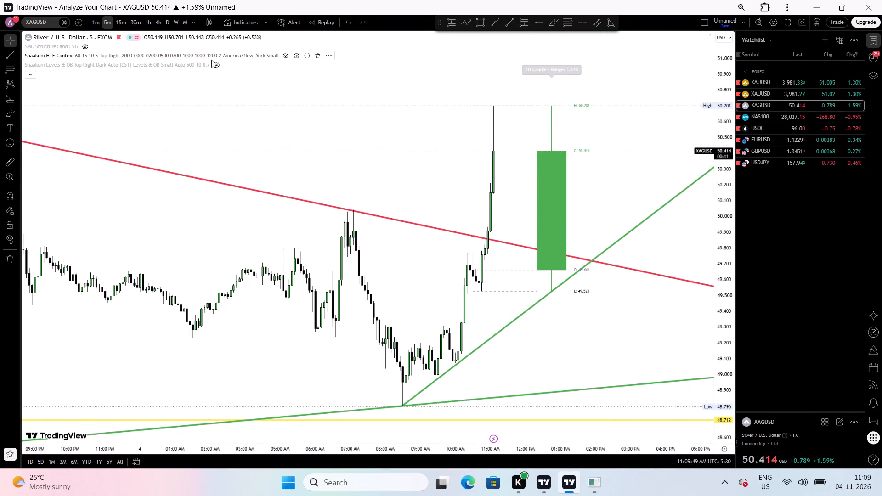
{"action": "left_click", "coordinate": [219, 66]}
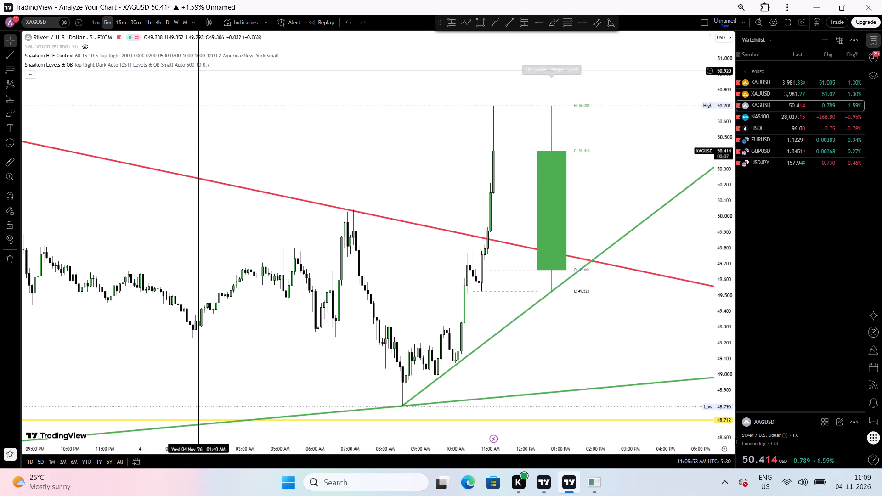
Switch the silver chart to the 15-minute timeframe.
{"action": "scroll", "coordinate": [259, 122], "scroll_direction": "down", "scroll_amount": 4}
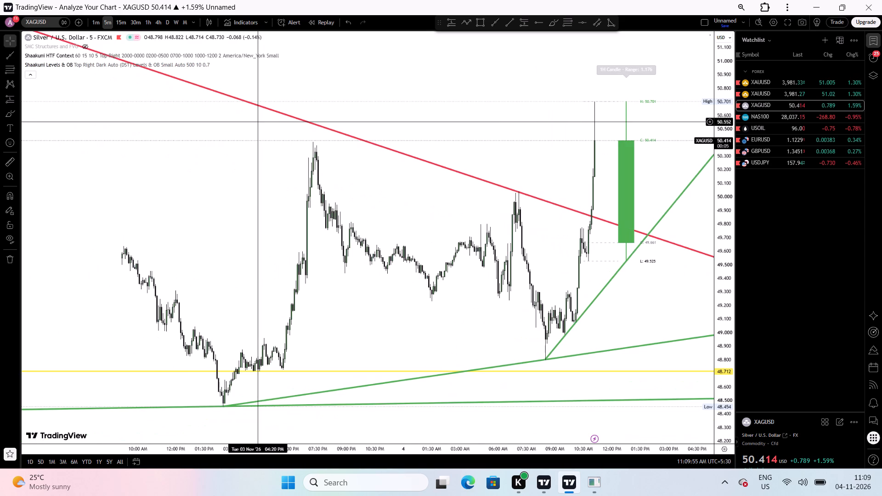
{"action": "left_click", "coordinate": [126, 20]}
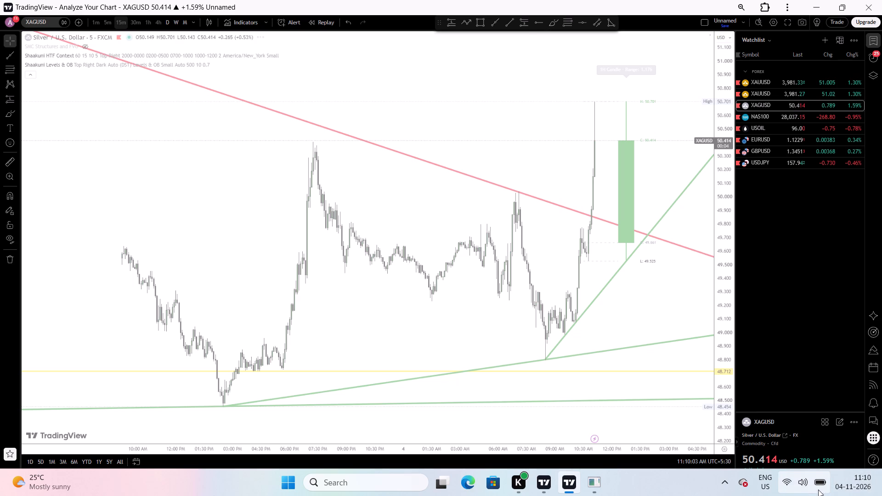
Check the computer's Wi-Fi connection in the list of available networks, then return to the chart.
{"action": "left_click", "coordinate": [795, 485]}
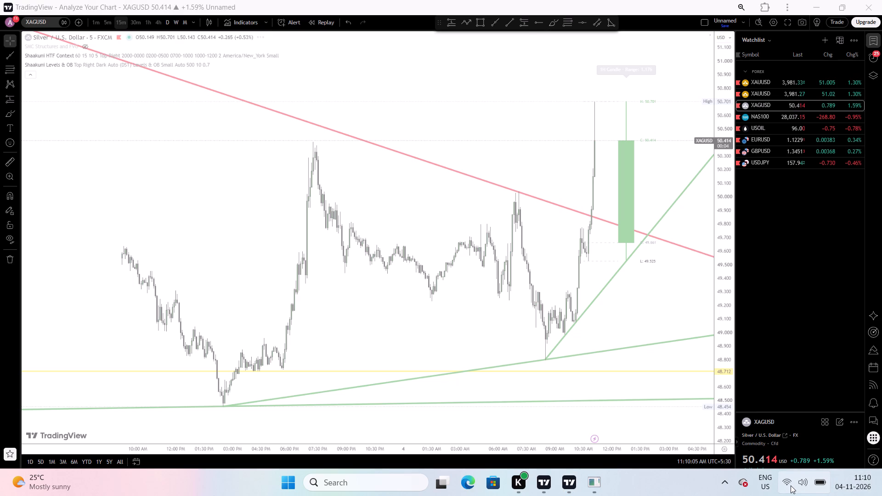
{"action": "left_click", "coordinate": [785, 485]}
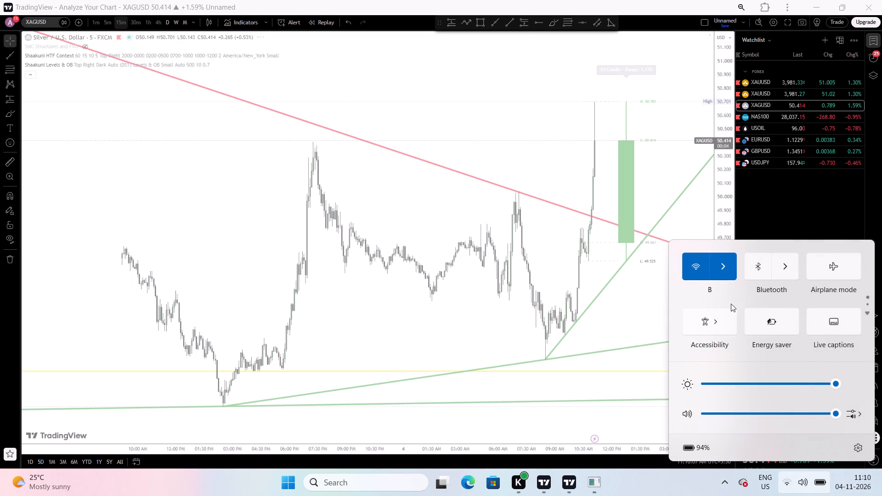
{"action": "left_click", "coordinate": [722, 264]}
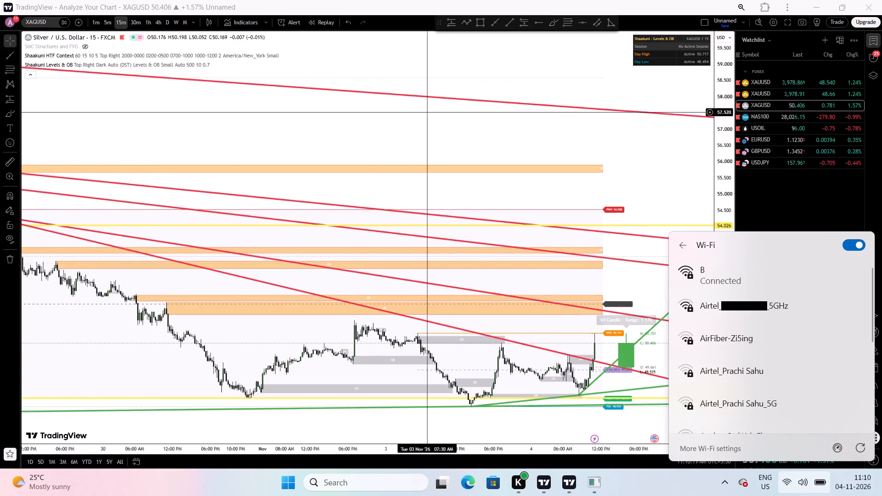
{"action": "left_click", "coordinate": [688, 192]}
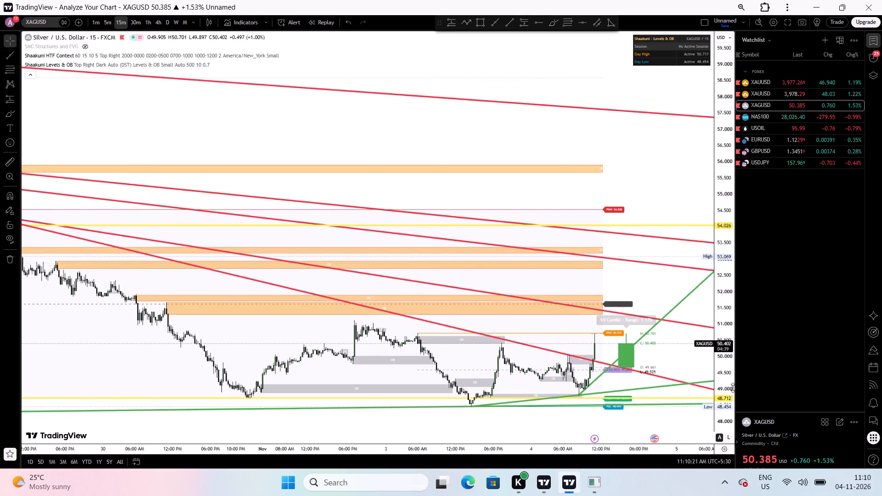
Examine silver's current rally on the 15-minute chart against the order blocks, day and session levels, and trend lines.
{"action": "left_click_drag", "start_coordinate": [727, 406], "coordinate": [696, 148]}
{"action": "left_click_drag", "start_coordinate": [665, 388], "coordinate": [626, 164]}
{"action": "left_click_drag", "start_coordinate": [673, 387], "coordinate": [611, 124]}
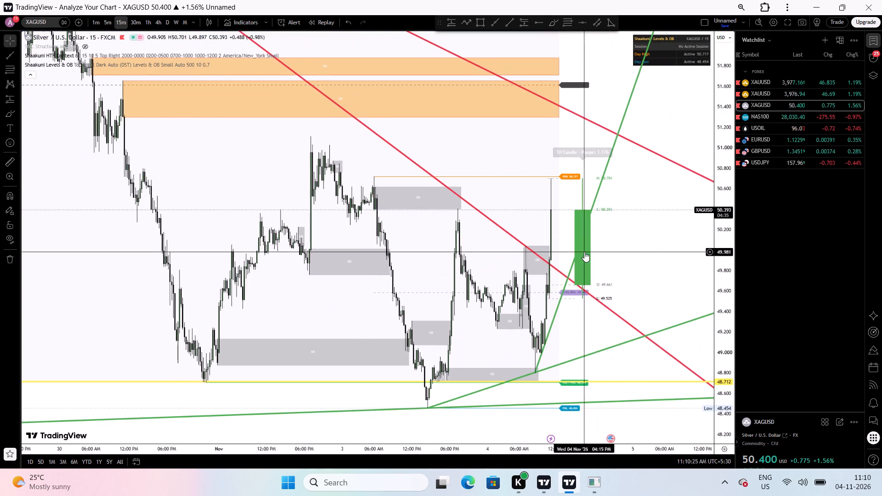
{"action": "scroll", "coordinate": [584, 252], "scroll_direction": "up", "scroll_amount": 3}
{"action": "left_click_drag", "start_coordinate": [544, 329], "coordinate": [608, 232]}
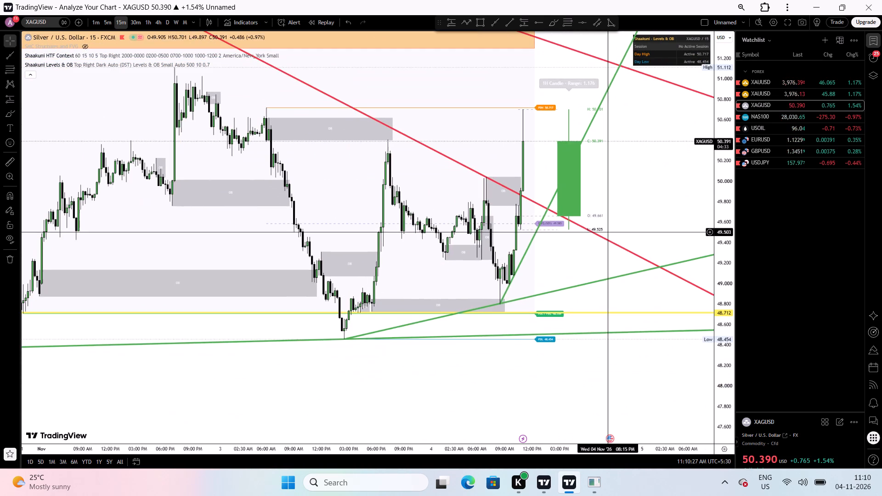
{"action": "scroll", "coordinate": [508, 255], "scroll_direction": "up", "scroll_amount": 1}
{"action": "left_click_drag", "start_coordinate": [534, 269], "coordinate": [554, 270]}
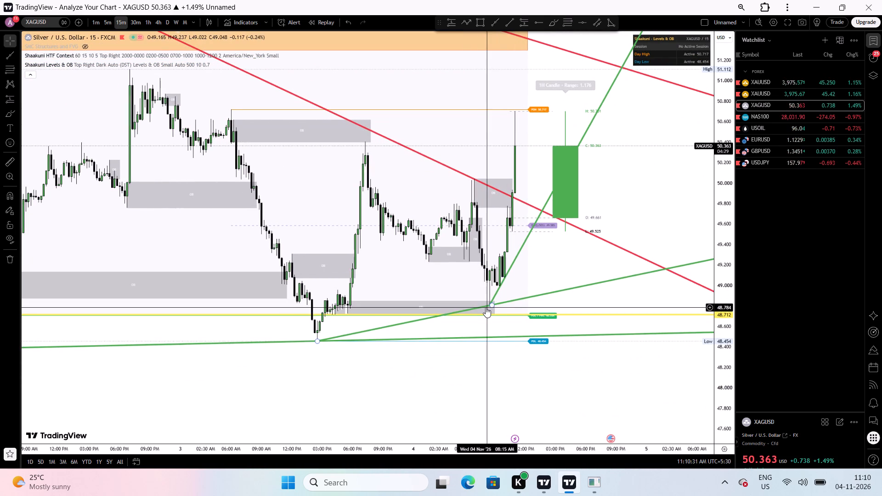
{"action": "left_click_drag", "start_coordinate": [657, 73], "coordinate": [656, 185]}
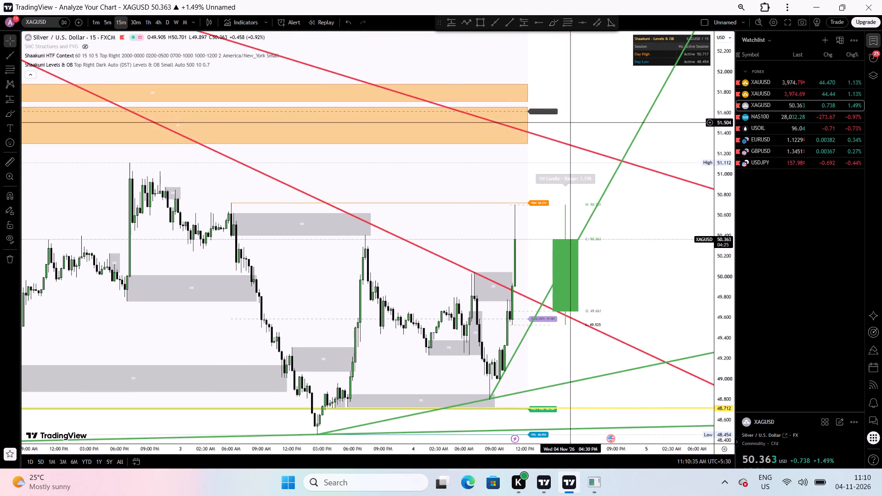
{"action": "scroll", "coordinate": [453, 275], "scroll_direction": "down", "scroll_amount": 2}
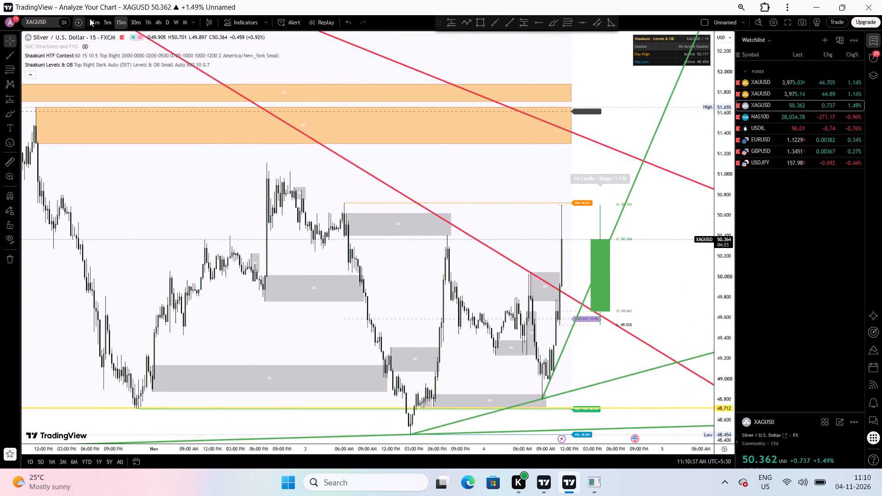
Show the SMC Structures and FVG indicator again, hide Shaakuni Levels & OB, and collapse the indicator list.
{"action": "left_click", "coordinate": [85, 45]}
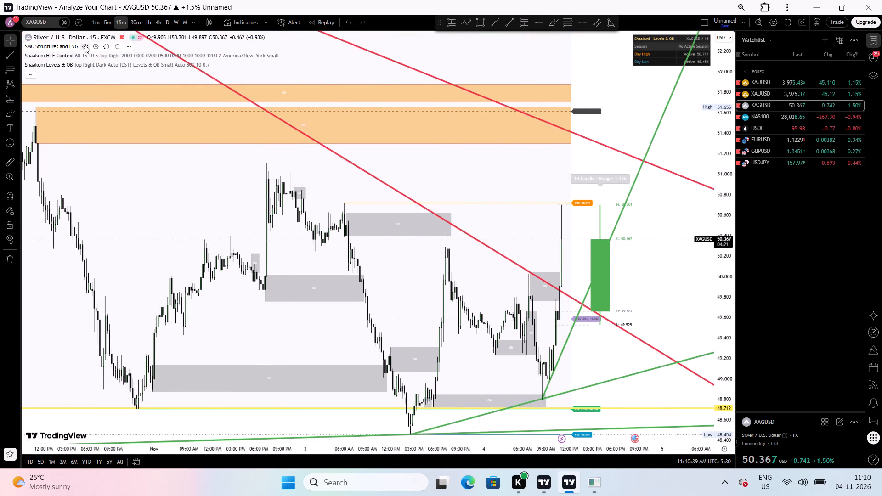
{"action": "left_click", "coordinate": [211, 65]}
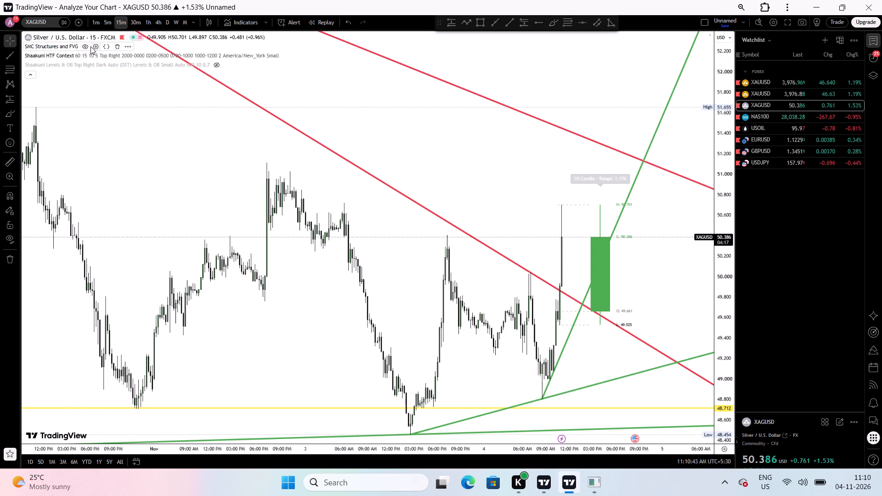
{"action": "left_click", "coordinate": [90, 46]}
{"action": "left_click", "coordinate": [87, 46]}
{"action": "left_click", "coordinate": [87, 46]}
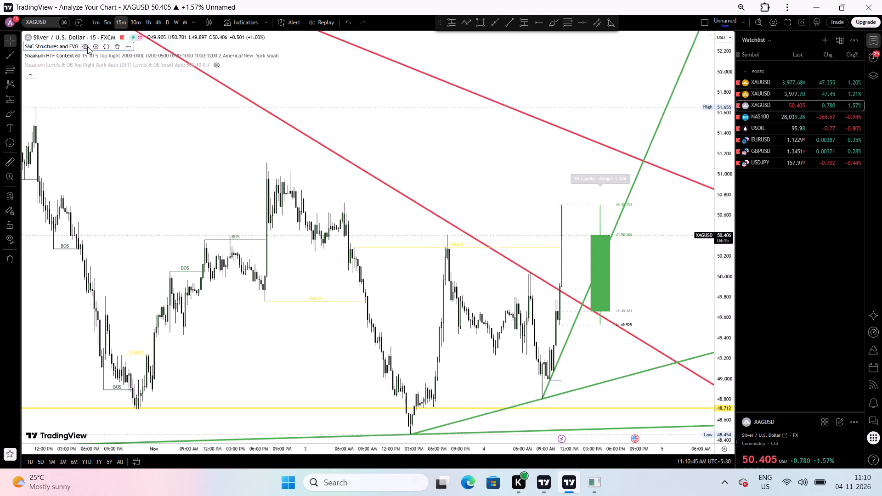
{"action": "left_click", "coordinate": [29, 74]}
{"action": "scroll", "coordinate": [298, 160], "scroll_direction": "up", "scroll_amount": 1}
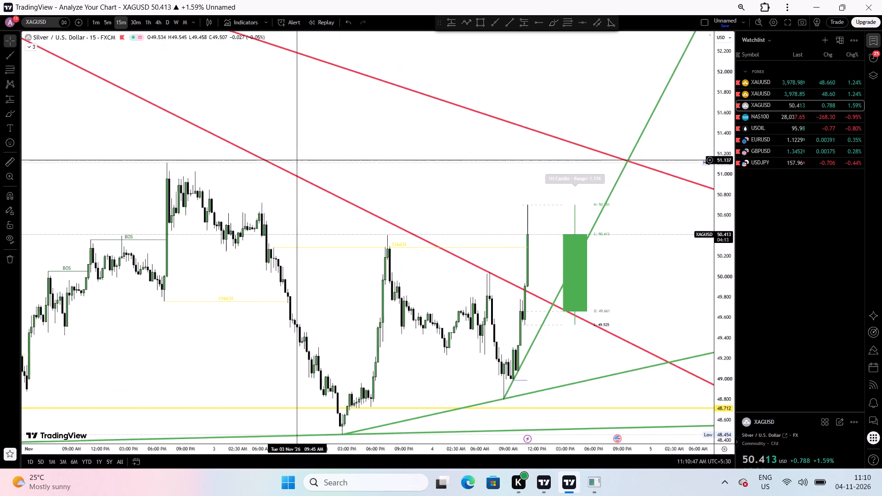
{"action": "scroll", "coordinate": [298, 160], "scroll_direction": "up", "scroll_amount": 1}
Examine gold's rally against its trend lines and key levels on the FOREX.com 15-minute and 5-minute charts and the OANDA 5-minute chart.
{"action": "left_click", "coordinate": [777, 90]}
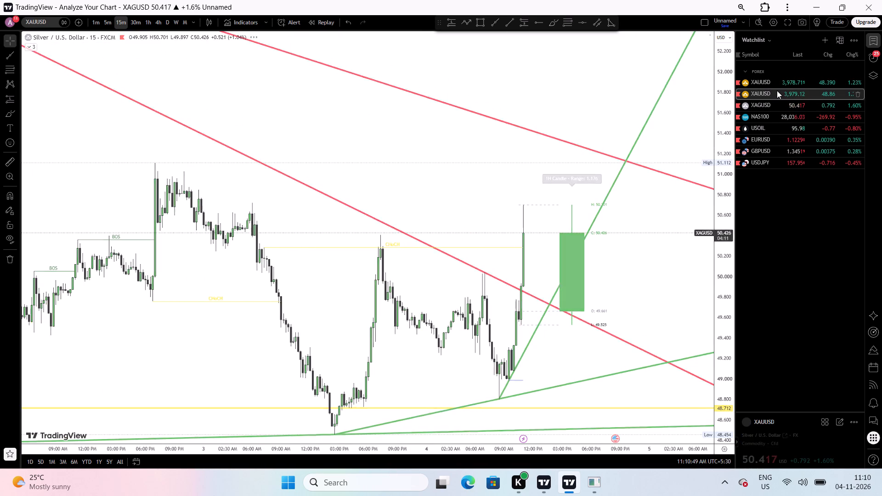
{"action": "scroll", "coordinate": [546, 243], "scroll_direction": "up", "scroll_amount": 1}
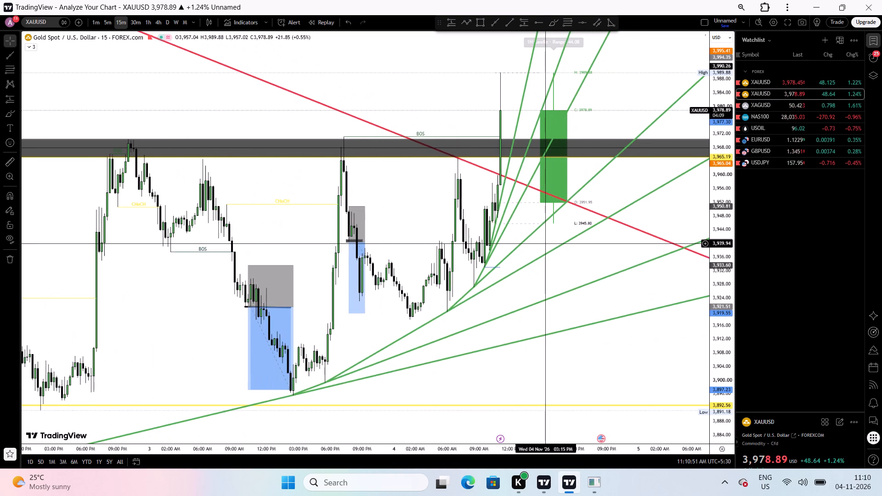
{"action": "left_click", "coordinate": [103, 23]}
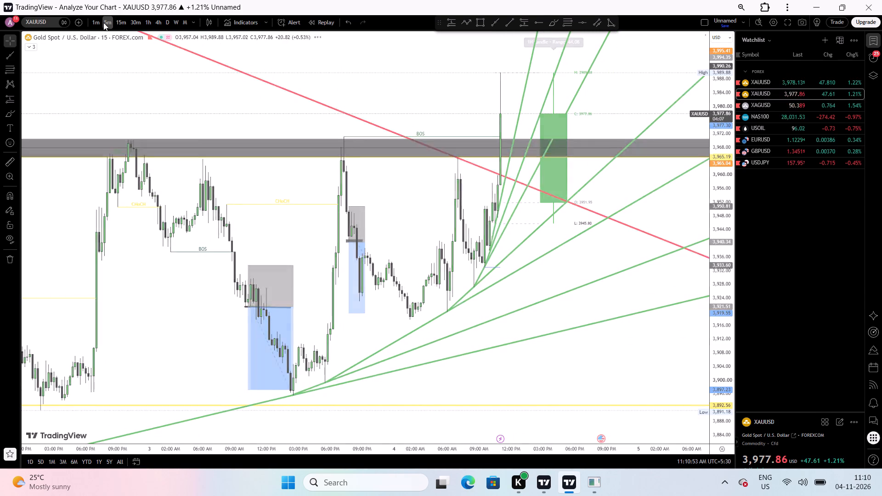
{"action": "scroll", "coordinate": [397, 259], "scroll_direction": "up", "scroll_amount": 1}
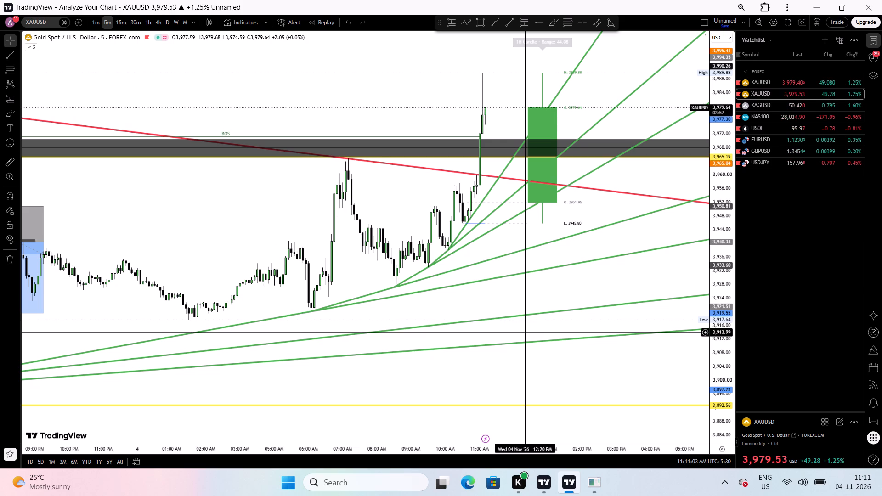
{"action": "scroll", "coordinate": [438, 373], "scroll_direction": "up", "scroll_amount": 2}
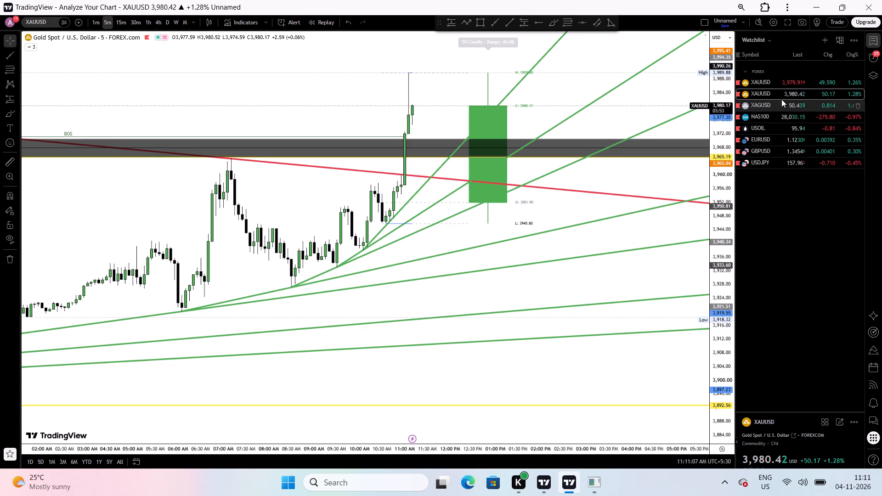
{"action": "left_click", "coordinate": [770, 83]}
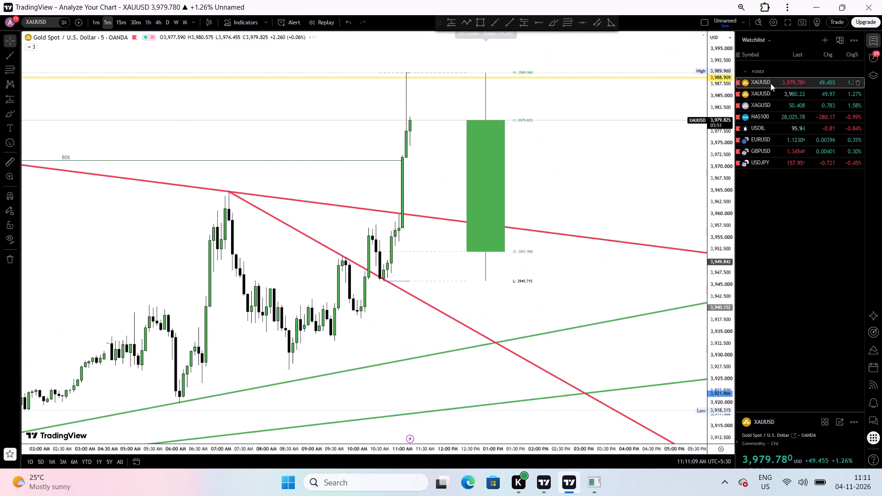
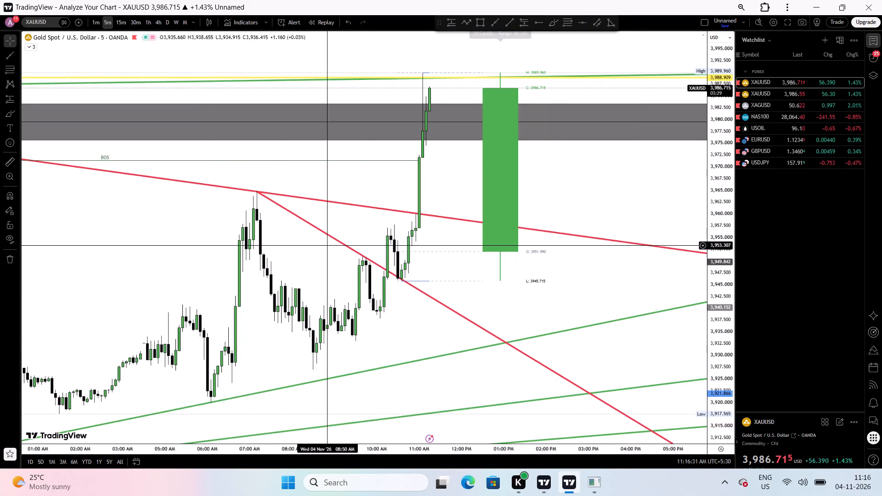
Examine gold's current rally and the previous session's price swings against the key levels and trend lines on the OANDA 5-minute chart.
{"action": "scroll", "coordinate": [325, 245], "scroll_direction": "up", "scroll_amount": 1}
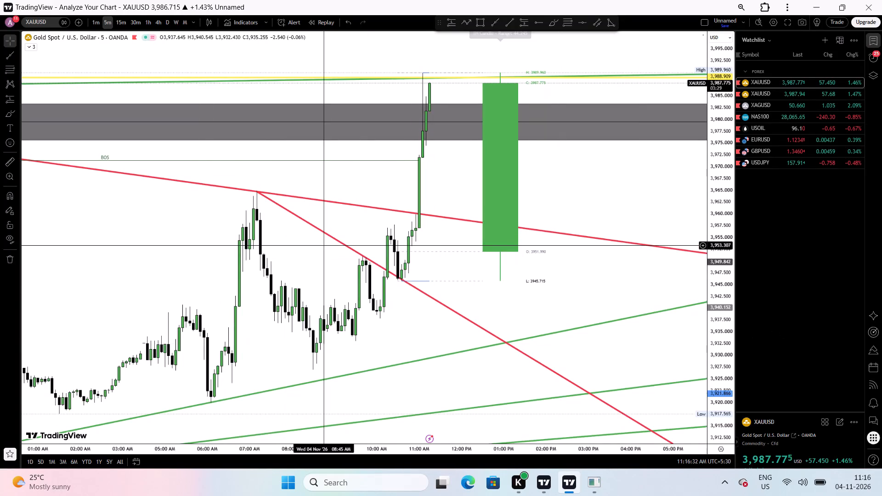
{"action": "scroll", "coordinate": [325, 245], "scroll_direction": "up", "scroll_amount": 1}
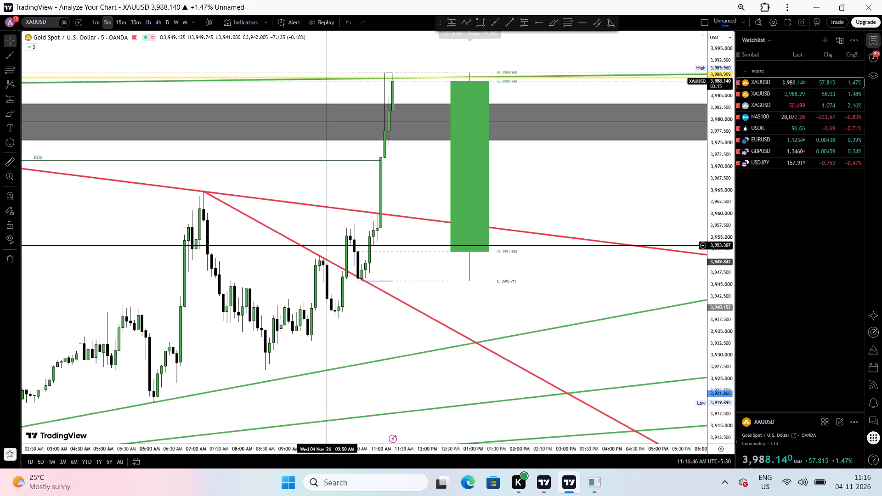
{"action": "scroll", "coordinate": [325, 245], "scroll_direction": "down", "scroll_amount": 8}
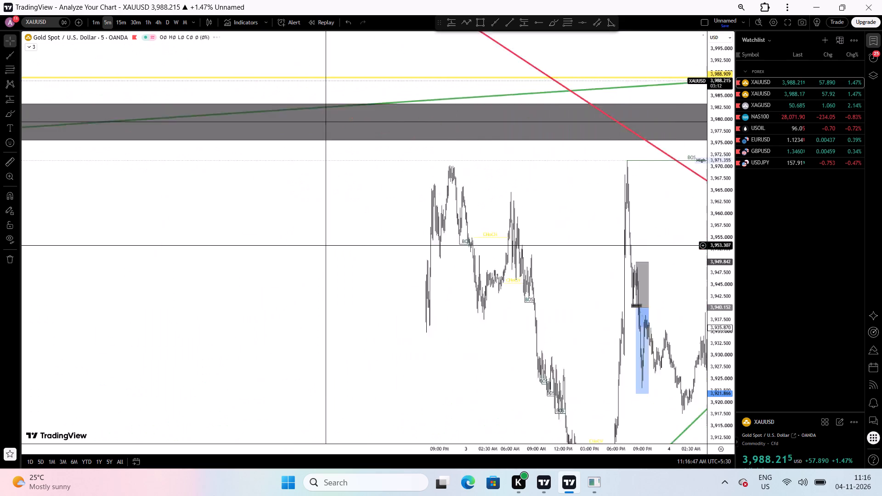
{"action": "scroll", "coordinate": [325, 245], "scroll_direction": "down", "scroll_amount": 1}
{"action": "scroll", "coordinate": [325, 245], "scroll_direction": "up", "scroll_amount": 1}
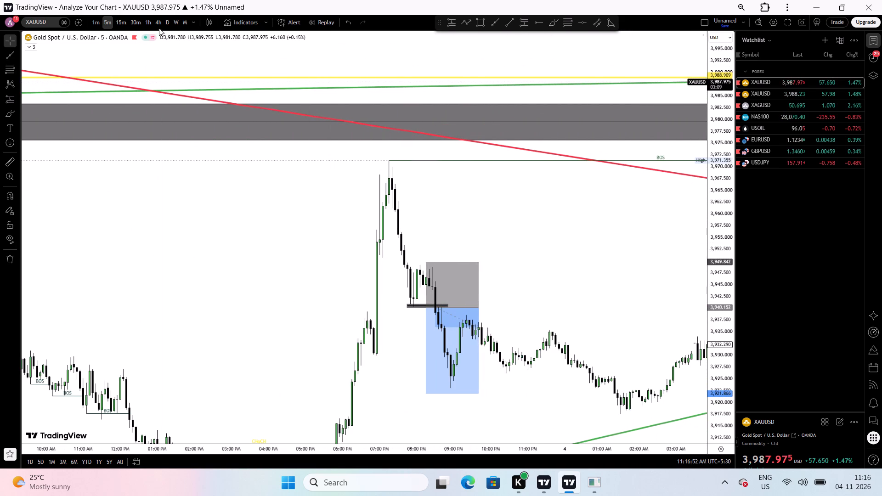
Switch the OANDA gold chart to the 1-hour timeframe.
{"action": "left_click", "coordinate": [148, 20]}
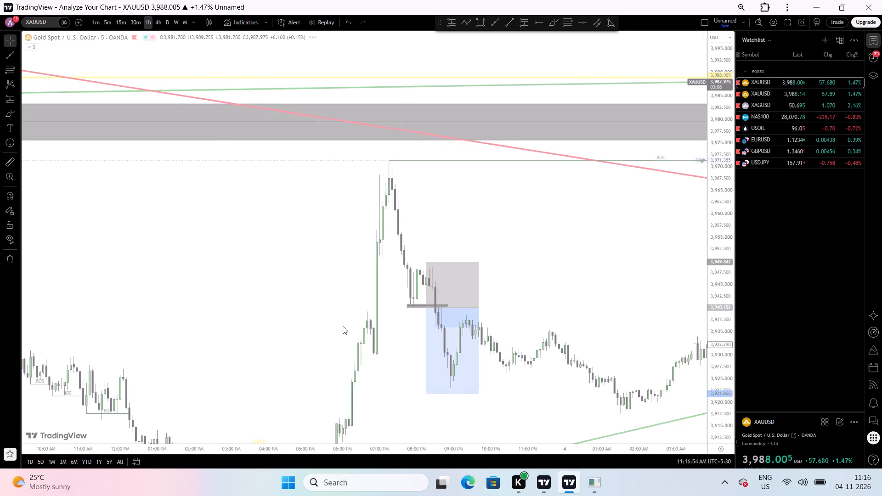
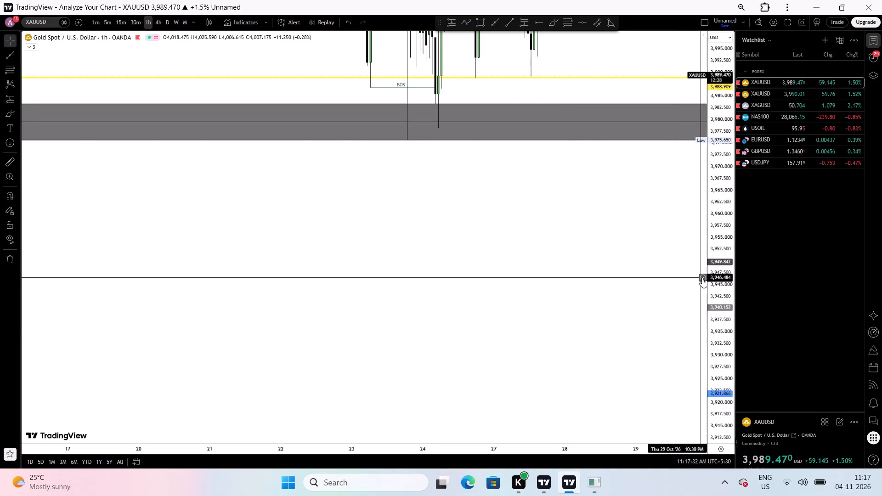
Reset the 1-hour gold chart view and examine the latest rally against the trend lines, grey zone and key levels.
{"action": "right_click", "coordinate": [564, 234]}
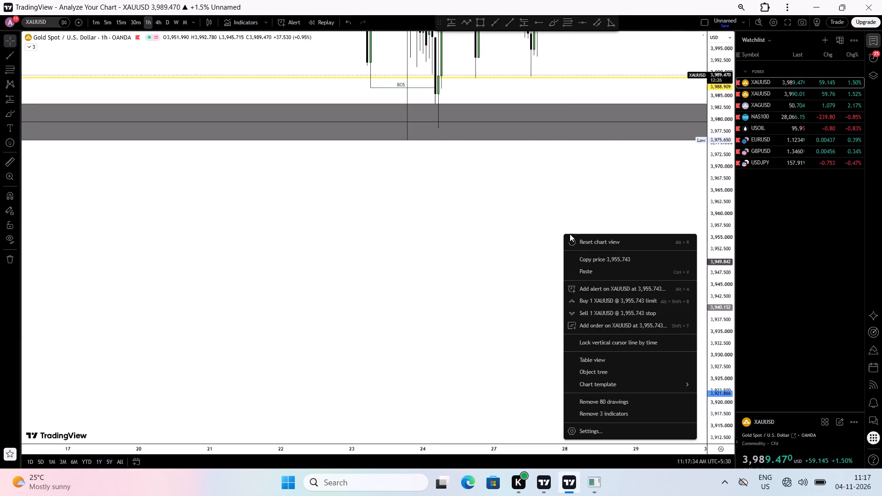
{"action": "left_click", "coordinate": [580, 238]}
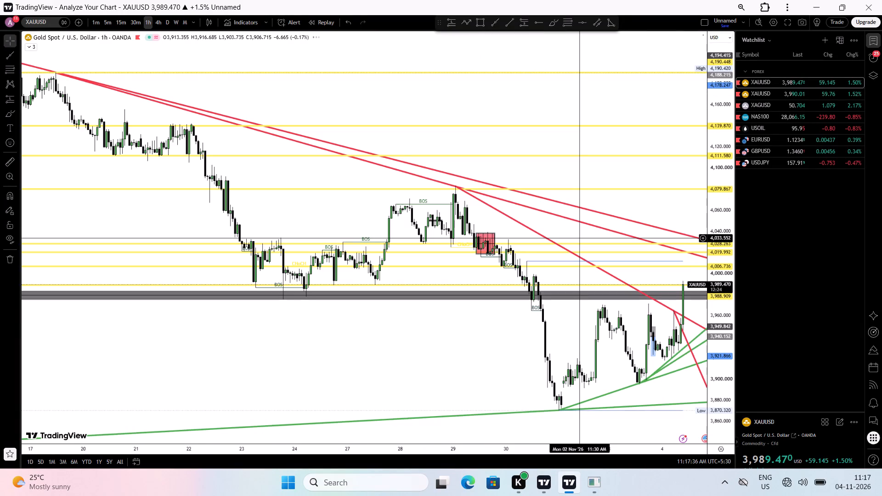
{"action": "scroll", "coordinate": [580, 238], "scroll_direction": "left", "scroll_amount": 2}
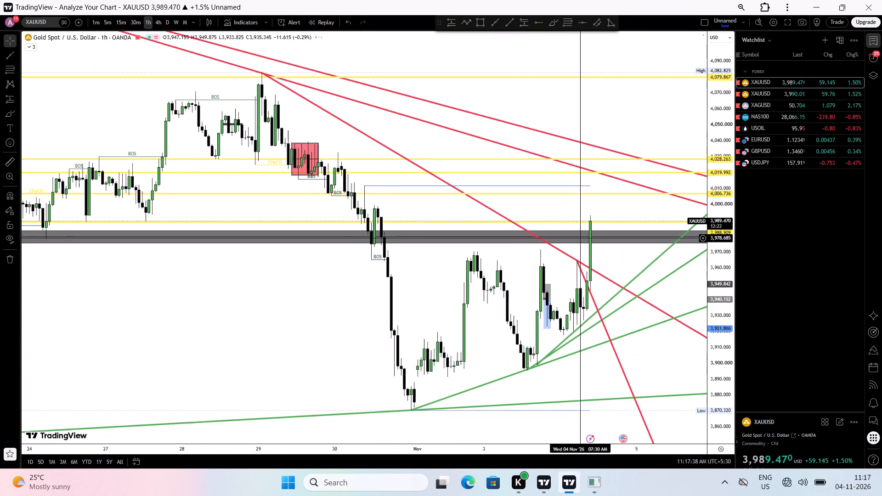
{"action": "scroll", "coordinate": [580, 238], "scroll_direction": "left", "scroll_amount": 2}
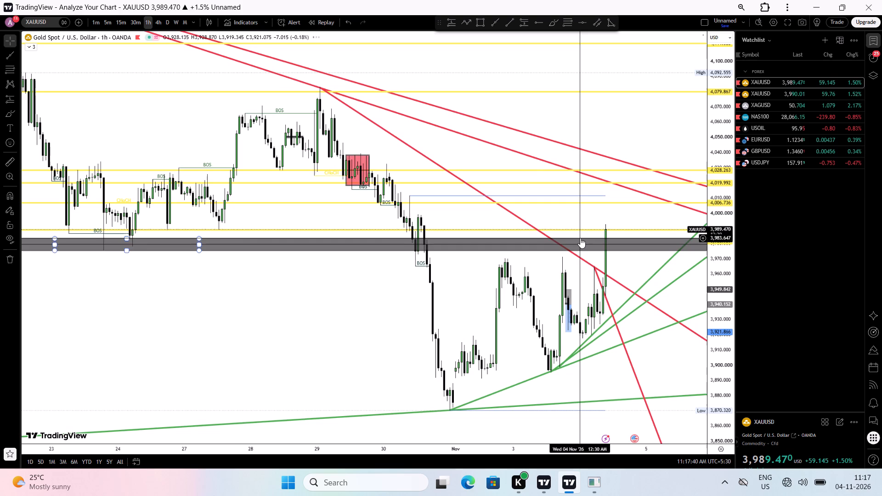
{"action": "scroll", "coordinate": [580, 238], "scroll_direction": "left", "scroll_amount": 1}
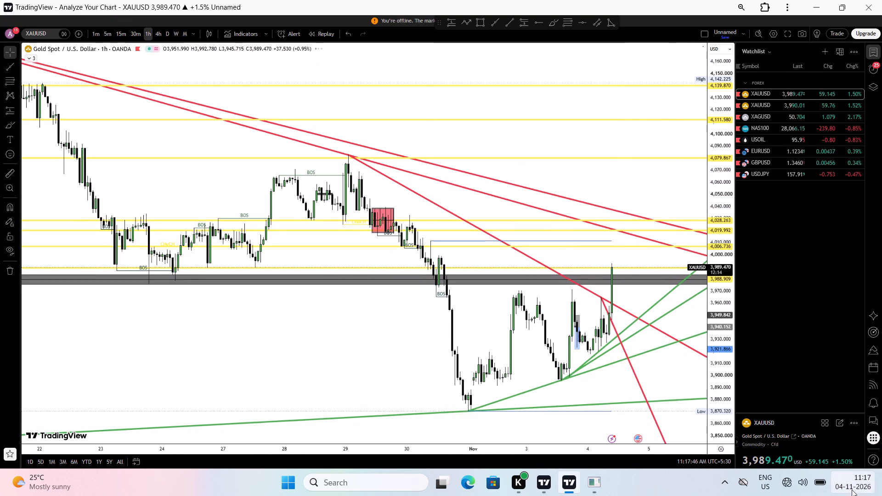
Restore the internet connection by restarting Wi-Fi and connecting to the network B, and return to the gold chart.
{"action": "left_click", "coordinate": [790, 479]}
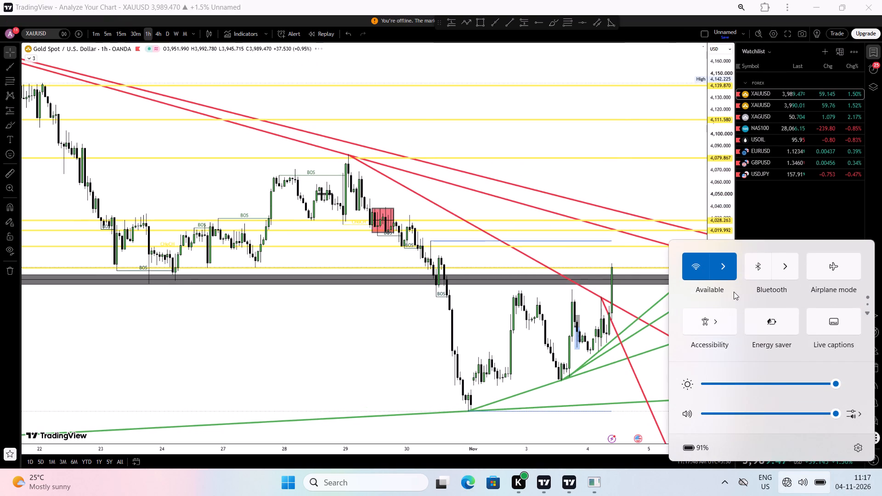
{"action": "left_click", "coordinate": [718, 276]}
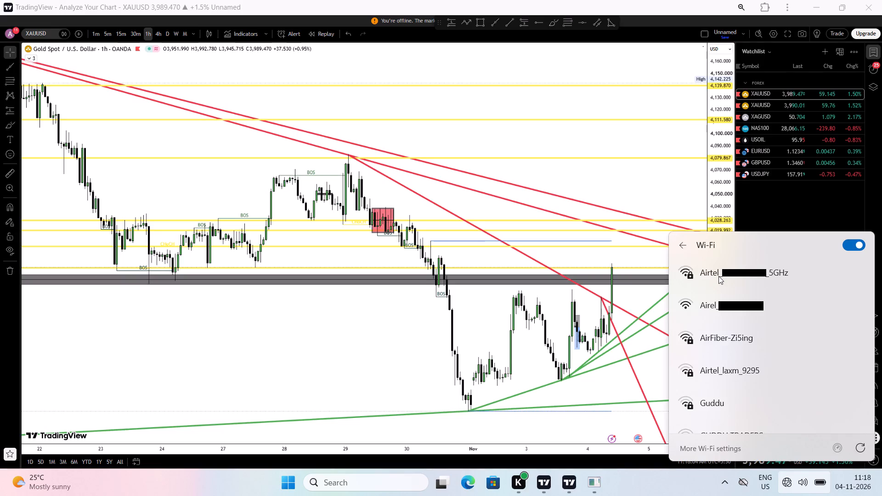
{"action": "scroll", "coordinate": [740, 408], "scroll_direction": "down", "scroll_amount": 4}
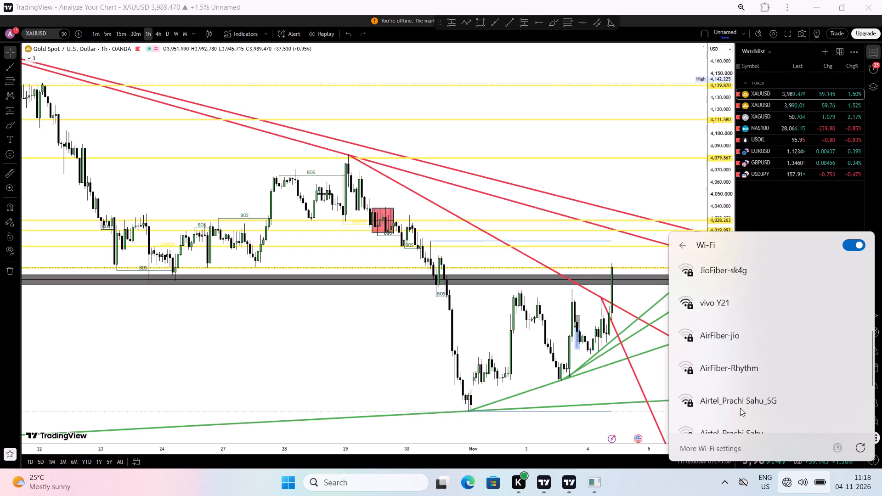
{"action": "scroll", "coordinate": [740, 408], "scroll_direction": "down", "scroll_amount": 6}
{"action": "scroll", "coordinate": [694, 350], "scroll_direction": "up", "scroll_amount": 12}
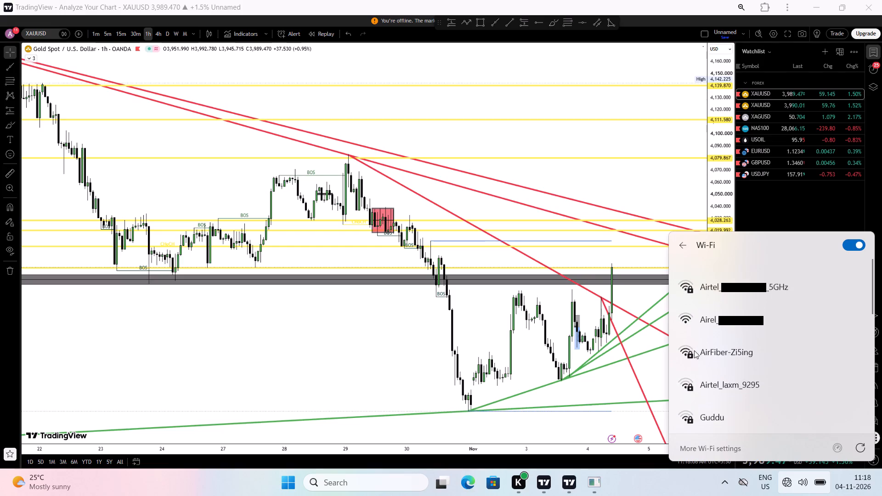
{"action": "left_click", "coordinate": [857, 451]}
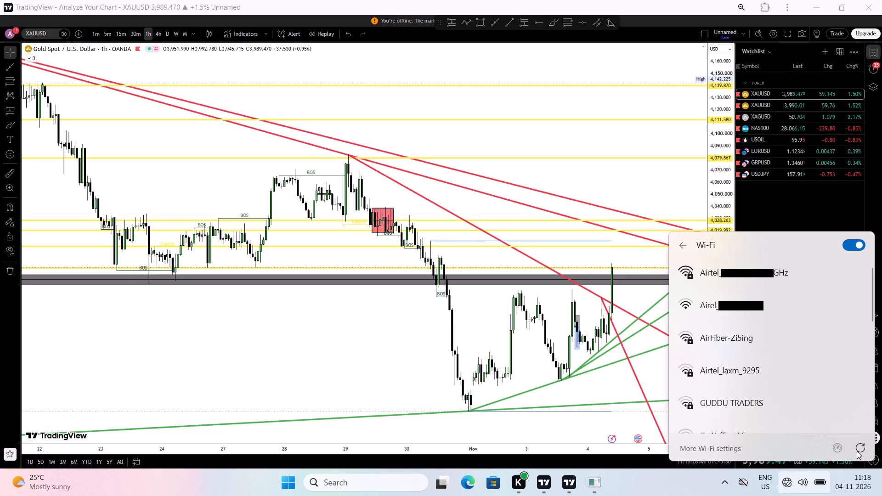
{"action": "left_click", "coordinate": [843, 251]}
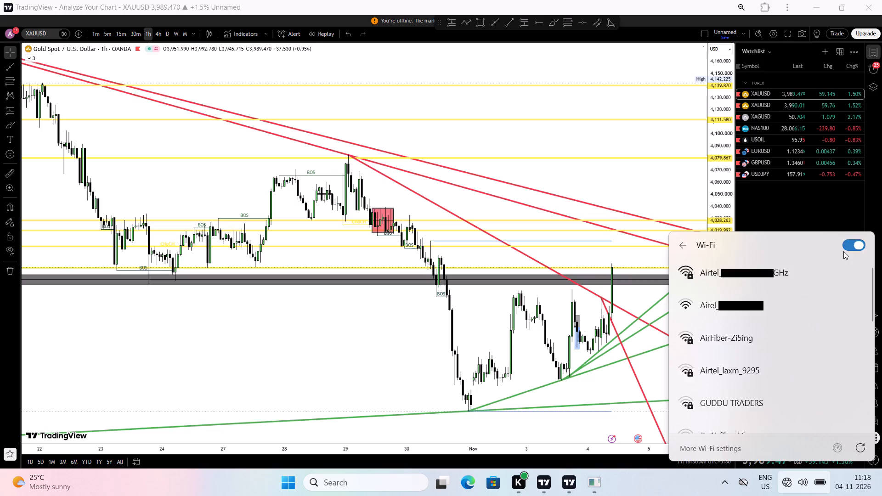
{"action": "left_click", "coordinate": [845, 248]}
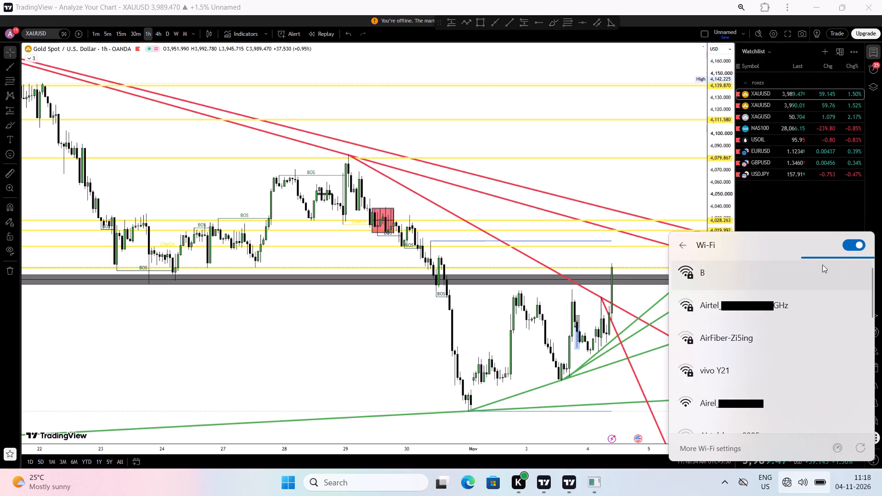
{"action": "left_click", "coordinate": [752, 269]}
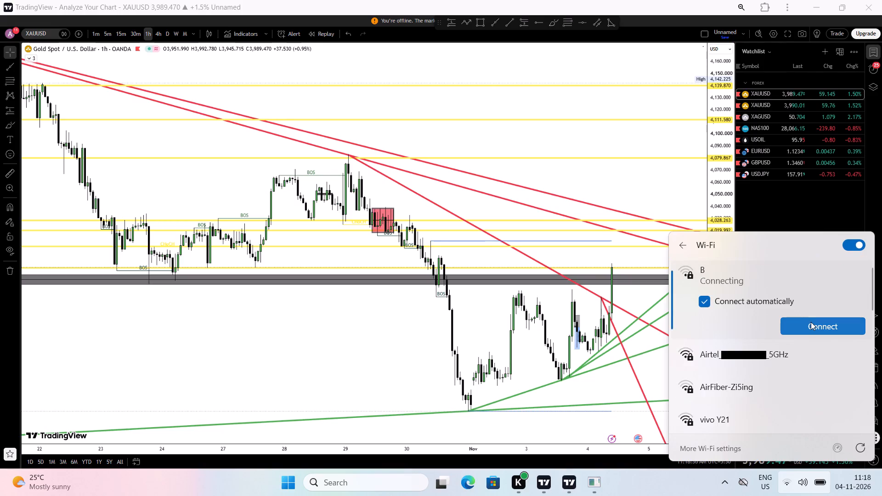
{"action": "left_click", "coordinate": [811, 322]}
{"action": "left_click", "coordinate": [568, 179]}
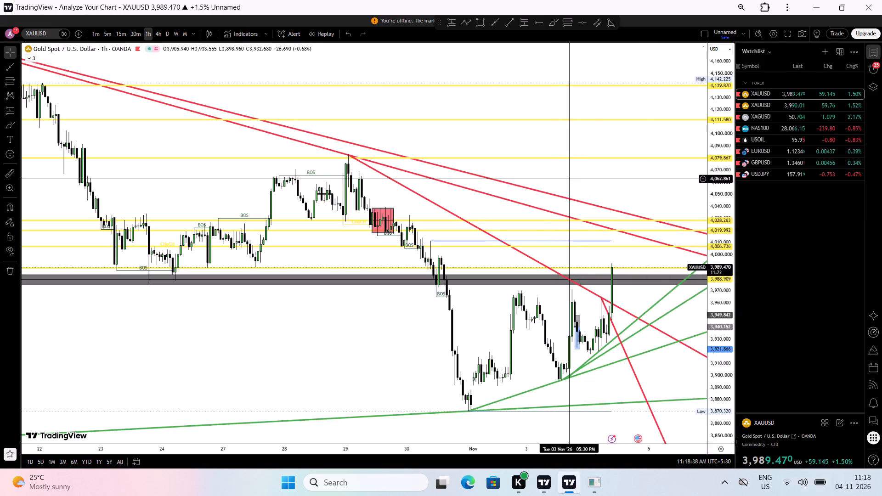
Examine gold's current rally against the descending trend lines and key levels on the OANDA 1-hour chart.
{"action": "scroll", "coordinate": [511, 167], "scroll_direction": "up", "scroll_amount": 1}
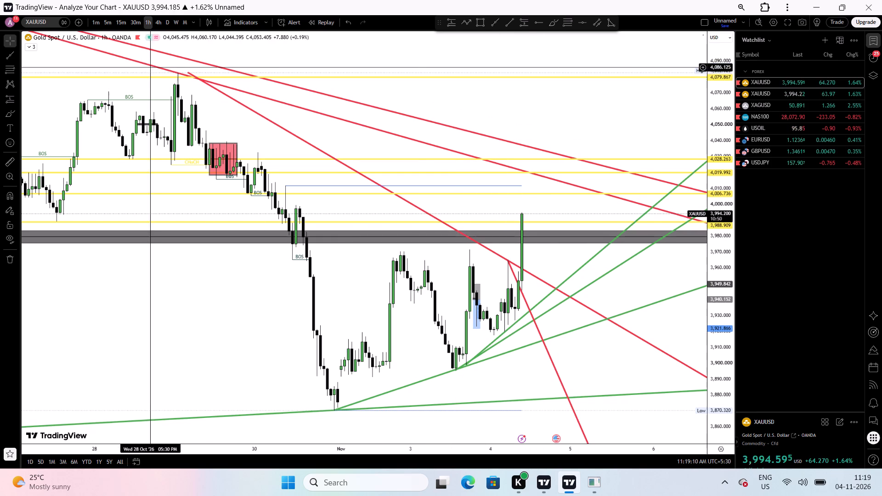
On the 5-minute gold chart, delete the gently rising green trend line that crosses the grey zone and meets the 3,988.909 level.
{"action": "left_click", "coordinate": [111, 23]}
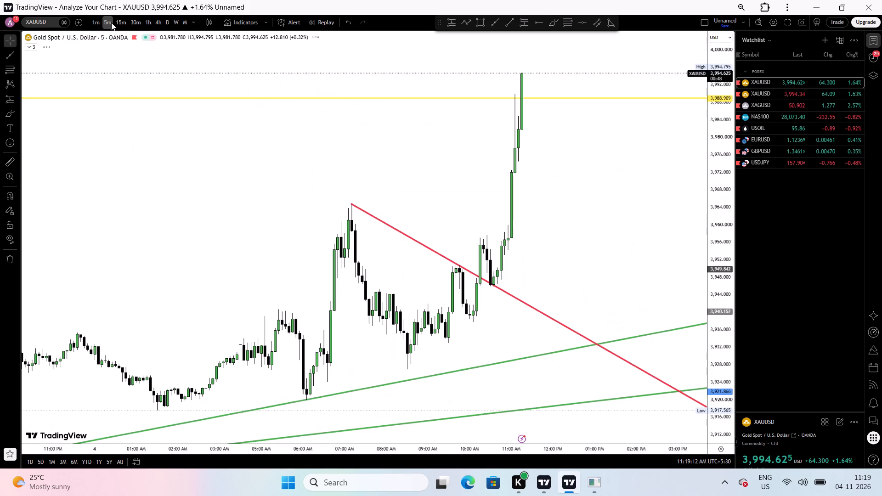
{"action": "scroll", "coordinate": [306, 230], "scroll_direction": "down", "scroll_amount": 6}
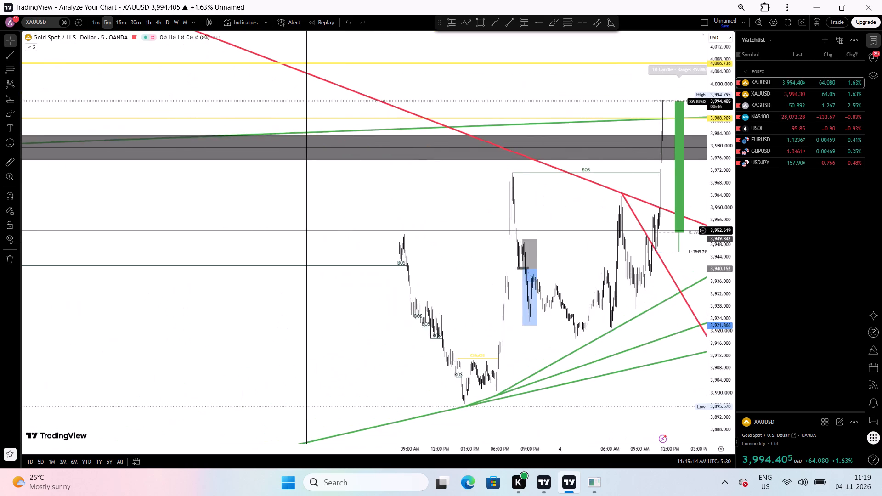
{"action": "scroll", "coordinate": [306, 230], "scroll_direction": "down", "scroll_amount": 10}
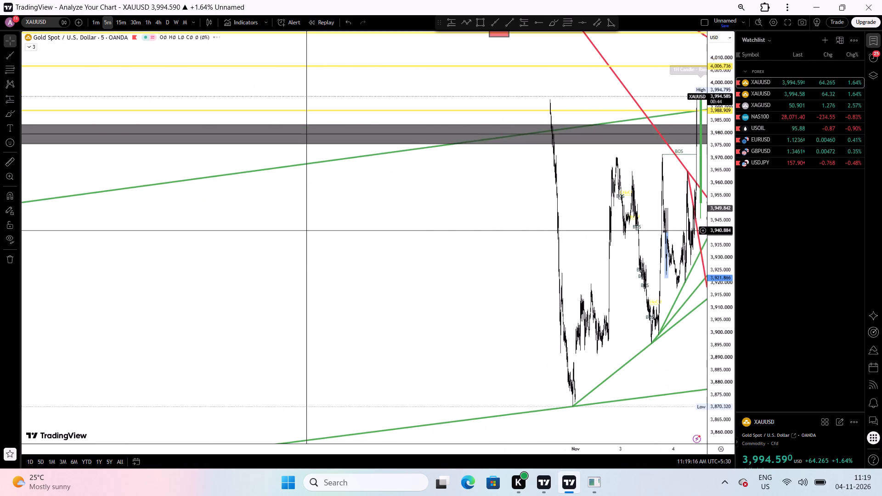
{"action": "scroll", "coordinate": [287, 238], "scroll_direction": "down", "scroll_amount": 4}
{"action": "scroll", "coordinate": [318, 225], "scroll_direction": "up", "scroll_amount": 2}
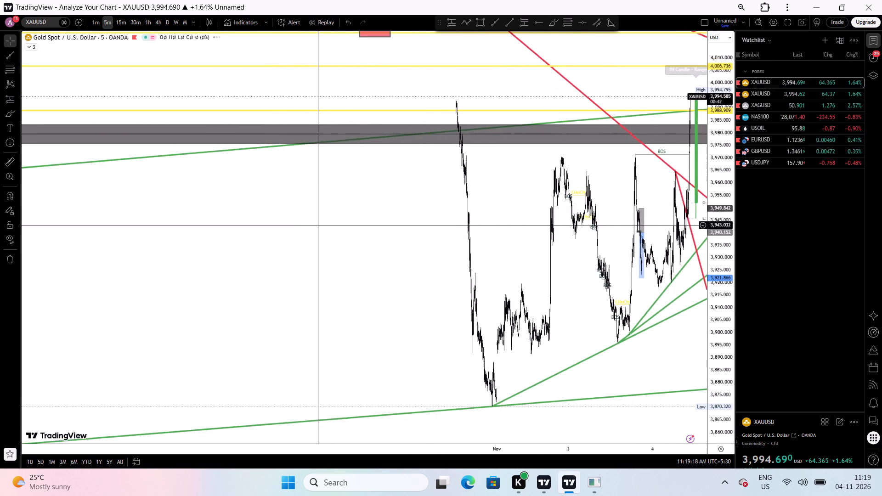
{"action": "scroll", "coordinate": [318, 225], "scroll_direction": "up", "scroll_amount": 1}
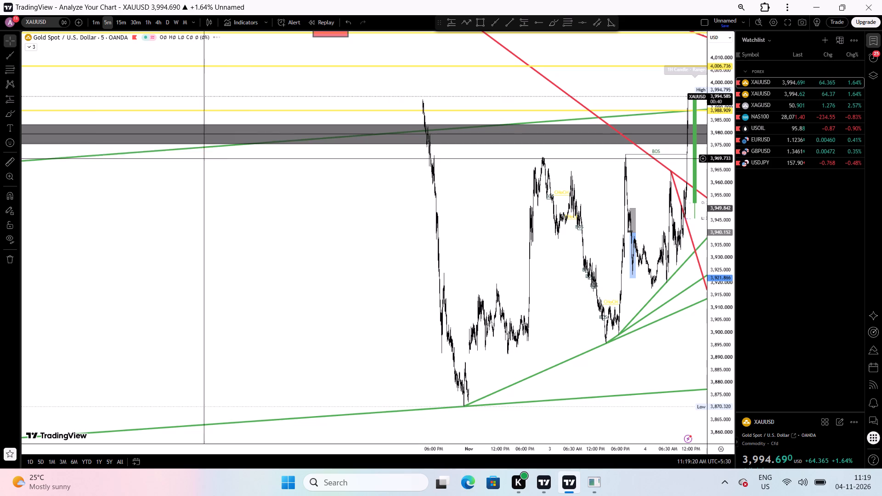
{"action": "left_click", "coordinate": [192, 148]}
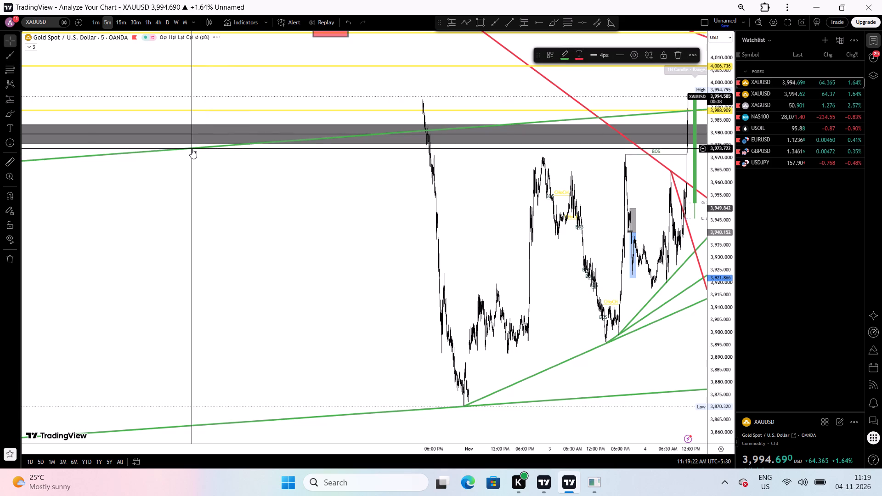
{"action": "left_click", "coordinate": [677, 55]}
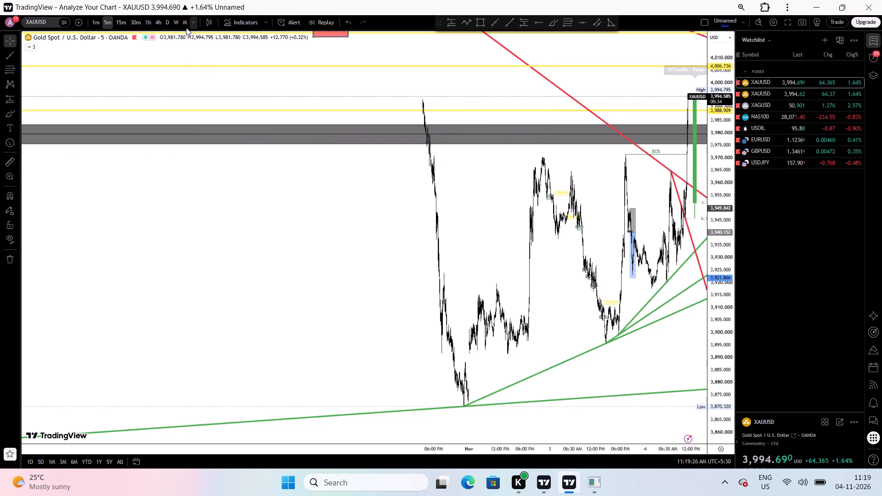
Return the OANDA gold chart to the 1-hour timeframe to review price against the key levels and trend lines since mid-October.
{"action": "left_click", "coordinate": [148, 22]}
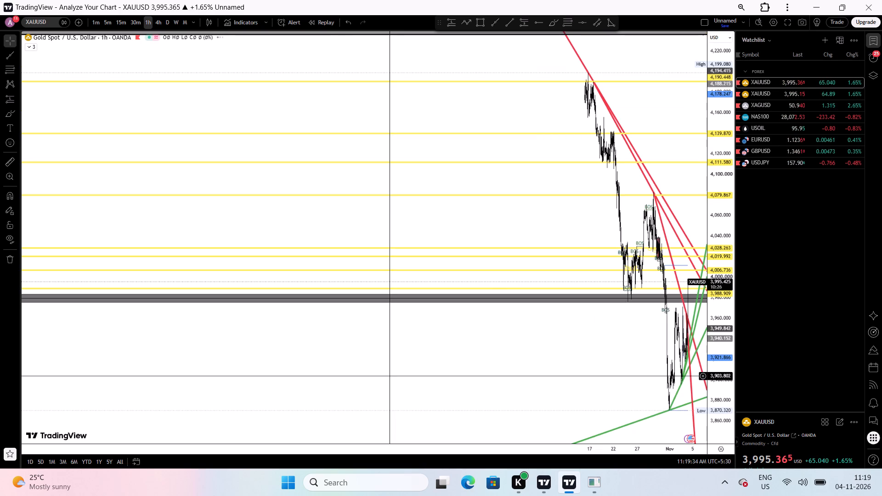
{"action": "scroll", "coordinate": [390, 376], "scroll_direction": "up", "scroll_amount": 8}
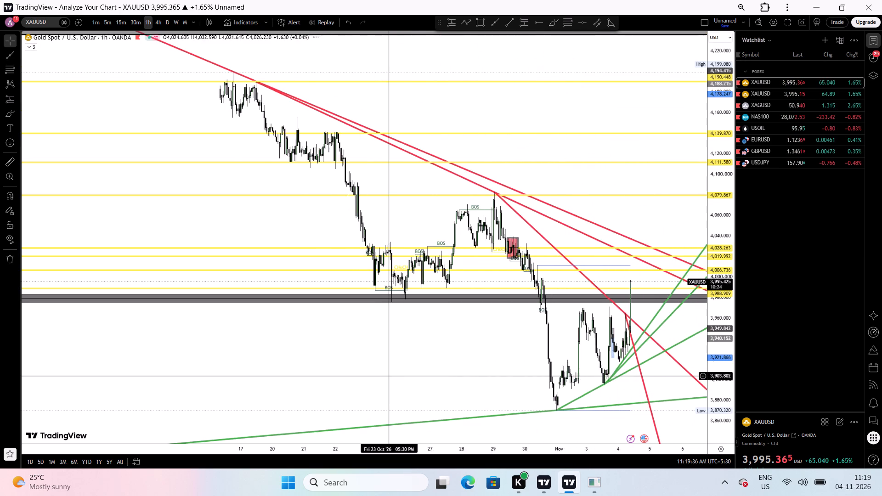
Switch from the OANDA gold chart to the FOREX.com XAUUSD chart on the 1-hour timeframe.
{"action": "scroll", "coordinate": [390, 376], "scroll_direction": "down", "scroll_amount": 13}
{"action": "left_click_drag", "start_coordinate": [721, 153], "coordinate": [645, 495]}
{"action": "scroll", "coordinate": [396, 403], "scroll_direction": "down", "scroll_amount": 5}
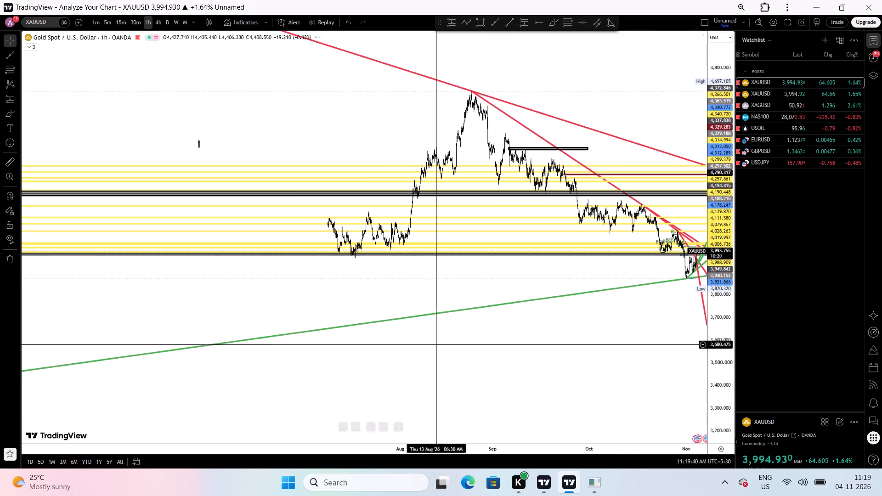
{"action": "left_click", "coordinate": [754, 92]}
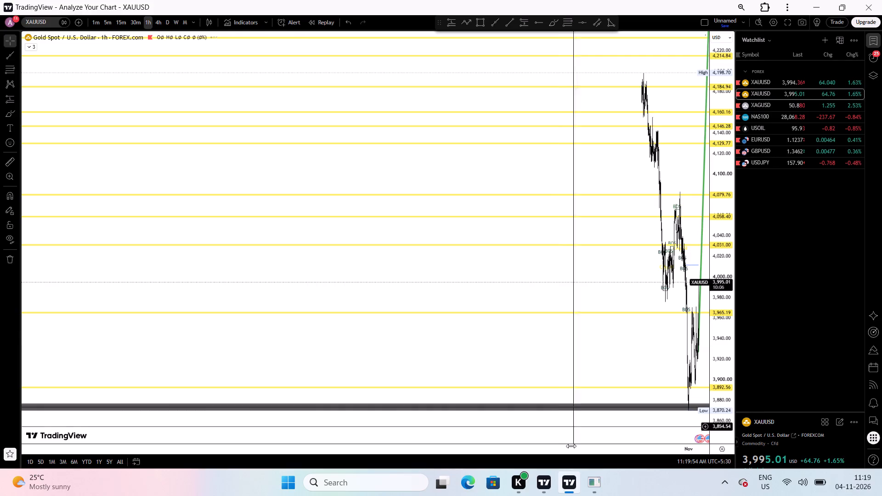
Turn the computer's Wi-Fi off and on again, and connect to the secured network A.
{"action": "left_click", "coordinate": [788, 479]}
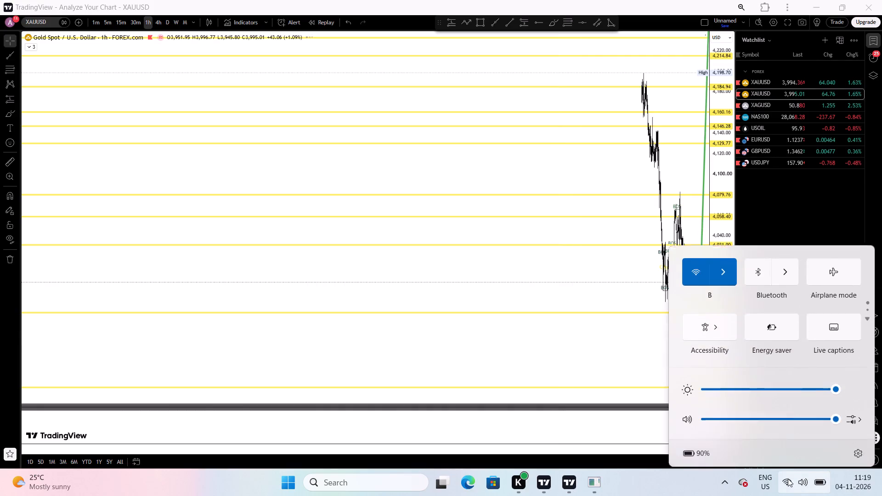
{"action": "left_click", "coordinate": [724, 264]}
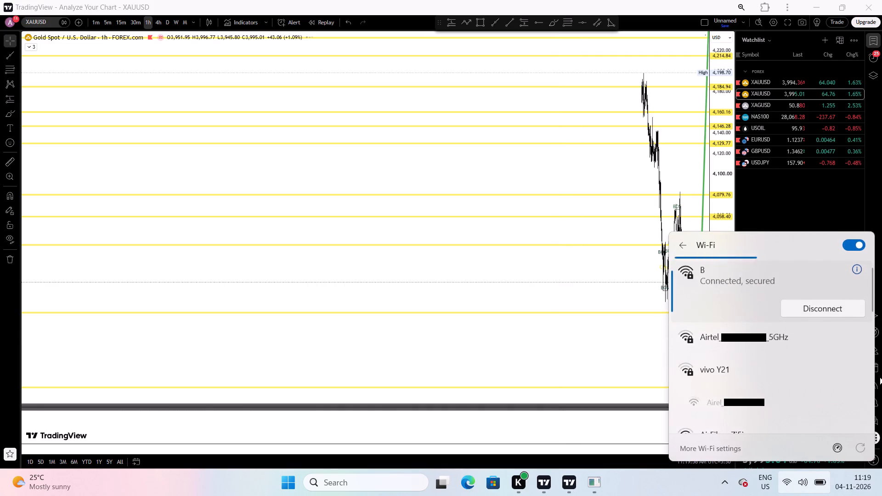
{"action": "left_click", "coordinate": [857, 248]}
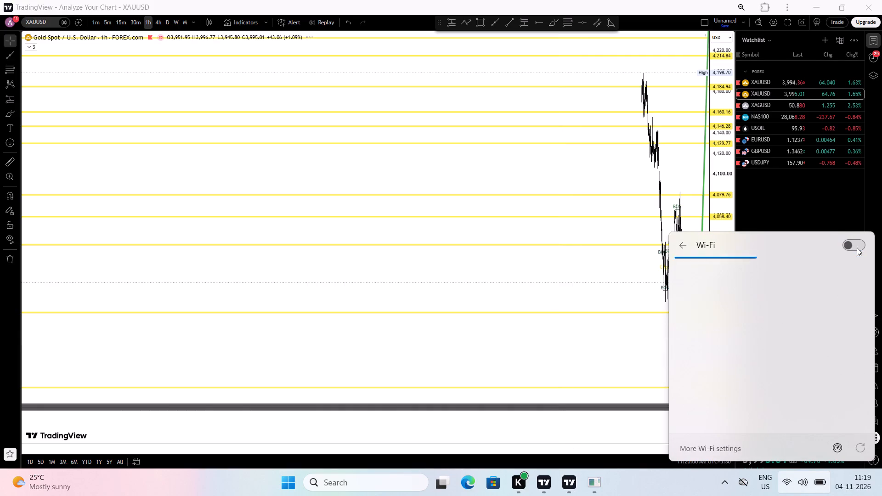
{"action": "left_click", "coordinate": [857, 248]}
{"action": "scroll", "coordinate": [721, 414], "scroll_direction": "down", "scroll_amount": 4}
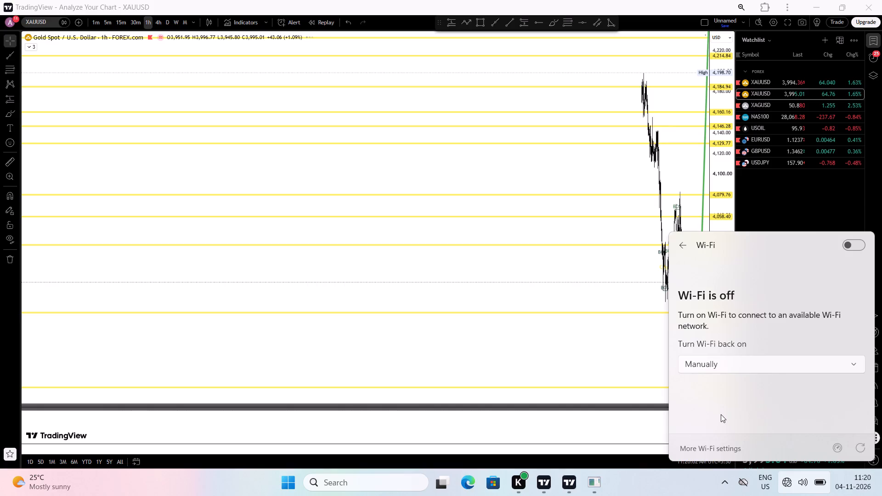
{"action": "left_click", "coordinate": [859, 240]}
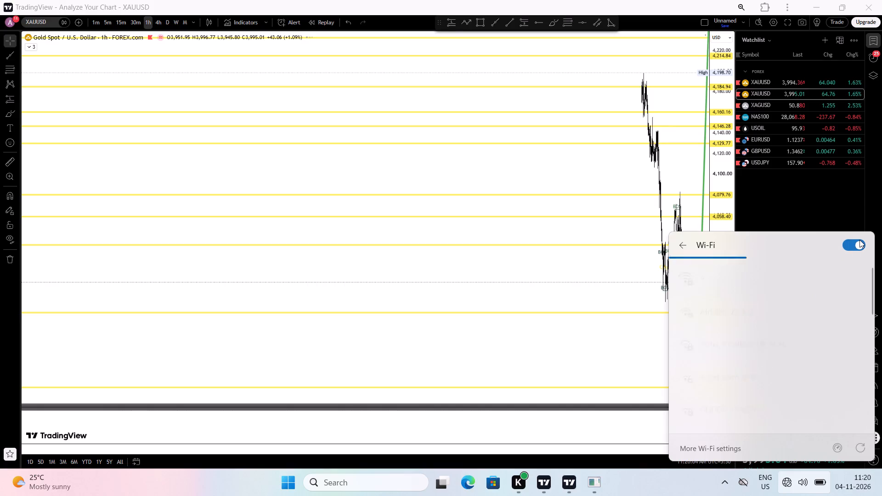
{"action": "left_click", "coordinate": [707, 270]}
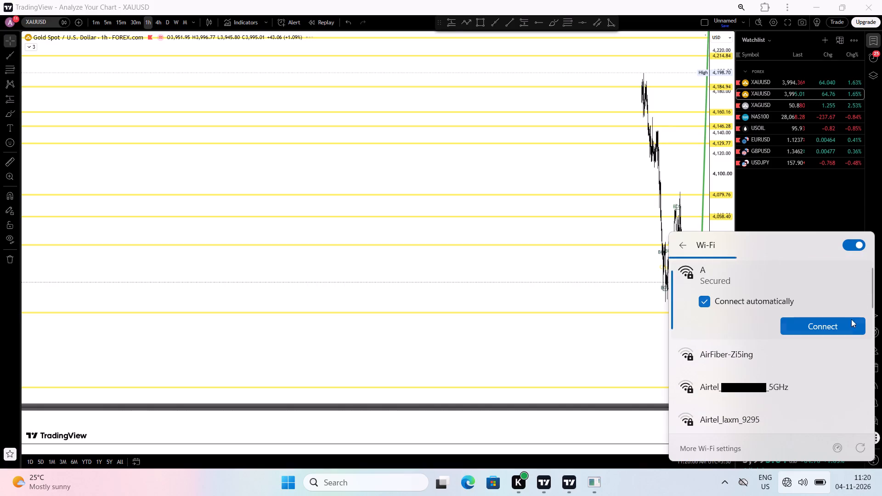
{"action": "left_click", "coordinate": [849, 323]}
{"action": "left_click", "coordinate": [544, 342]}
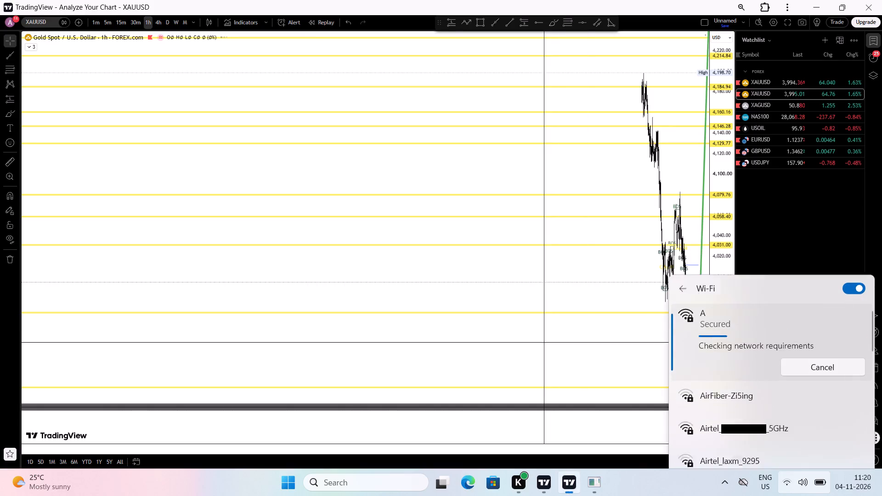
Reset the FOREX.com gold chart view to examine hourly price against the key levels and the rising green trend line.
{"action": "right_click", "coordinate": [523, 345]}
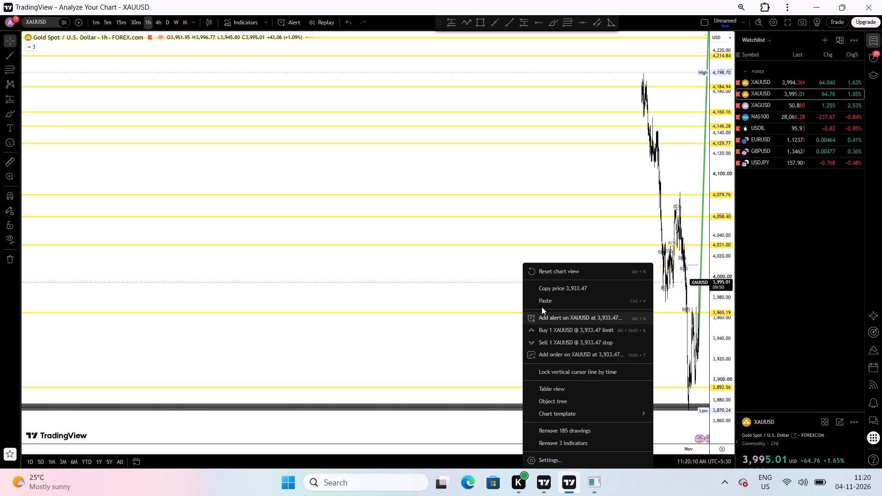
{"action": "left_click", "coordinate": [543, 274]}
{"action": "scroll", "coordinate": [503, 278], "scroll_direction": "left", "scroll_amount": 1}
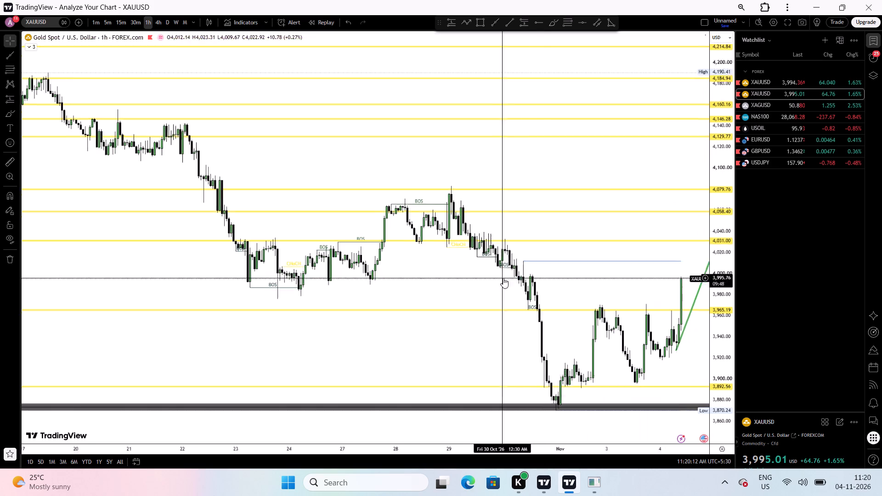
{"action": "scroll", "coordinate": [503, 278], "scroll_direction": "left", "scroll_amount": 2}
{"action": "scroll", "coordinate": [503, 278], "scroll_direction": "right", "scroll_amount": 1}
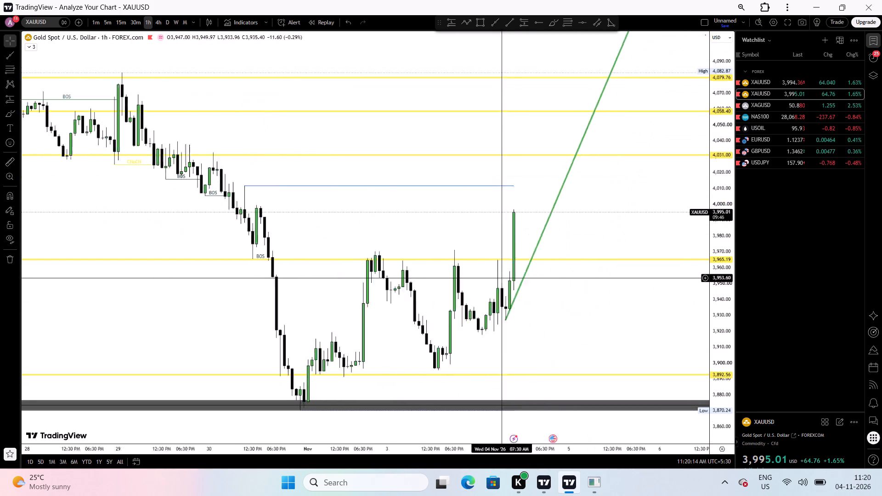
{"action": "scroll", "coordinate": [503, 278], "scroll_direction": "right", "scroll_amount": 1}
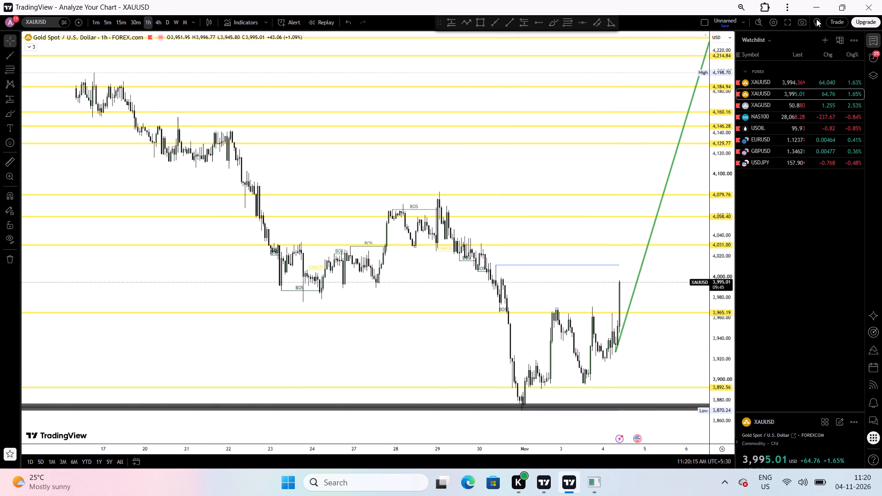
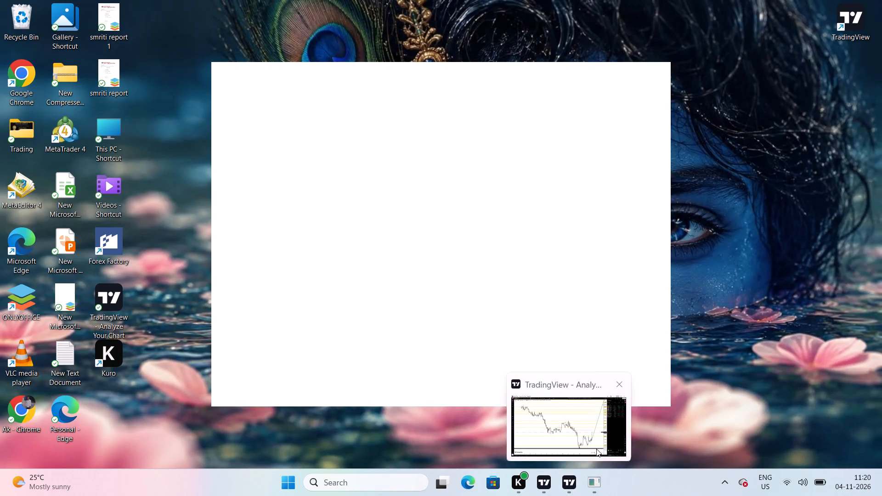
Close the open "TradingView - Analyze Your Chart" window from the desktop.
{"action": "right_click", "coordinate": [573, 483]}
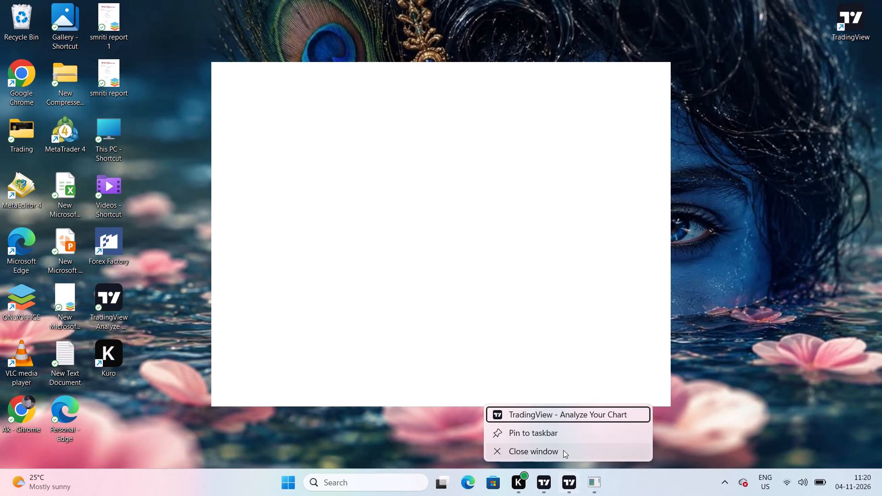
Close the TradingView window holding the FOREX.com gold 1-hour chart.
{"action": "left_click", "coordinate": [559, 451]}
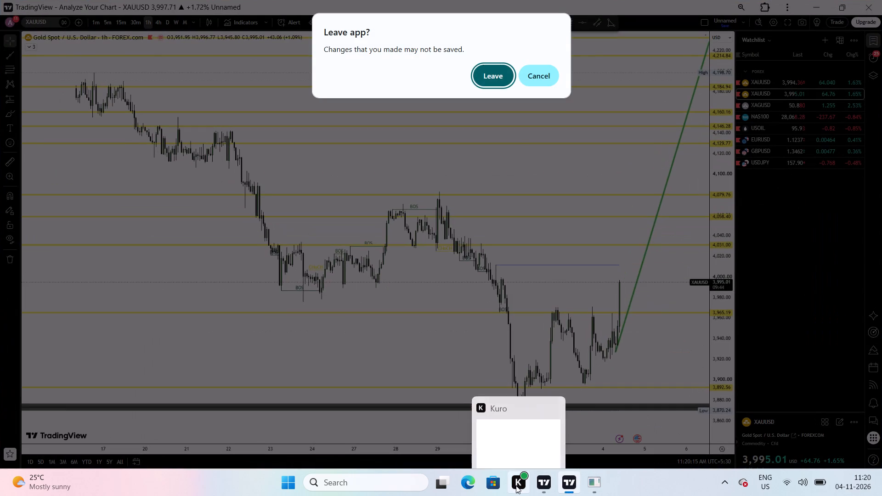
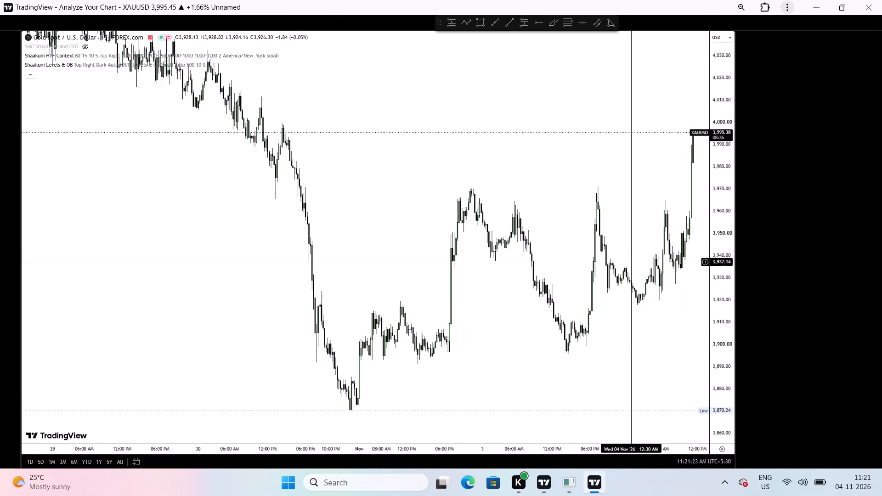
On the 15-minute gold chart, hide the Shaakuni Levels & OB indicator, show SMC Structures and FVG, and collapse the indicator legend.
{"action": "scroll", "coordinate": [631, 262], "scroll_direction": "left", "scroll_amount": 1}
{"action": "scroll", "coordinate": [631, 262], "scroll_direction": "up", "scroll_amount": 1}
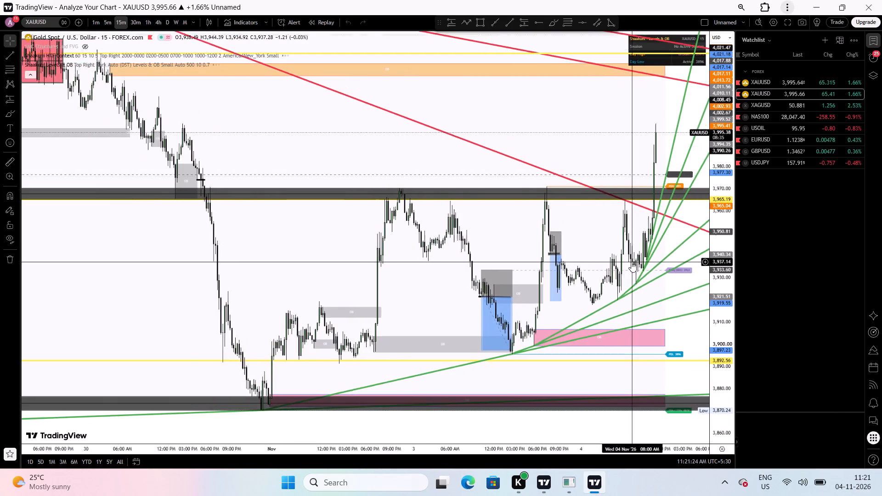
{"action": "scroll", "coordinate": [631, 262], "scroll_direction": "up", "scroll_amount": 1}
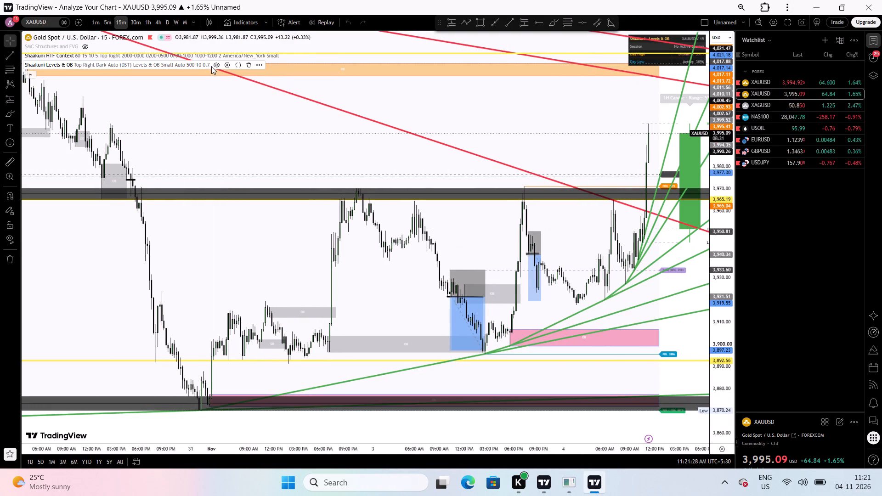
{"action": "left_click", "coordinate": [215, 66]}
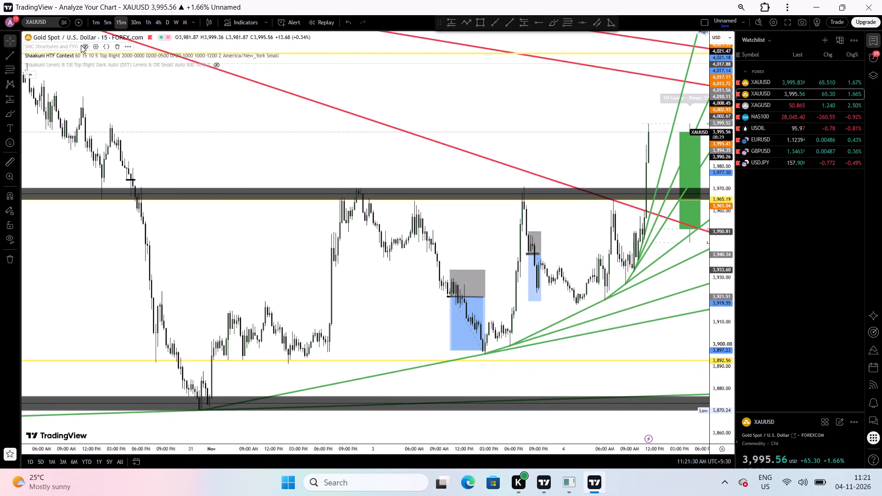
{"action": "left_click", "coordinate": [82, 45]}
{"action": "left_click", "coordinate": [34, 75]}
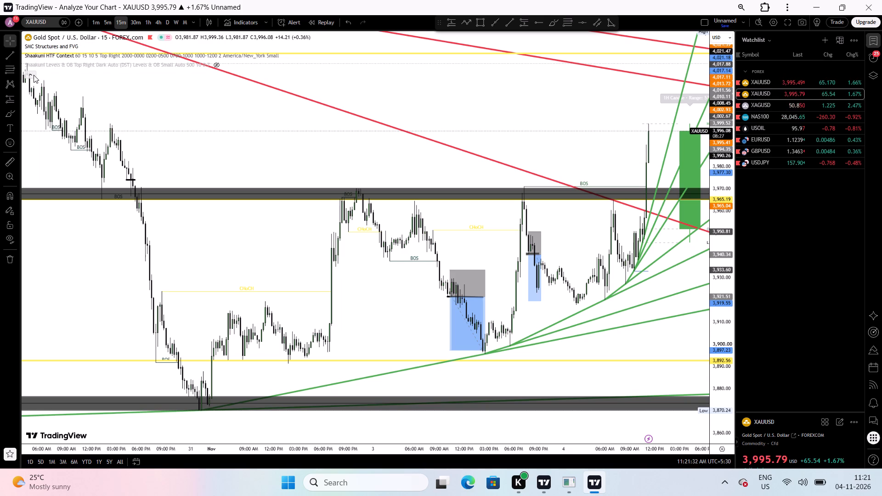
Reset the 15-minute gold chart view and examine the price structure around the grey zone near 3,965.
{"action": "right_click", "coordinate": [194, 130]}
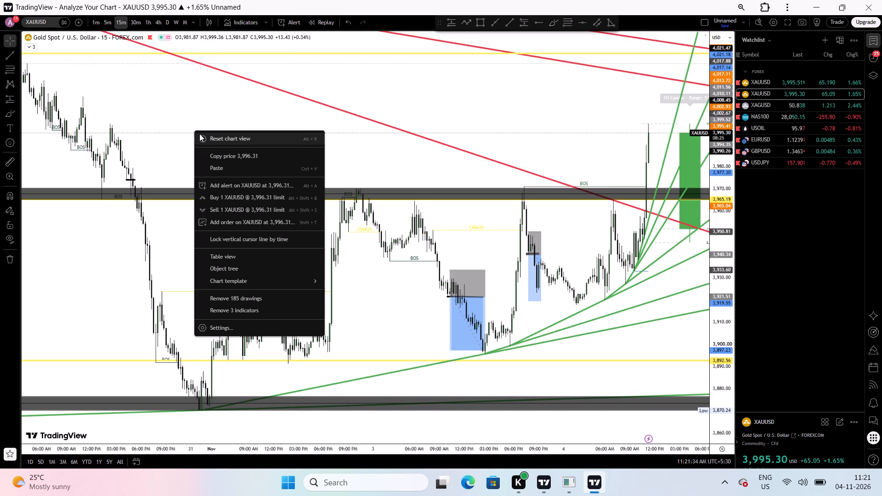
{"action": "left_click", "coordinate": [199, 134]}
{"action": "scroll", "coordinate": [381, 194], "scroll_direction": "up", "scroll_amount": 1}
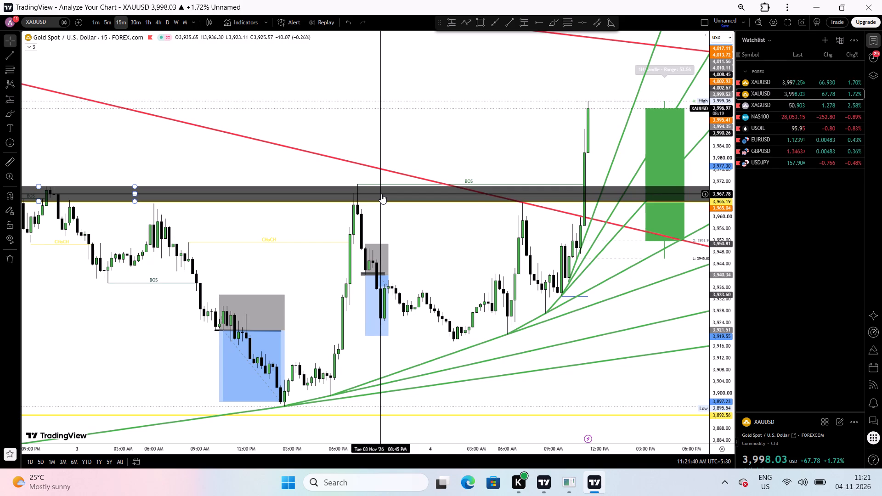
{"action": "scroll", "coordinate": [409, 208], "scroll_direction": "down", "scroll_amount": 4}
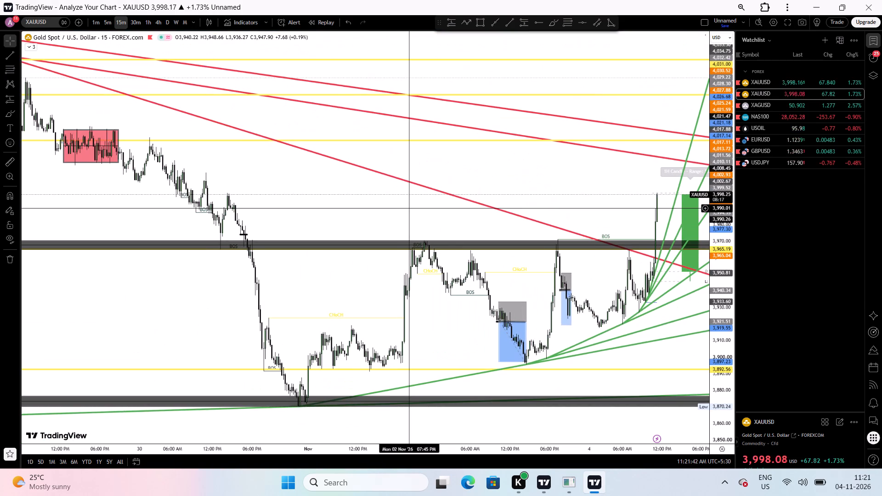
{"action": "scroll", "coordinate": [409, 208], "scroll_direction": "down", "scroll_amount": 1}
{"action": "scroll", "coordinate": [409, 208], "scroll_direction": "up", "scroll_amount": 2}
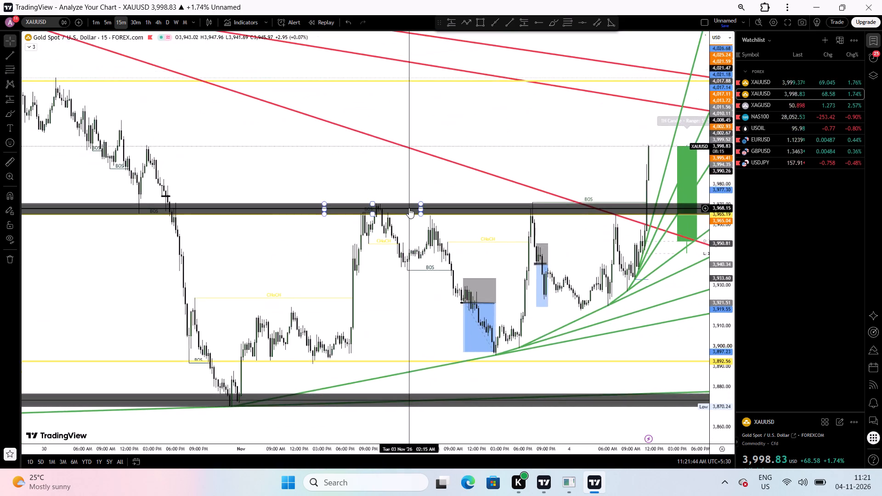
{"action": "scroll", "coordinate": [409, 208], "scroll_direction": "up", "scroll_amount": 1}
Switch the gold chart to the 5-minute timeframe and examine the recent candles against the trend lines.
{"action": "left_click", "coordinate": [103, 21]}
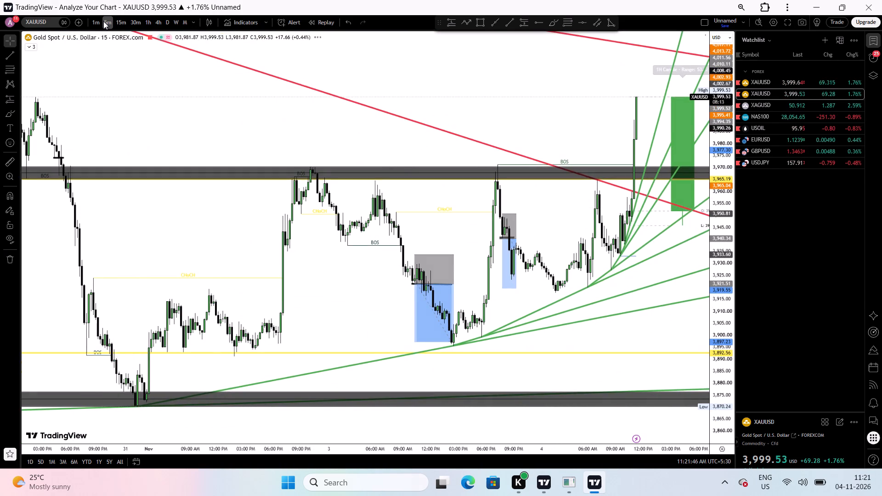
{"action": "scroll", "coordinate": [359, 139], "scroll_direction": "up", "scroll_amount": 1}
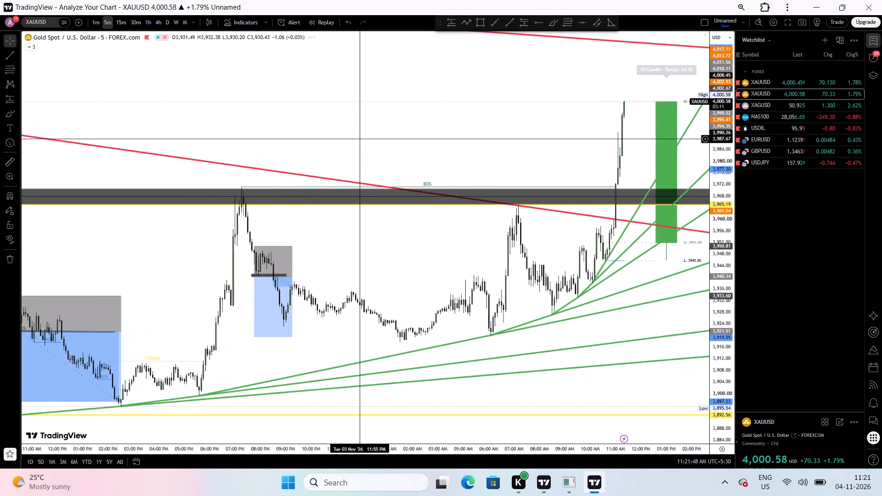
{"action": "scroll", "coordinate": [359, 139], "scroll_direction": "up", "scroll_amount": 1}
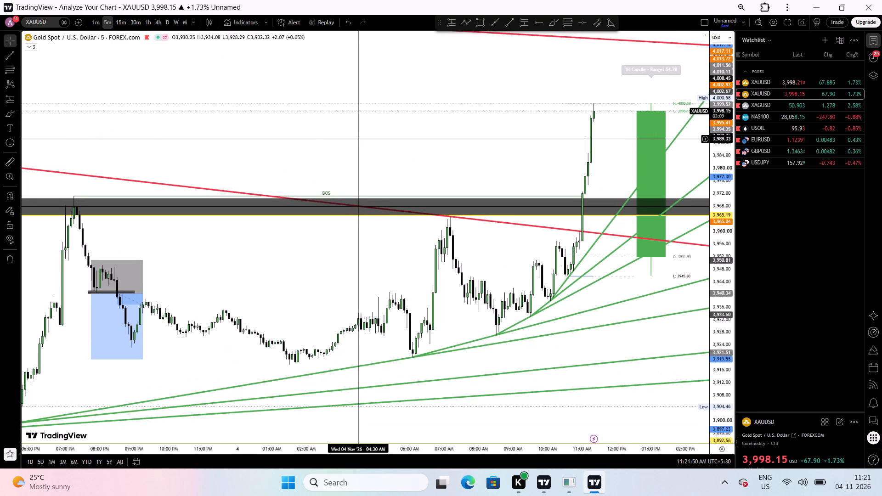
{"action": "scroll", "coordinate": [359, 139], "scroll_direction": "up", "scroll_amount": 1}
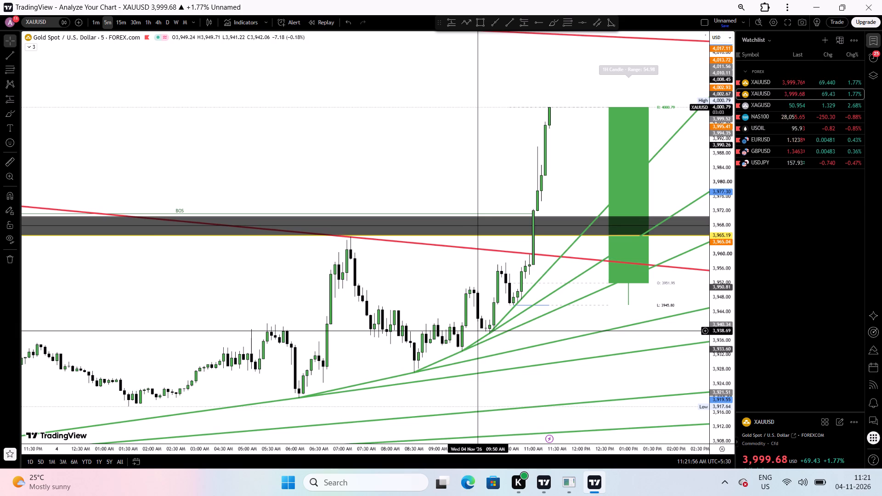
On the XAGUSD 5-minute chart, draw a steep rising trend line from the 10:05 AM low near 49.07 to about 49.58 at 10:50 AM.
{"action": "left_click", "coordinate": [820, 105]}
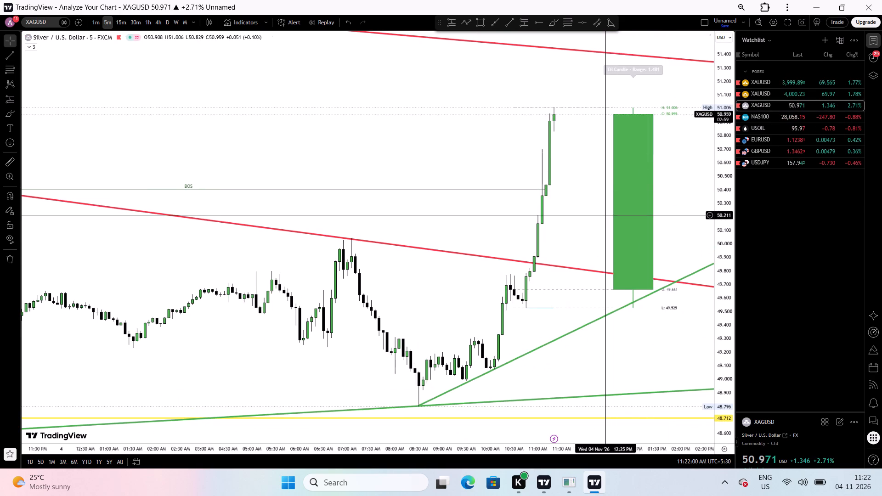
{"action": "scroll", "coordinate": [605, 215], "scroll_direction": "up", "scroll_amount": 2}
{"action": "scroll", "coordinate": [523, 311], "scroll_direction": "up", "scroll_amount": 1}
{"action": "left_click_drag", "start_coordinate": [721, 404], "coordinate": [656, 144]}
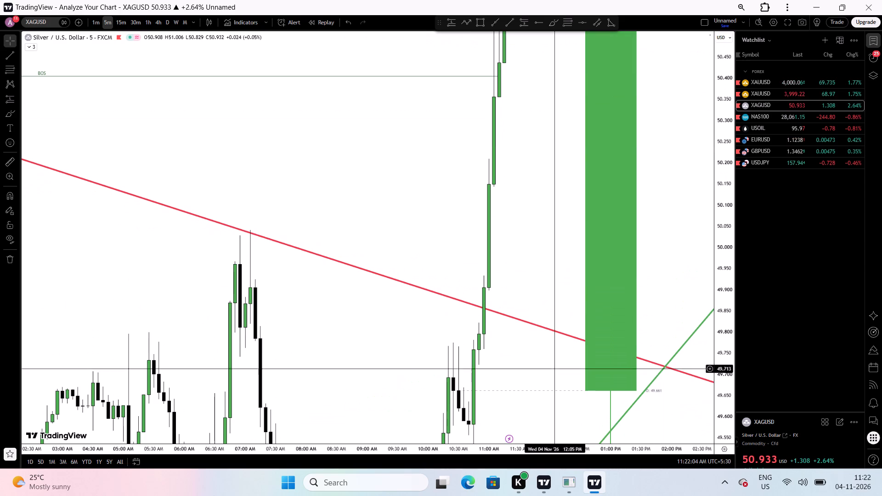
{"action": "left_click_drag", "start_coordinate": [525, 425], "coordinate": [506, 212]}
{"action": "left_click_drag", "start_coordinate": [501, 298], "coordinate": [449, 25]}
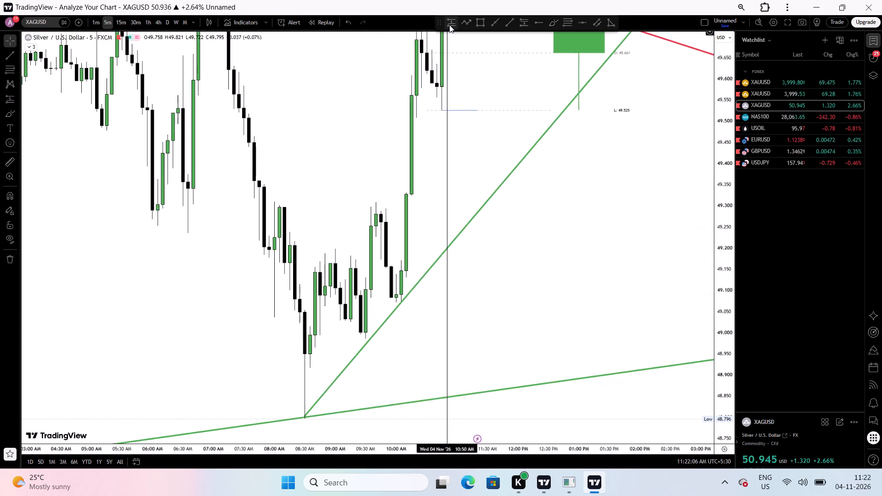
{"action": "scroll", "coordinate": [389, 231], "scroll_direction": "up", "scroll_amount": 3}
{"action": "left_click_drag", "start_coordinate": [360, 149], "coordinate": [400, 225]}
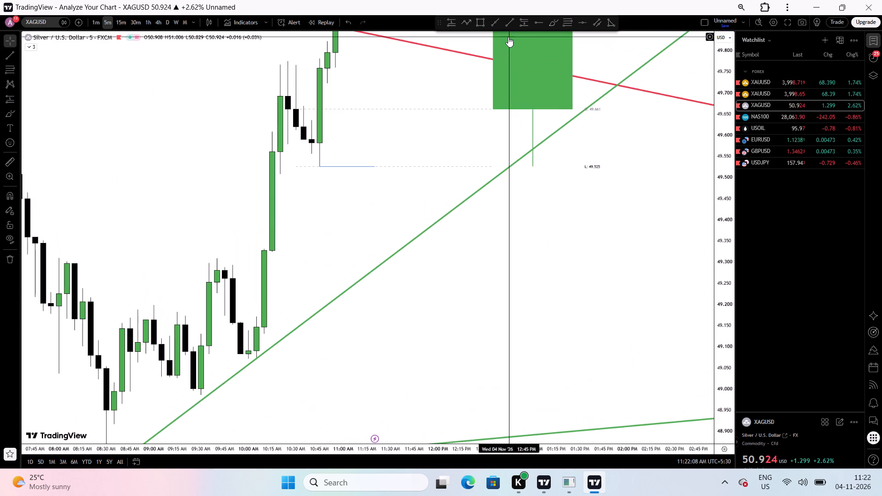
{"action": "left_click", "coordinate": [496, 20]}
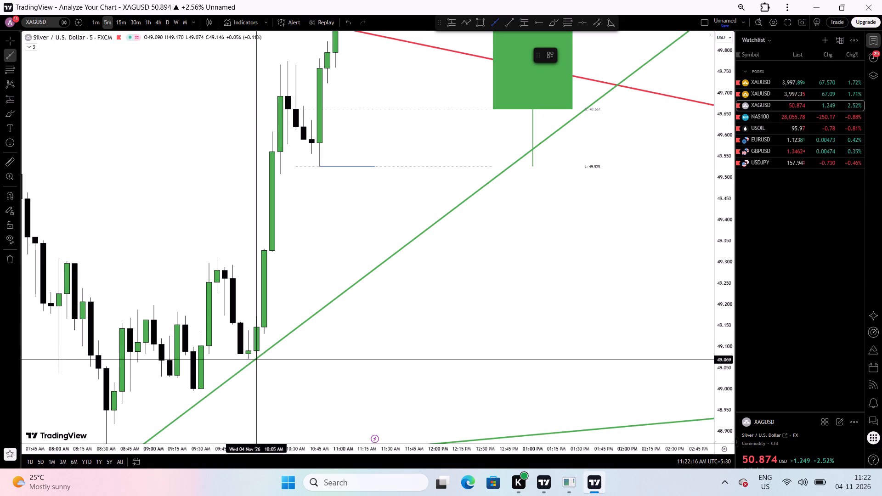
{"action": "left_click_drag", "start_coordinate": [256, 359], "coordinate": [292, 191]}
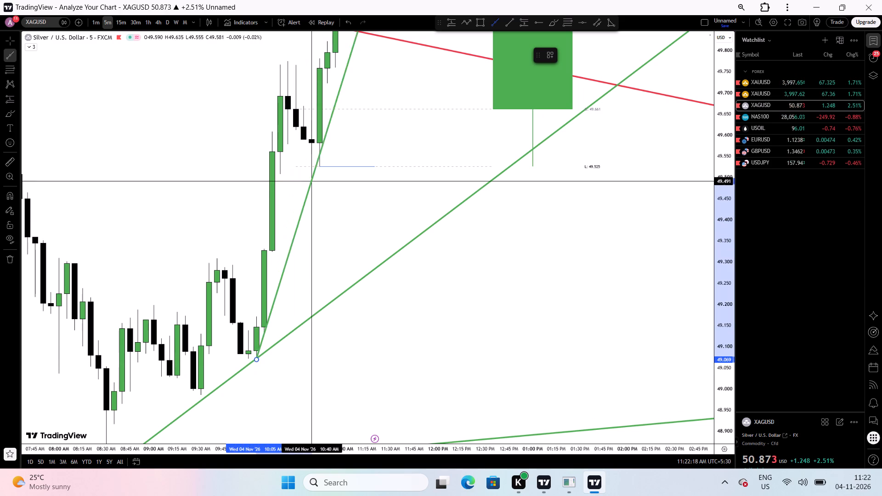
{"action": "left_click", "coordinate": [328, 144]}
{"action": "left_click", "coordinate": [359, 164]}
{"action": "right_click", "coordinate": [359, 164]}
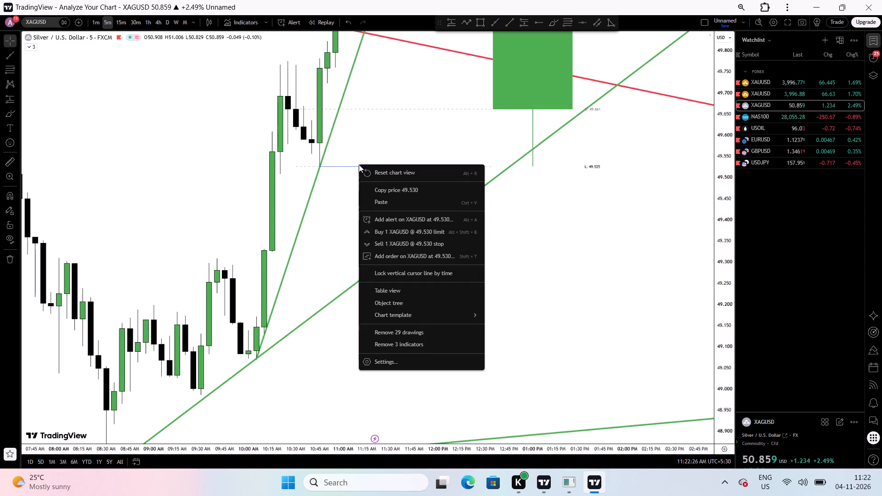
{"action": "left_click", "coordinate": [377, 170]}
{"action": "scroll", "coordinate": [478, 231], "scroll_direction": "left", "scroll_amount": 2}
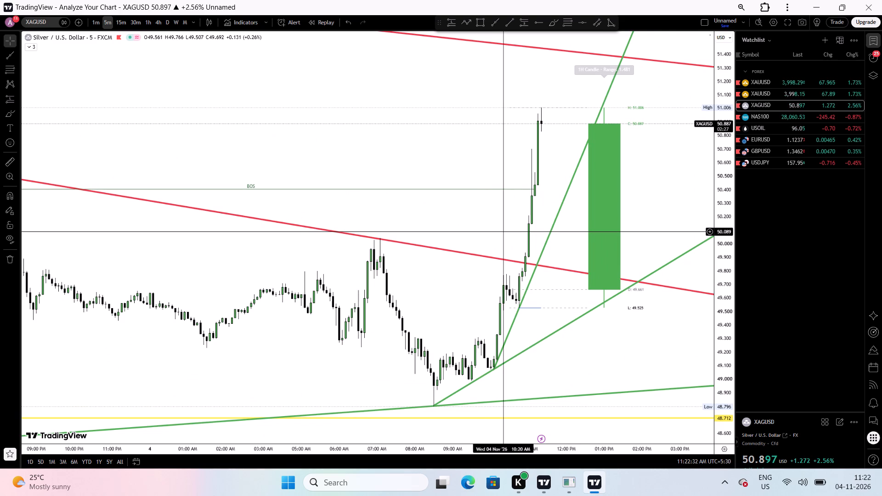
Open NAS100 and examine its price structure, levels and trend lines on the 5-minute and 1-hour charts.
{"action": "left_click", "coordinate": [760, 110]}
{"action": "left_click", "coordinate": [758, 118]}
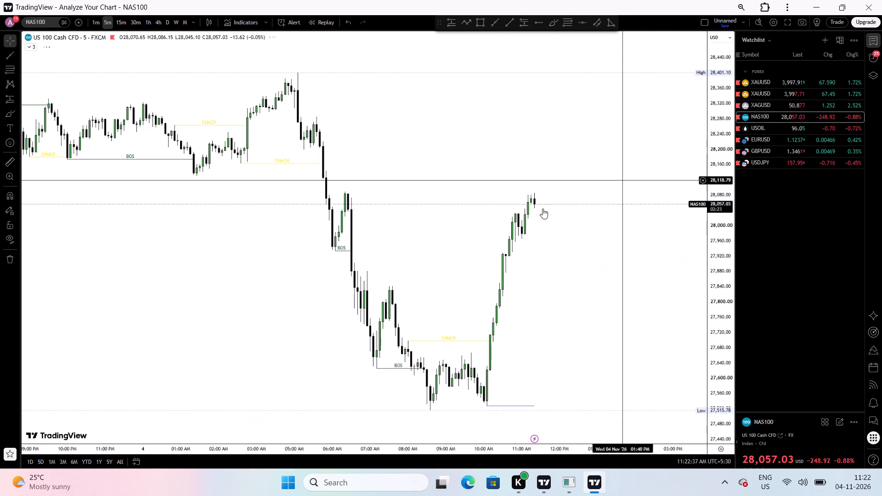
{"action": "scroll", "coordinate": [511, 220], "scroll_direction": "up", "scroll_amount": 1}
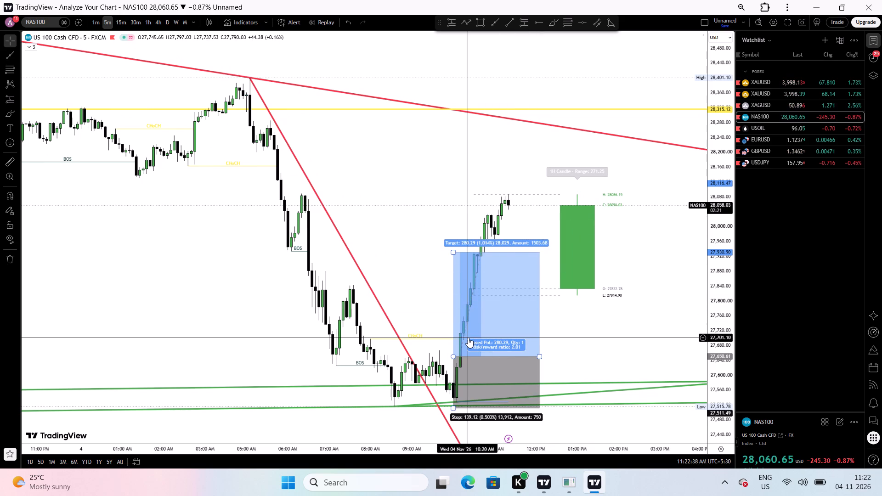
{"action": "scroll", "coordinate": [468, 338], "scroll_direction": "down", "scroll_amount": 7}
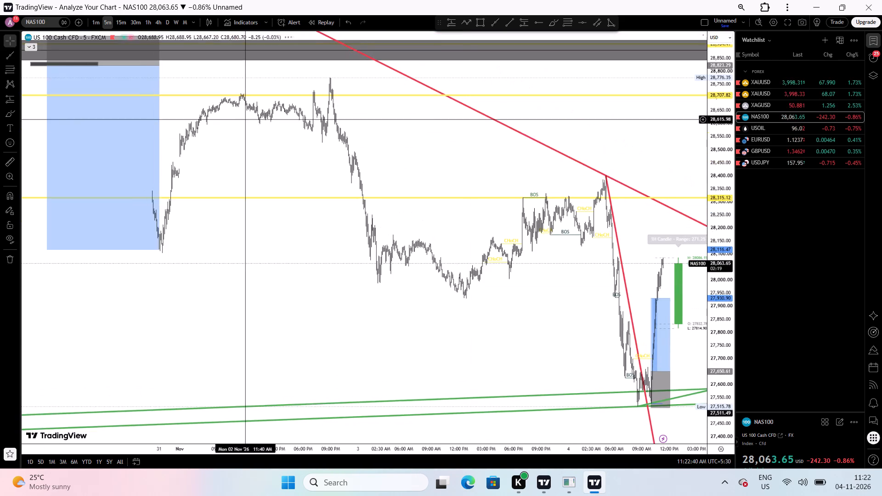
{"action": "left_click", "coordinate": [143, 19]}
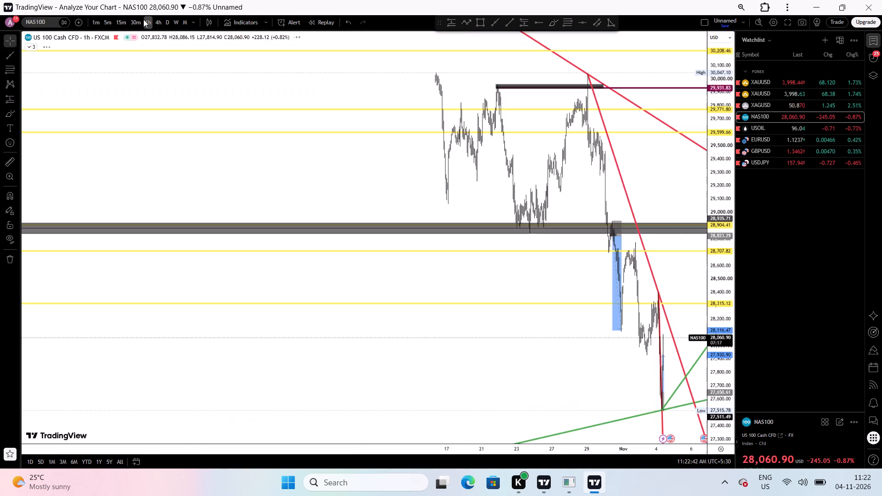
{"action": "scroll", "coordinate": [311, 205], "scroll_direction": "down", "scroll_amount": 3}
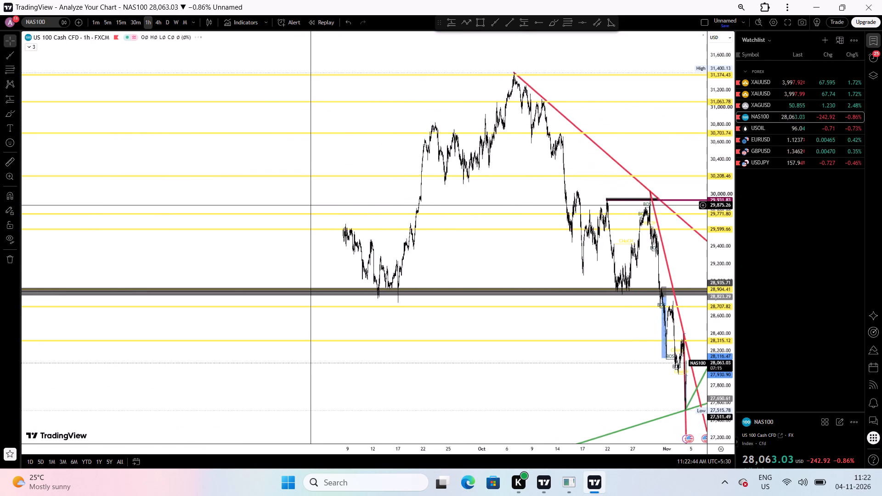
{"action": "scroll", "coordinate": [311, 205], "scroll_direction": "down", "scroll_amount": 3}
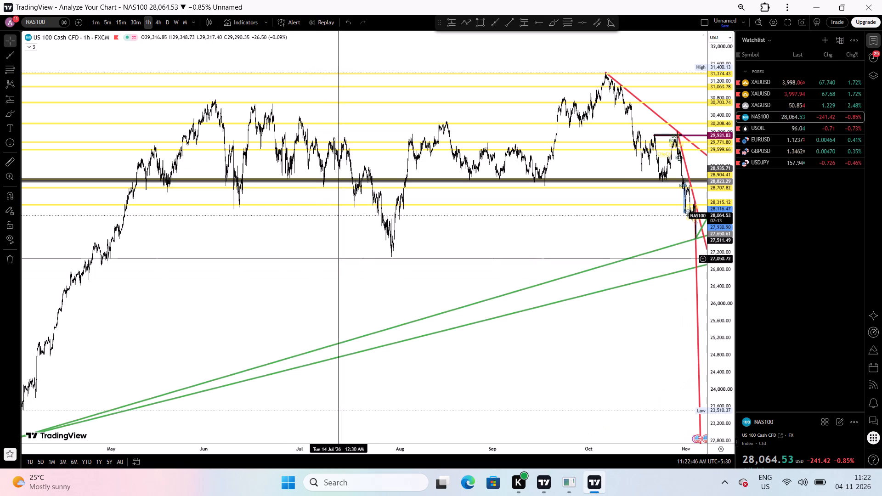
{"action": "scroll", "coordinate": [339, 270], "scroll_direction": "down", "scroll_amount": 2}
Examine NAS100's recent decline and rebound on the 30-minute chart, ending on the 15-minute timeframe.
{"action": "left_click", "coordinate": [131, 19]}
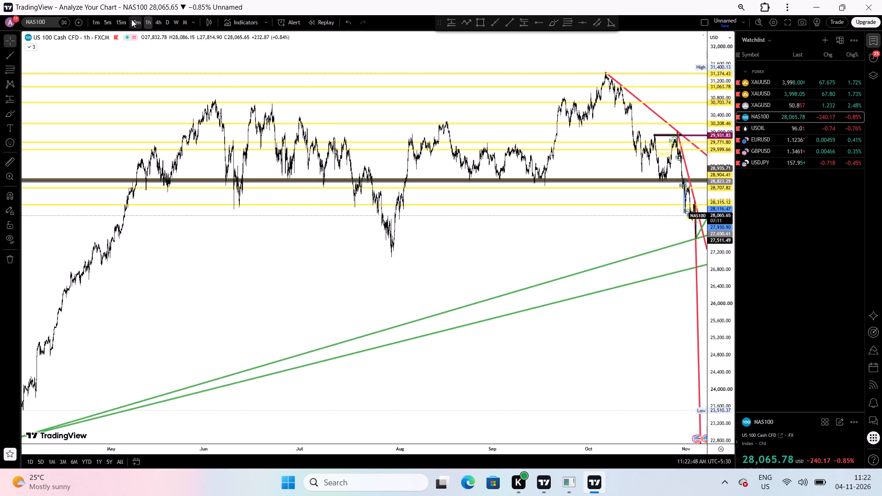
{"action": "scroll", "coordinate": [192, 88], "scroll_direction": "up", "scroll_amount": 1}
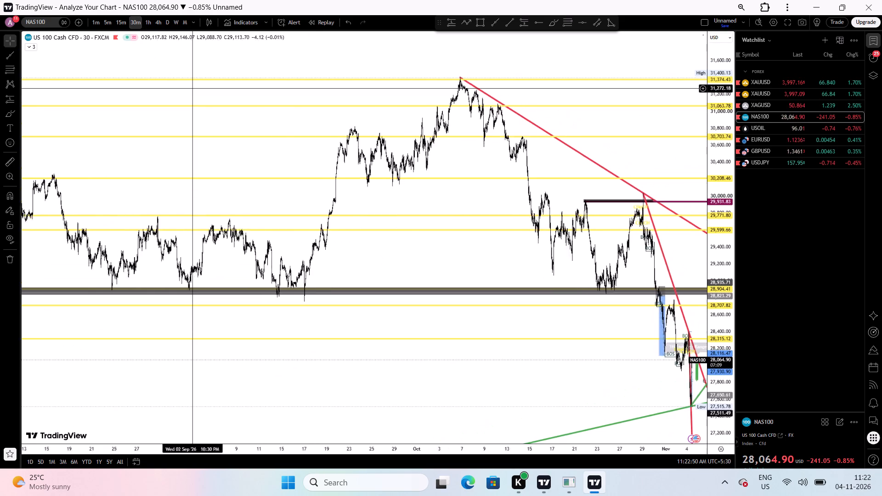
{"action": "scroll", "coordinate": [192, 88], "scroll_direction": "up", "scroll_amount": 5}
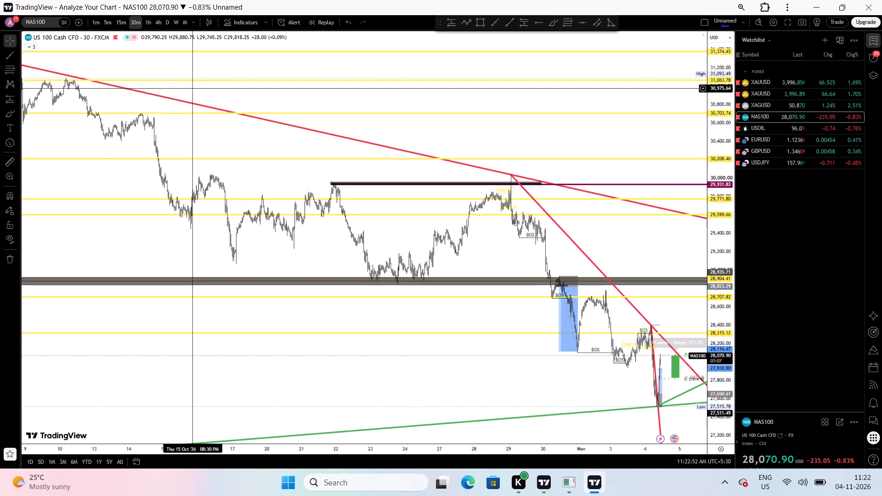
{"action": "scroll", "coordinate": [192, 88], "scroll_direction": "up", "scroll_amount": 3}
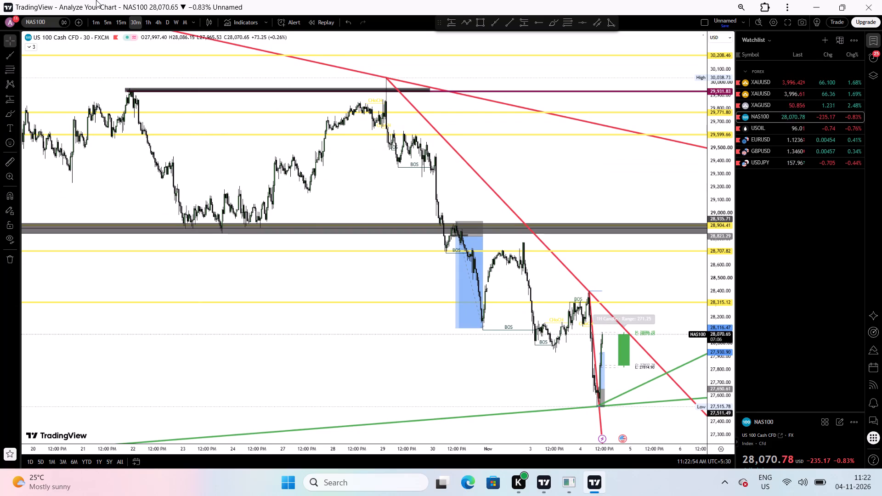
{"action": "left_click", "coordinate": [115, 21]}
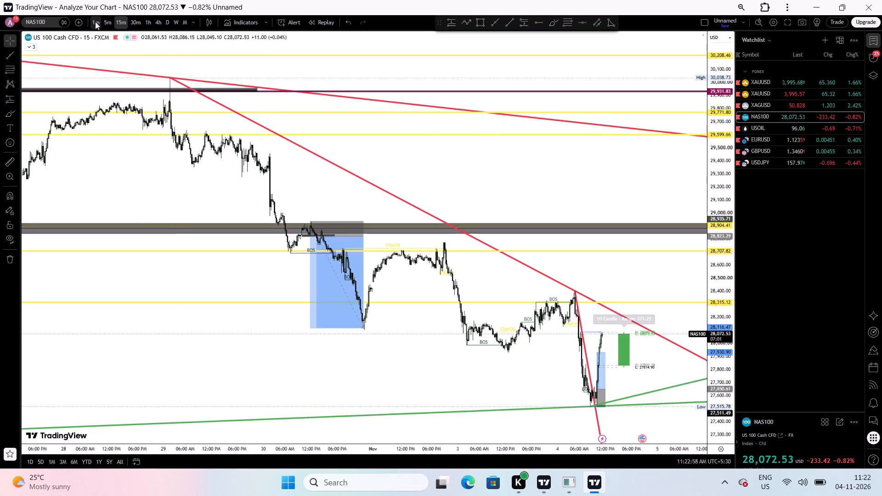
On the NAS100 1-minute chart, delete the upper of the two long, gently rising green trend lines, near 27,800.
{"action": "left_click", "coordinate": [95, 22]}
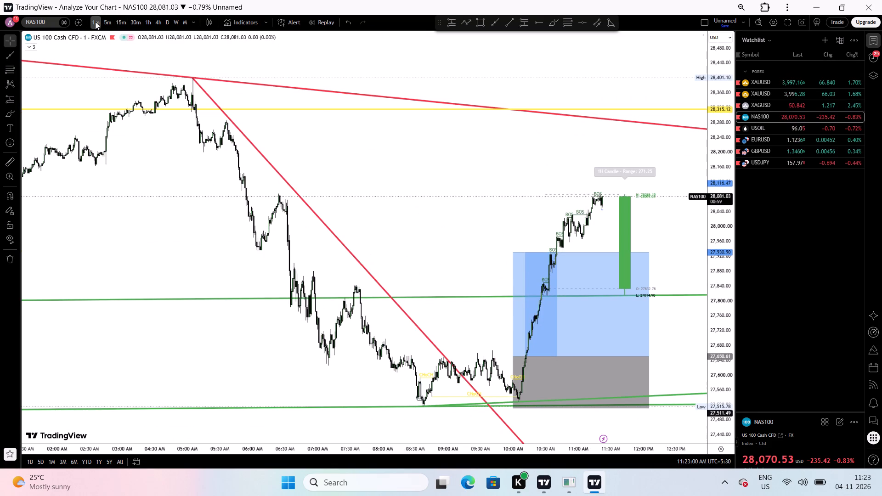
{"action": "scroll", "coordinate": [151, 126], "scroll_direction": "down", "scroll_amount": 9}
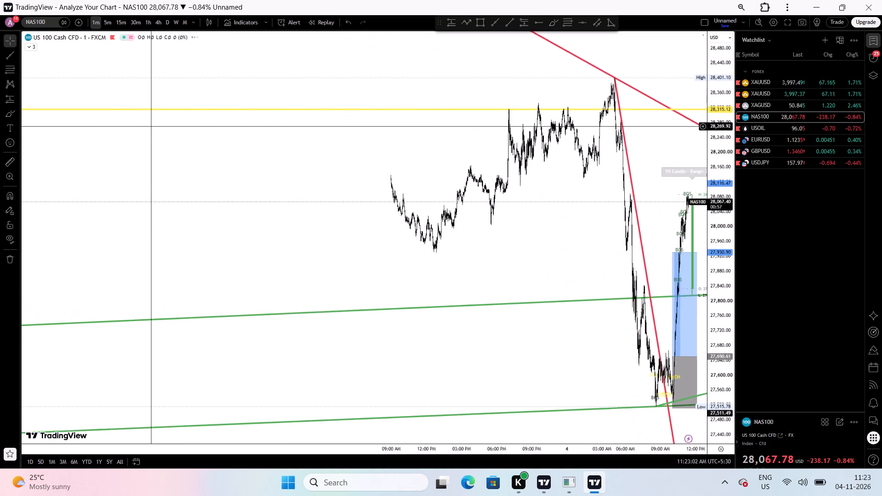
{"action": "scroll", "coordinate": [151, 126], "scroll_direction": "down", "scroll_amount": 3}
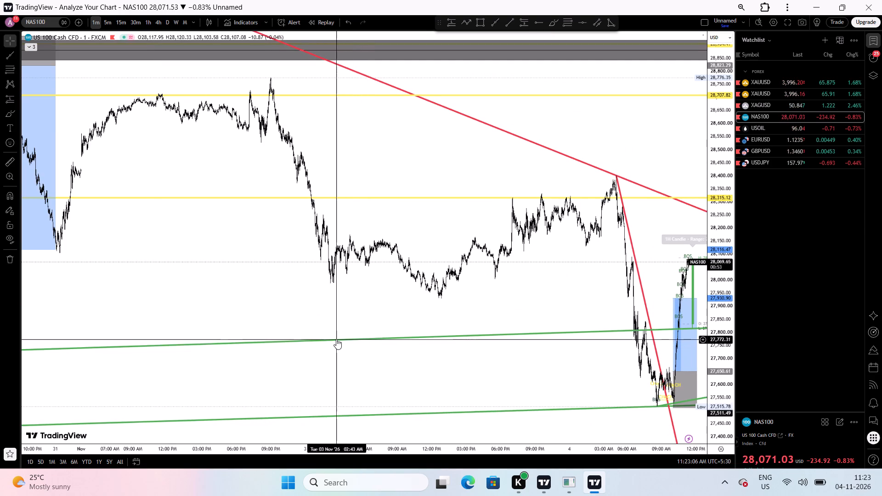
{"action": "left_click", "coordinate": [336, 339]}
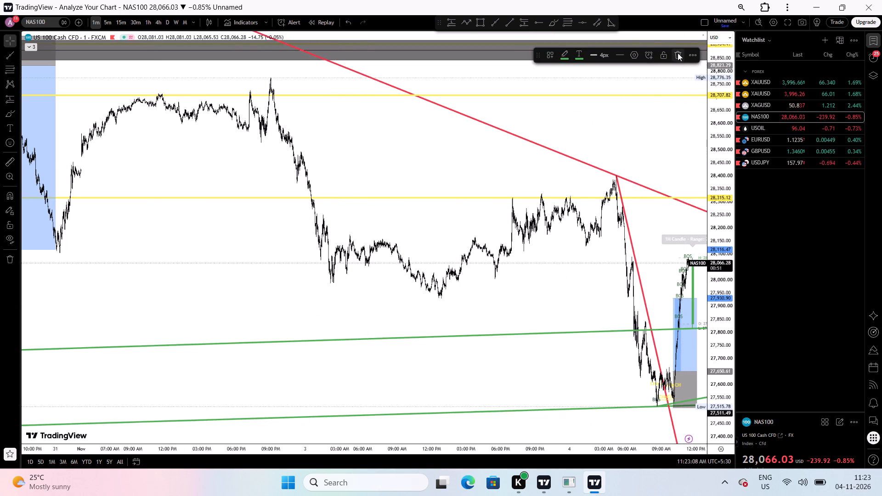
{"action": "left_click", "coordinate": [677, 51]}
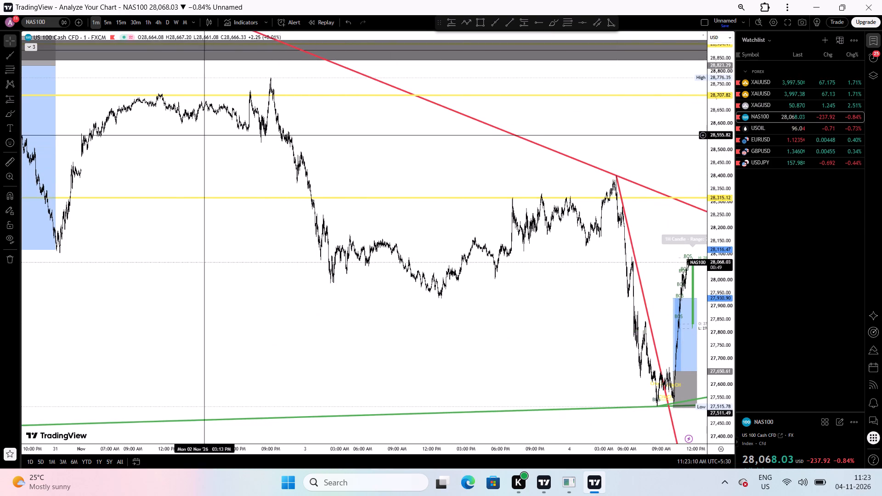
Switch NAS100 to the 15-minute timeframe and examine the decline and rebound against the remaining trend lines and levels.
{"action": "left_click", "coordinate": [116, 18]}
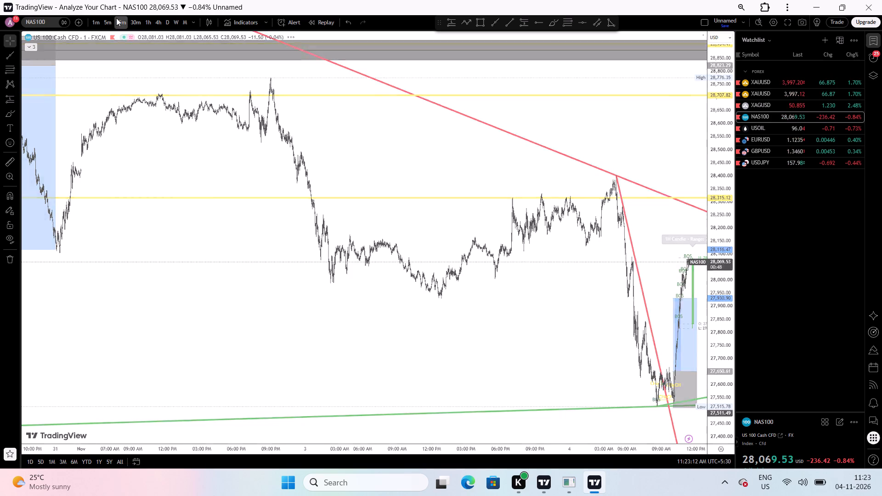
{"action": "right_click", "coordinate": [293, 192]}
{"action": "left_click", "coordinate": [303, 199]}
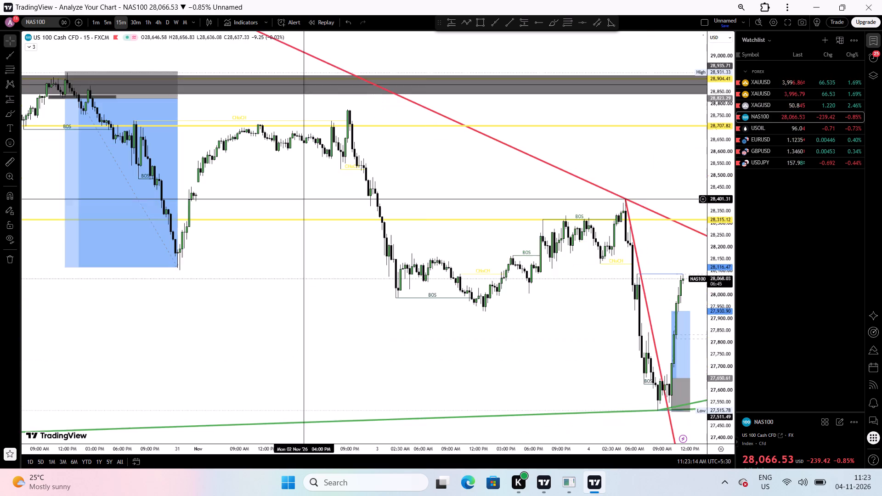
{"action": "scroll", "coordinate": [485, 276], "scroll_direction": "up", "scroll_amount": 3}
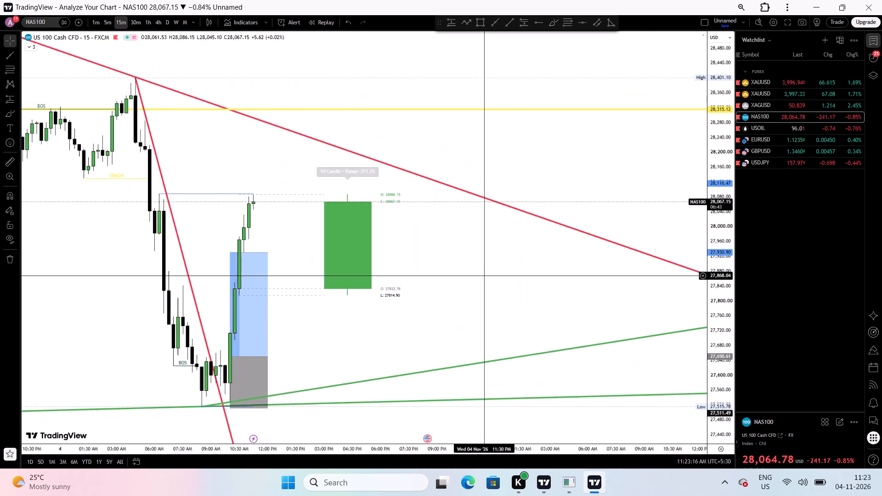
{"action": "scroll", "coordinate": [485, 276], "scroll_direction": "up", "scroll_amount": 4}
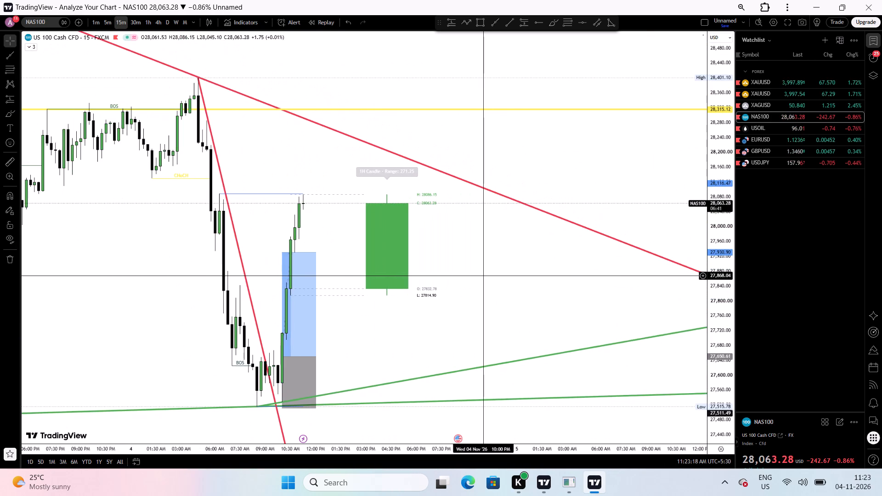
{"action": "scroll", "coordinate": [413, 332], "scroll_direction": "down", "scroll_amount": 1}
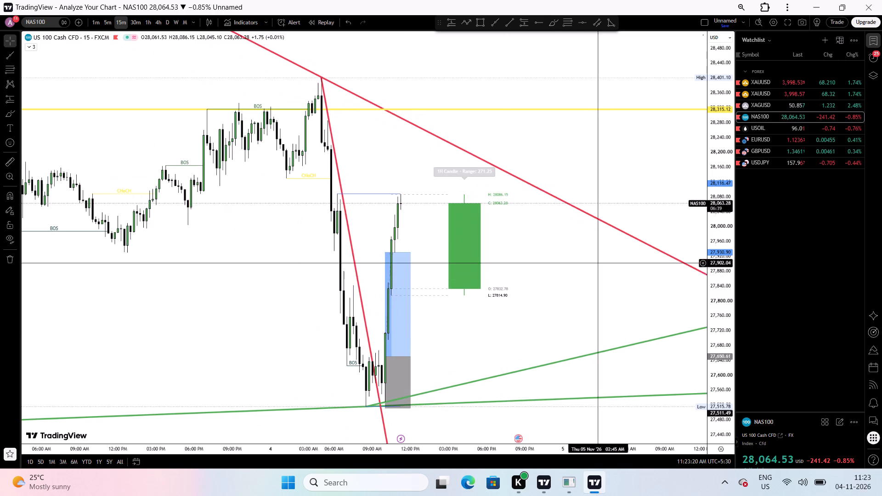
{"action": "scroll", "coordinate": [513, 352], "scroll_direction": "down", "scroll_amount": 3}
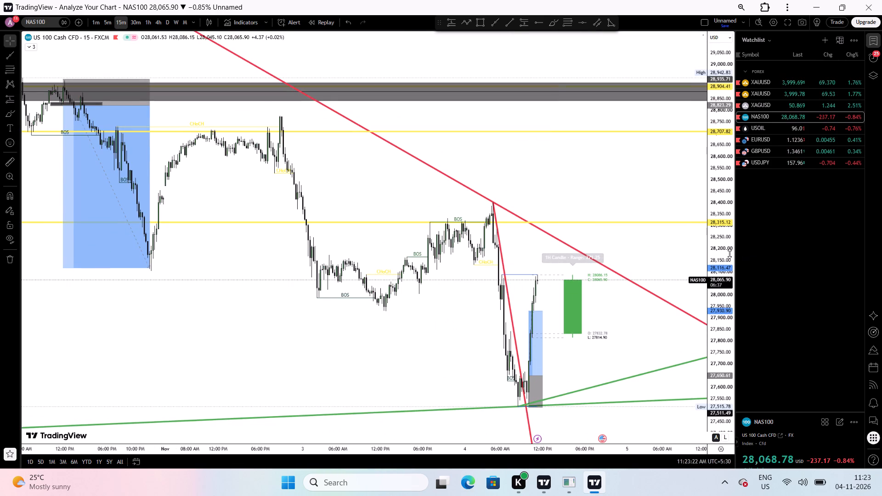
{"action": "left_click_drag", "start_coordinate": [729, 254], "coordinate": [714, 466]}
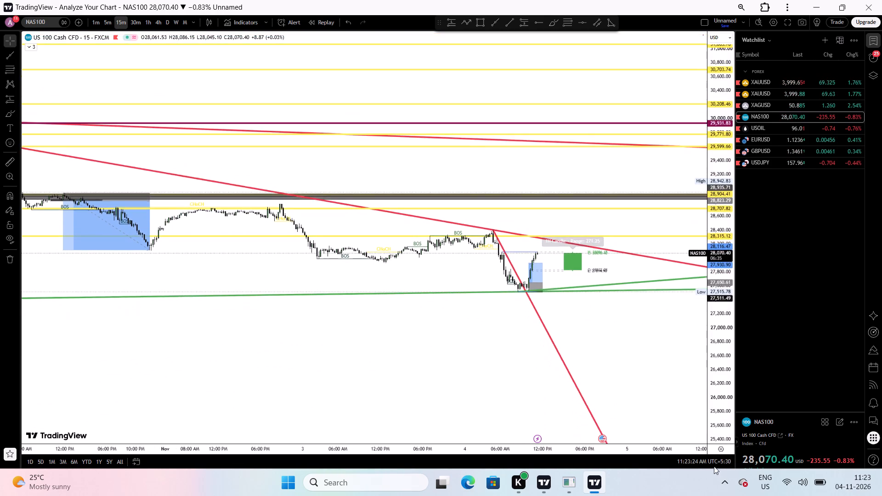
{"action": "left_click_drag", "start_coordinate": [714, 466], "coordinate": [712, 260]}
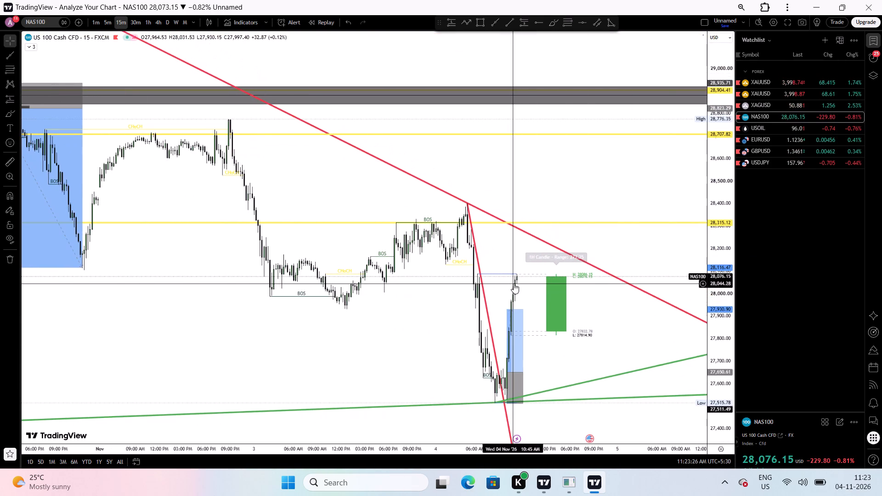
Check the USOIL 15-minute chart briefly, and examine EURUSD's 15-minute structure around the grey zone and rising trend lines.
{"action": "left_click", "coordinate": [772, 131]}
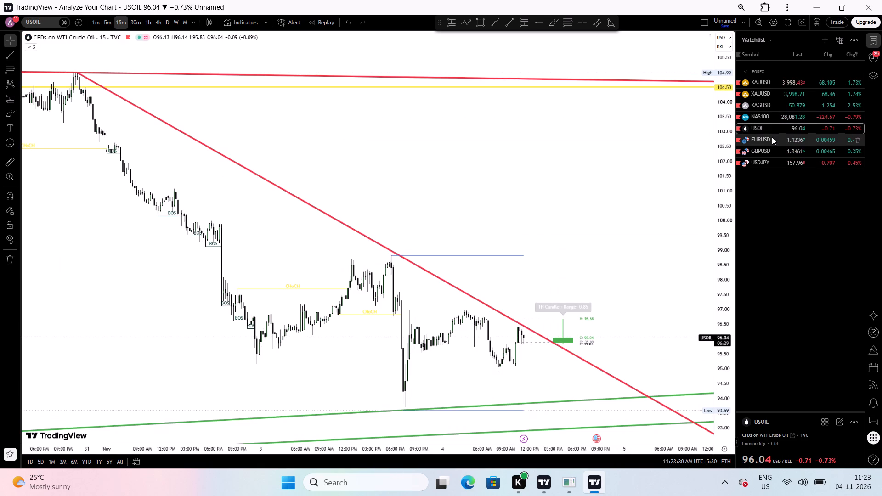
{"action": "left_click", "coordinate": [772, 137]}
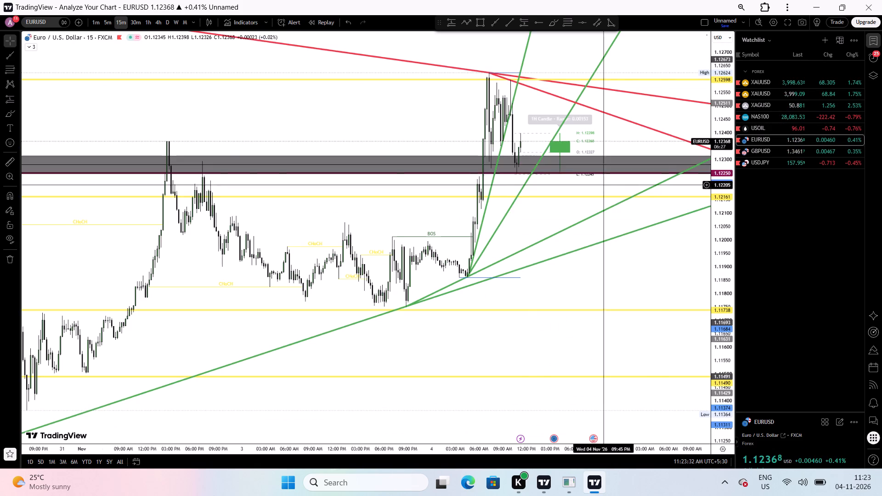
{"action": "scroll", "coordinate": [518, 209], "scroll_direction": "up", "scroll_amount": 1}
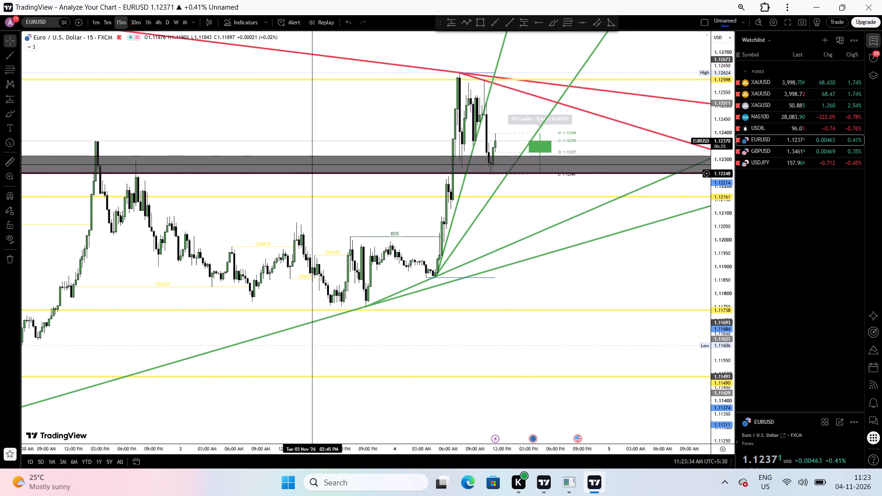
{"action": "scroll", "coordinate": [320, 178], "scroll_direction": "up", "scroll_amount": 2}
{"action": "scroll", "coordinate": [392, 201], "scroll_direction": "down", "scroll_amount": 2}
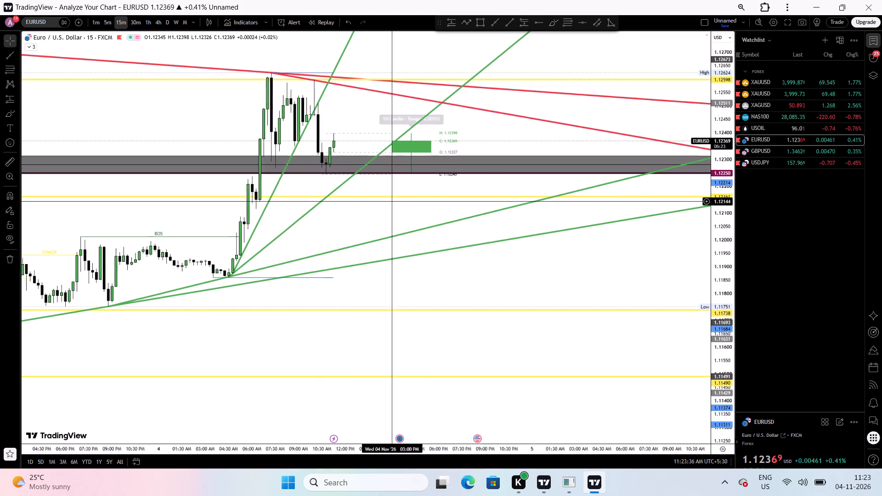
{"action": "scroll", "coordinate": [392, 201], "scroll_direction": "down", "scroll_amount": 5}
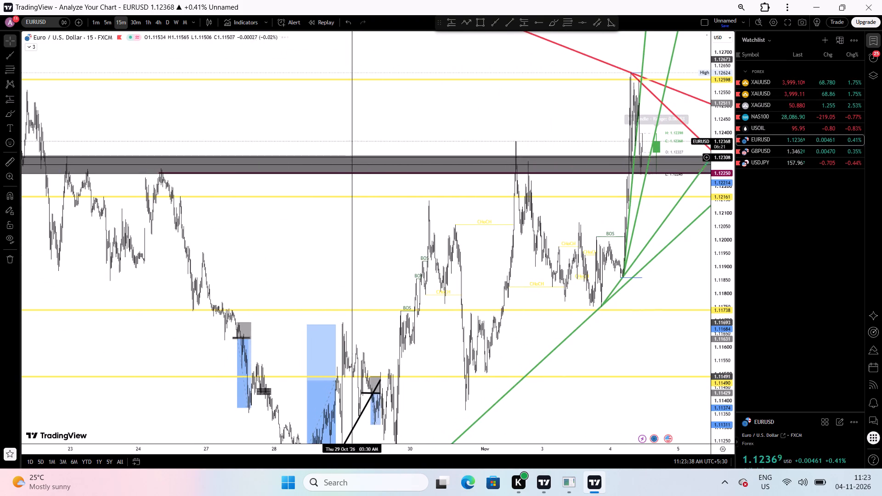
{"action": "scroll", "coordinate": [386, 206], "scroll_direction": "up", "scroll_amount": 1}
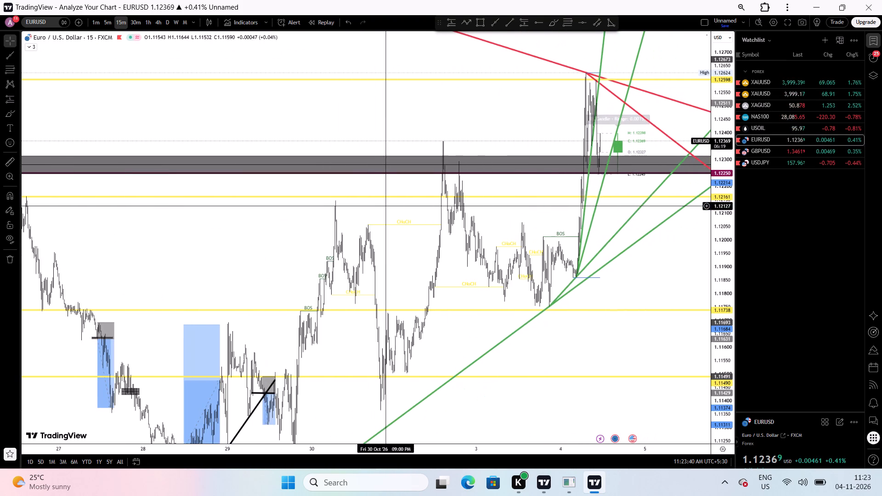
Switch EURUSD to the 1-hour timeframe and examine the wider price history around its horizontal levels and grey zone.
{"action": "left_click", "coordinate": [145, 20]}
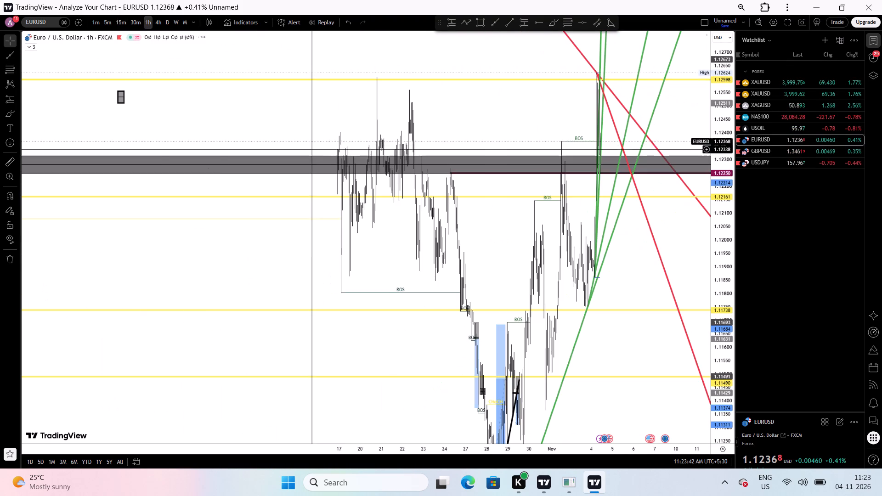
{"action": "scroll", "coordinate": [344, 203], "scroll_direction": "up", "scroll_amount": 1}
{"action": "scroll", "coordinate": [344, 203], "scroll_direction": "down", "scroll_amount": 2}
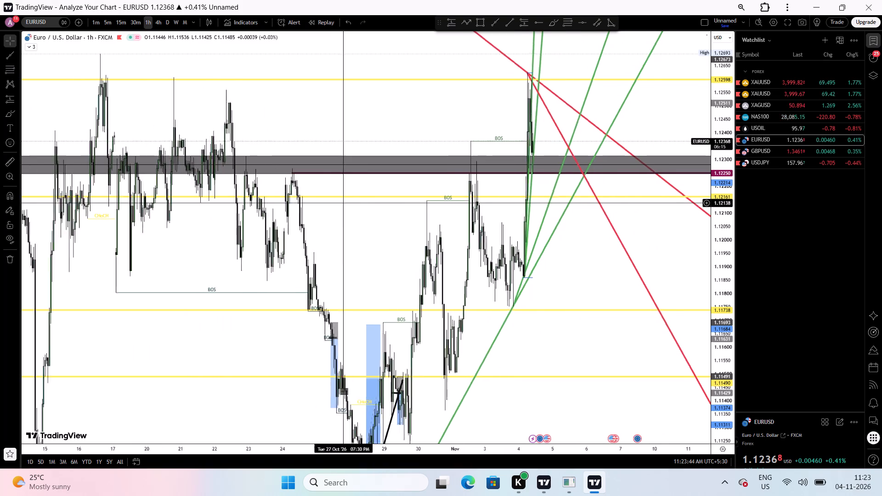
{"action": "scroll", "coordinate": [344, 203], "scroll_direction": "down", "scroll_amount": 3}
{"action": "scroll", "coordinate": [344, 203], "scroll_direction": "up", "scroll_amount": 1}
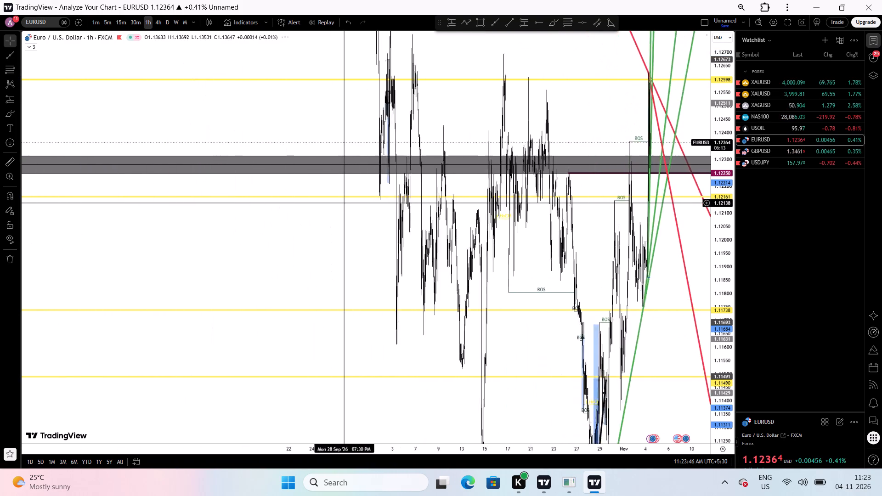
{"action": "scroll", "coordinate": [344, 203], "scroll_direction": "up", "scroll_amount": 1}
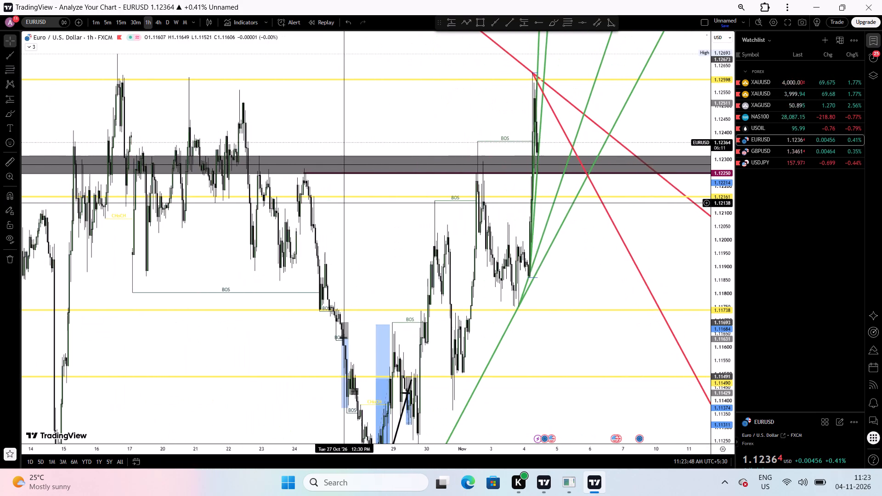
Return EURUSD to the 15-minute timeframe and examine the latest candles against the grey zone and trend lines.
{"action": "left_click", "coordinate": [124, 20]}
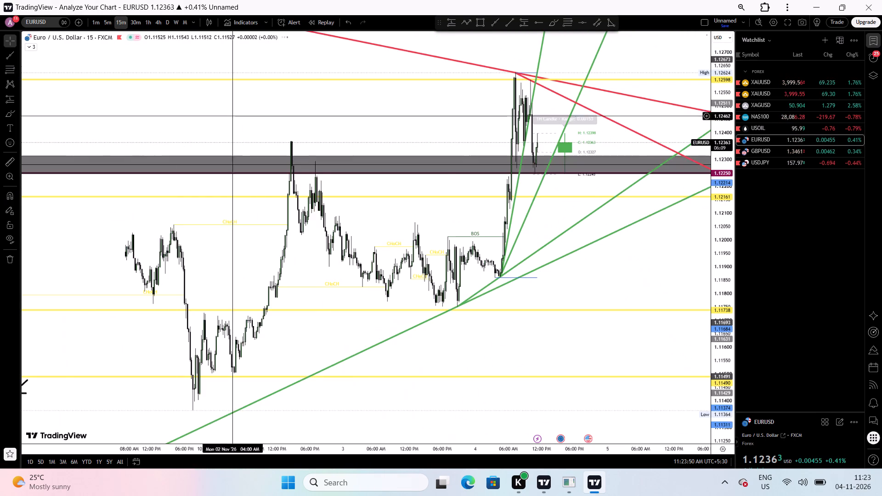
{"action": "right_click", "coordinate": [323, 141]}
{"action": "left_click", "coordinate": [348, 119]}
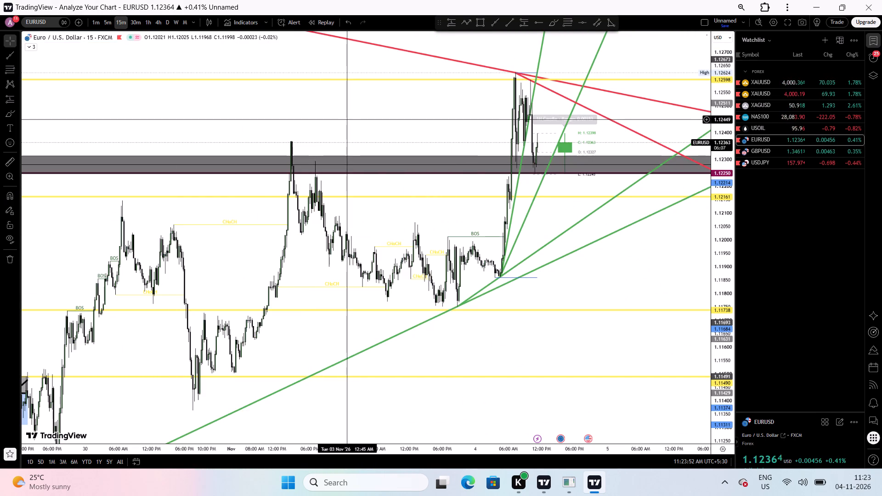
{"action": "right_click", "coordinate": [348, 119]}
{"action": "left_click", "coordinate": [357, 121]}
{"action": "scroll", "coordinate": [401, 142], "scroll_direction": "up", "scroll_amount": 1}
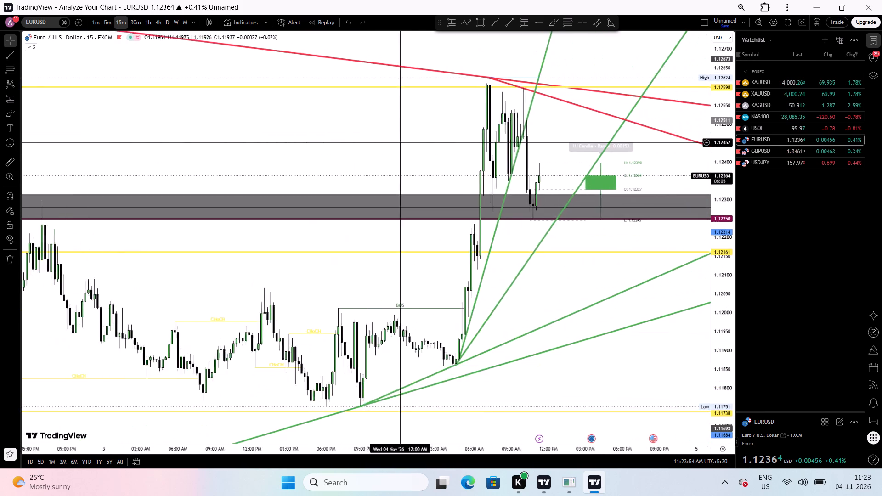
{"action": "scroll", "coordinate": [401, 142], "scroll_direction": "up", "scroll_amount": 1}
{"action": "scroll", "coordinate": [432, 206], "scroll_direction": "up", "scroll_amount": 1}
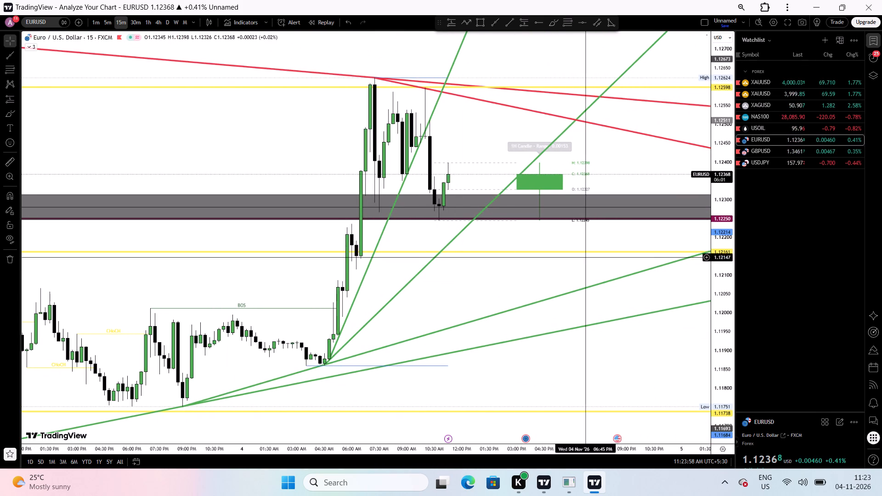
On the GBPUSD 15-minute chart, recolour the steep rising red trend line from the 4:45 AM low to green.
{"action": "left_click", "coordinate": [770, 150]}
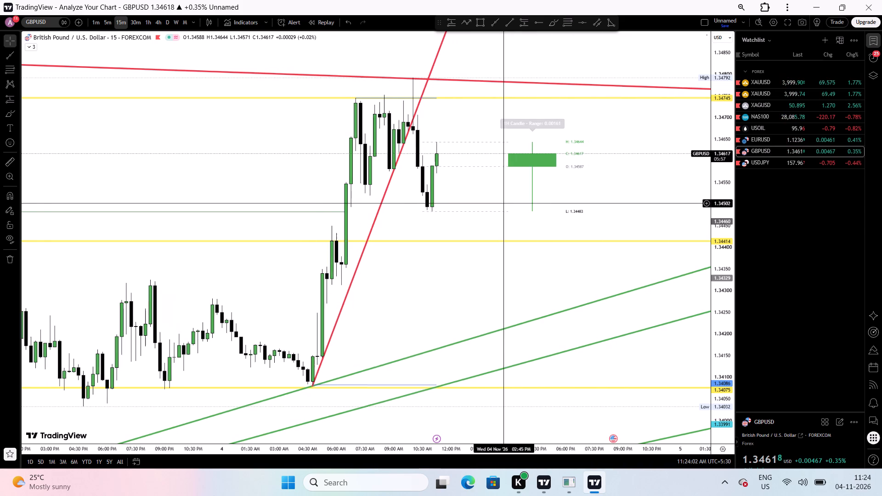
{"action": "left_click", "coordinate": [375, 221]}
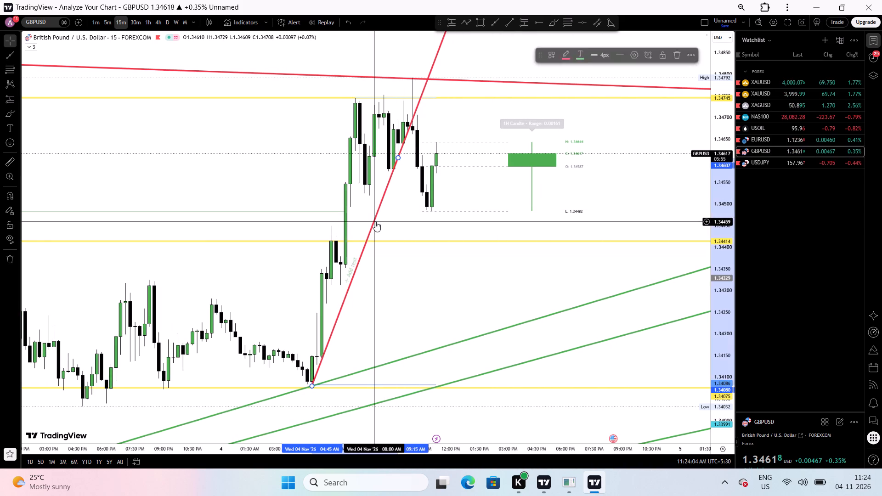
{"action": "left_click", "coordinate": [568, 50]}
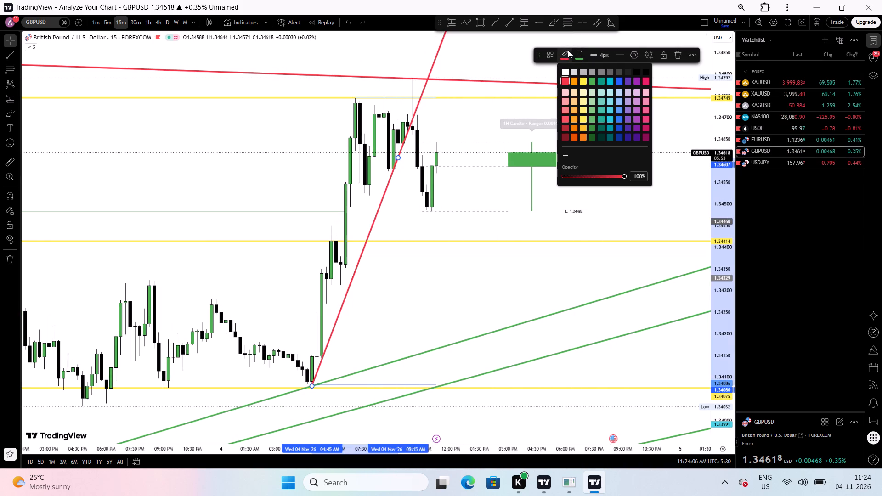
{"action": "left_click", "coordinate": [593, 78]}
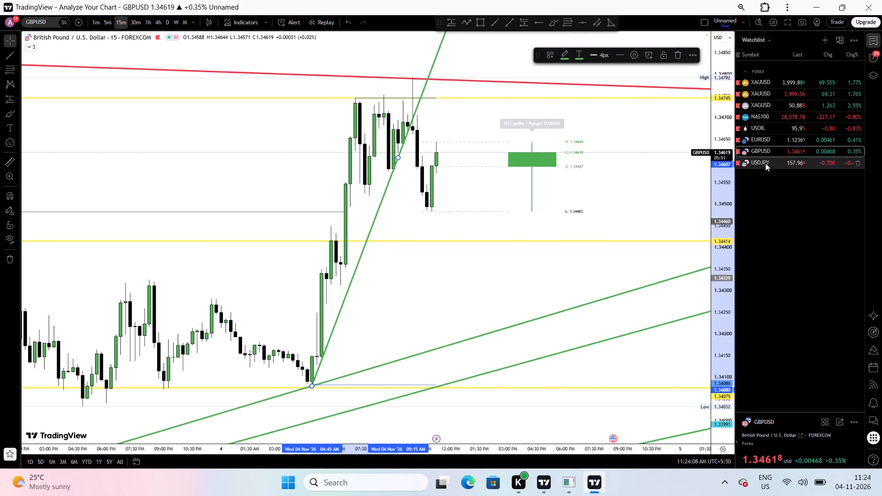
Open USDJPY and examine its recent drop and rebound against the trend lines on the 15-minute chart.
{"action": "left_click", "coordinate": [765, 166]}
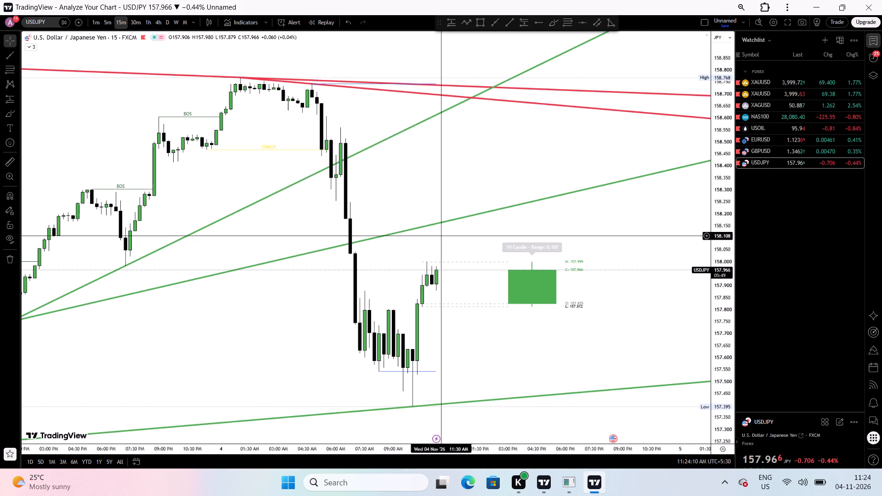
{"action": "scroll", "coordinate": [441, 236], "scroll_direction": "down", "scroll_amount": 2}
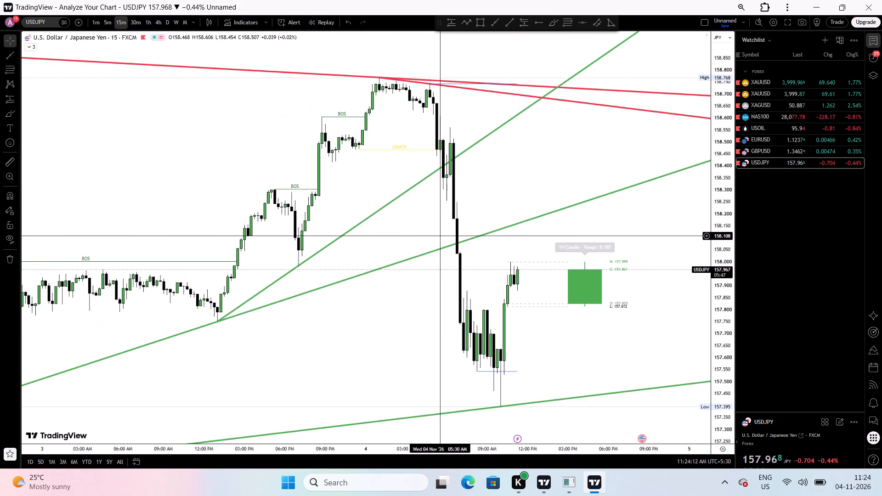
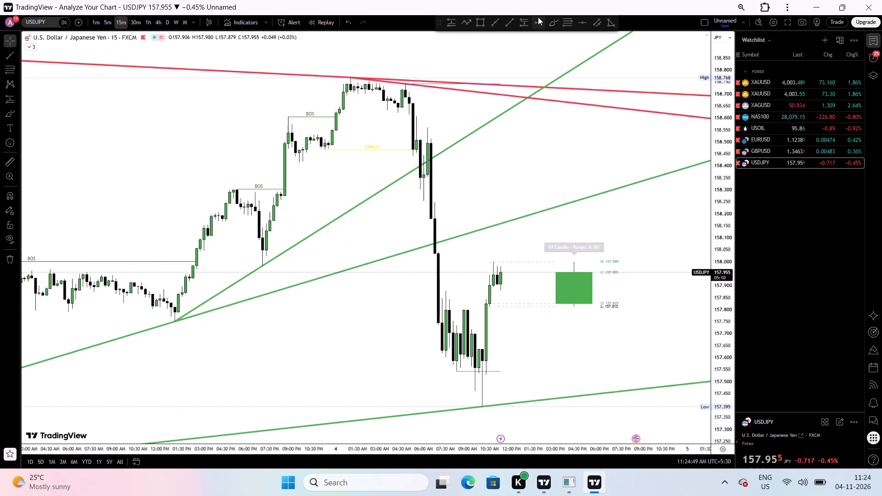
Draw a steep falling trend line on USDJPY from the 4:45 AM high near 158.739 through about 158.253 at 9:00 AM.
{"action": "left_click", "coordinate": [494, 18]}
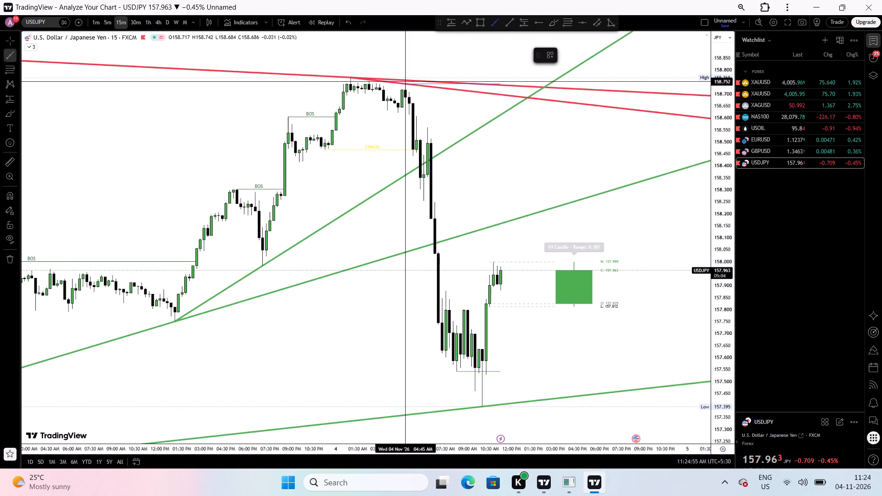
{"action": "left_click_drag", "start_coordinate": [405, 85], "coordinate": [469, 184]}
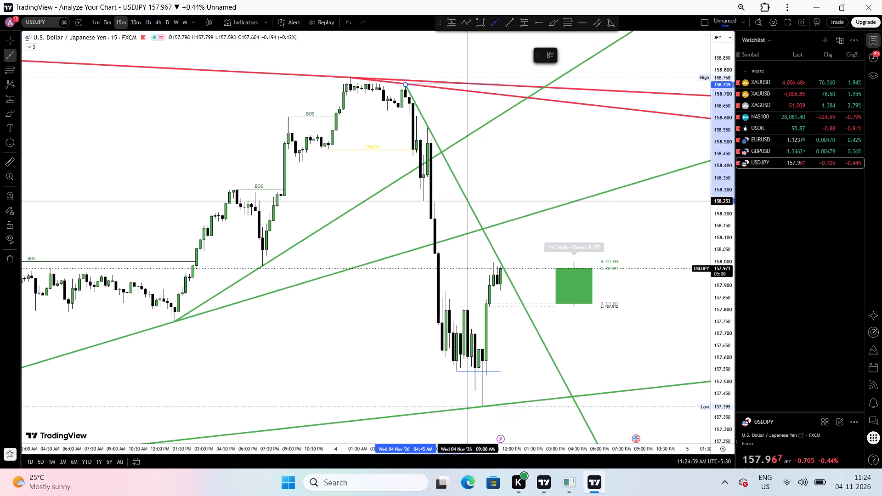
{"action": "left_click", "coordinate": [466, 201]}
{"action": "left_click", "coordinate": [472, 106]}
Recolour the steep falling green trend line from the 4:45 AM high to red.
{"action": "scroll", "coordinate": [434, 106], "scroll_direction": "up", "scroll_amount": 1}
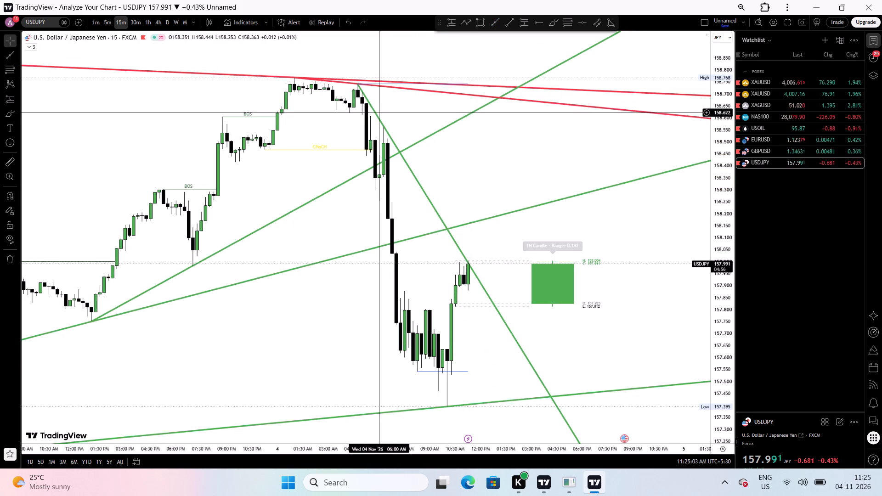
{"action": "left_click", "coordinate": [379, 117]}
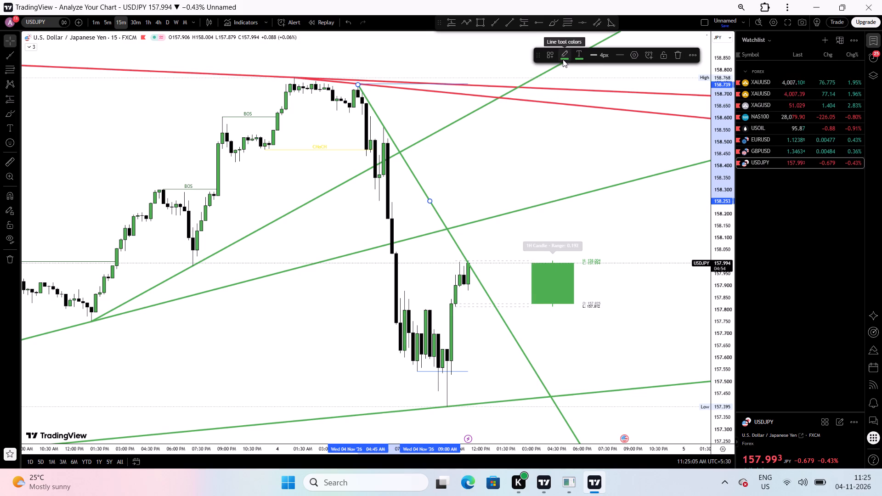
{"action": "left_click", "coordinate": [563, 59]}
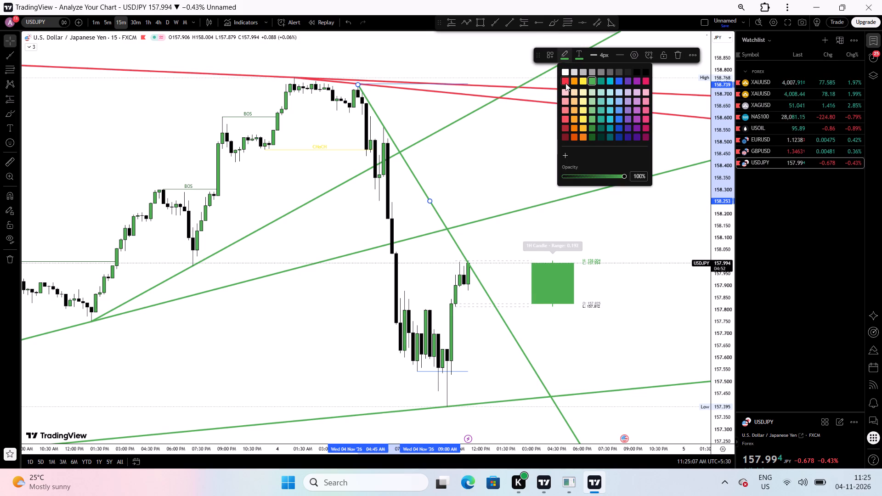
{"action": "left_click", "coordinate": [565, 83]}
{"action": "left_click", "coordinate": [435, 181]}
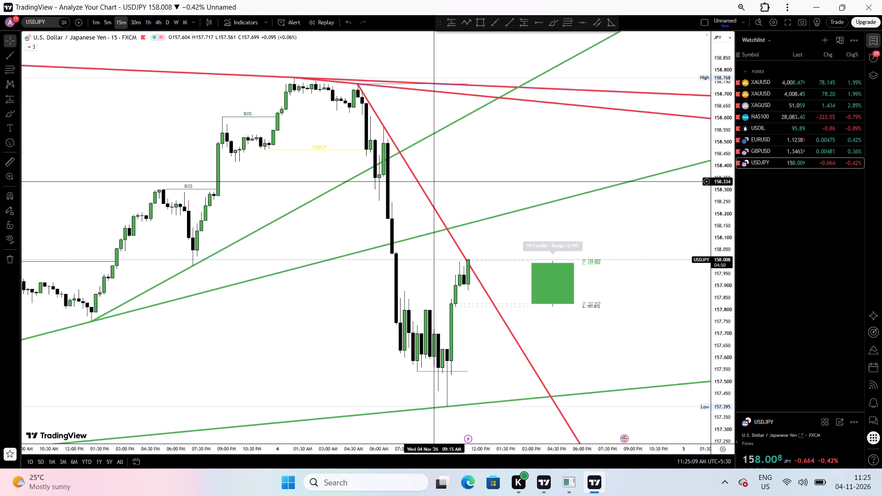
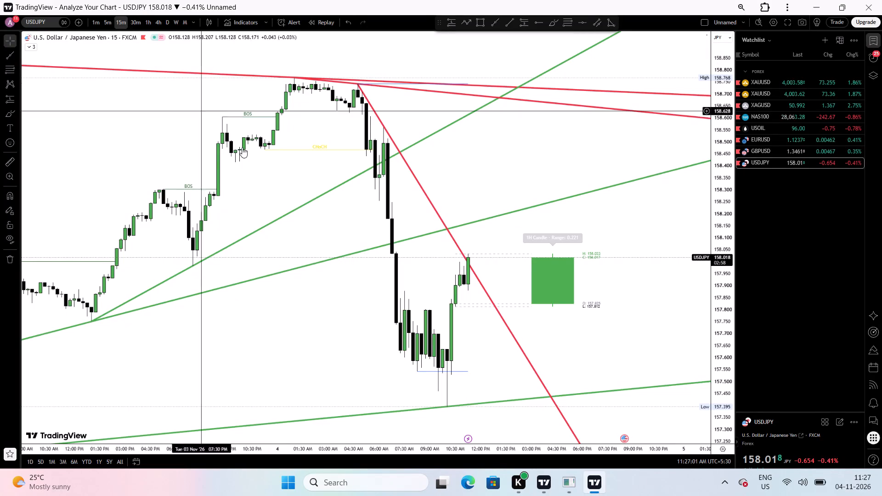
Open the second XAUUSD watchlist chart and examine its 15-minute rally against the trend lines and horizontal levels.
{"action": "left_click", "coordinate": [796, 95]}
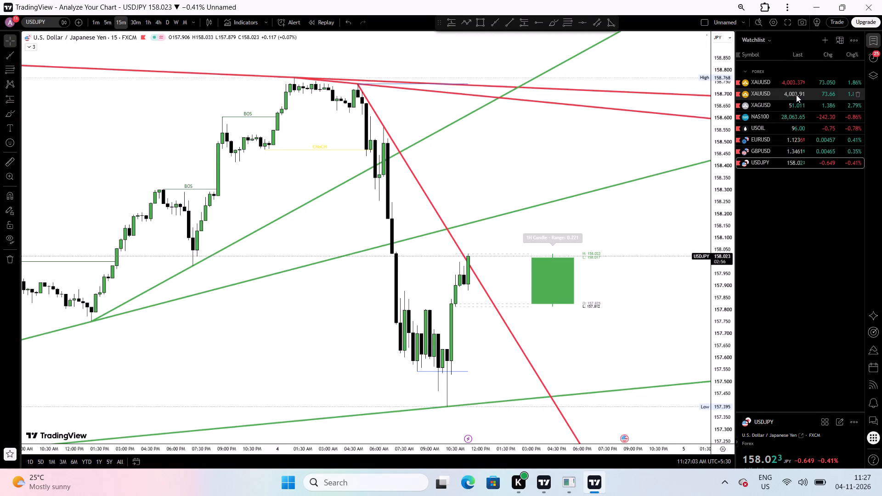
{"action": "scroll", "coordinate": [497, 210], "scroll_direction": "down", "scroll_amount": 2}
{"action": "scroll", "coordinate": [497, 210], "scroll_direction": "left", "scroll_amount": 1}
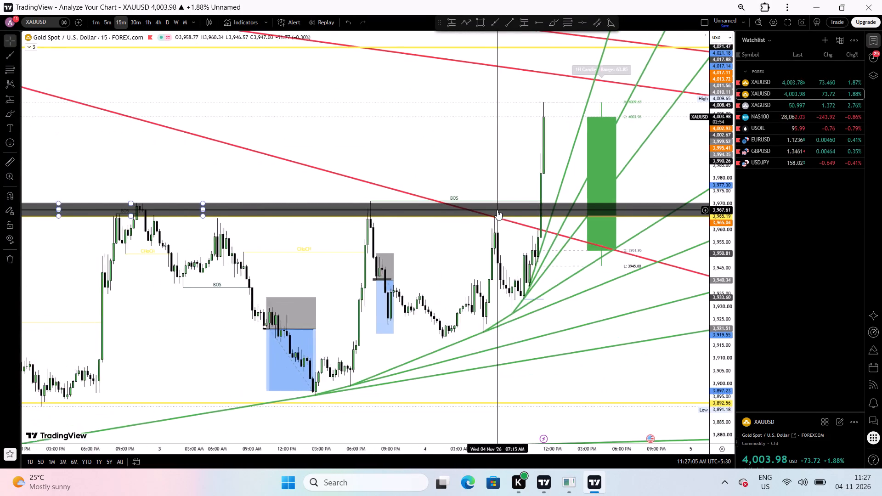
{"action": "scroll", "coordinate": [497, 210], "scroll_direction": "left", "scroll_amount": 1}
{"action": "scroll", "coordinate": [454, 187], "scroll_direction": "up", "scroll_amount": 3}
{"action": "scroll", "coordinate": [454, 187], "scroll_direction": "down", "scroll_amount": 3}
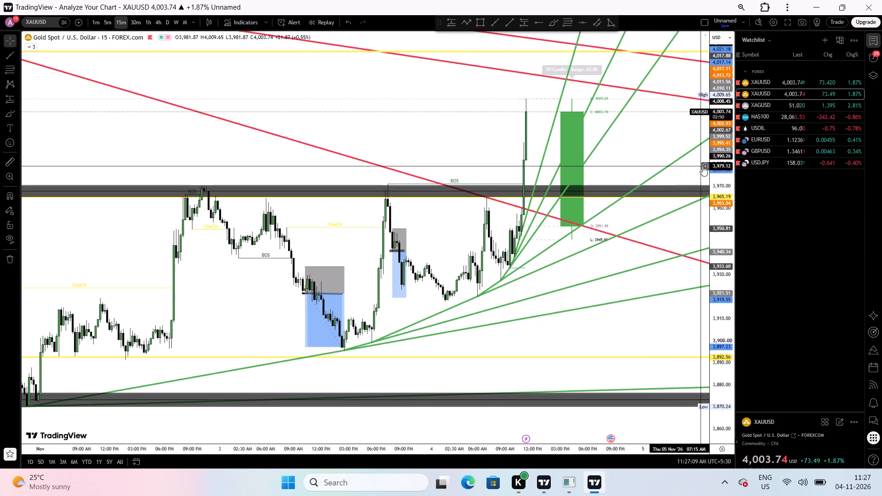
{"action": "left_click_drag", "start_coordinate": [718, 165], "coordinate": [687, 233]}
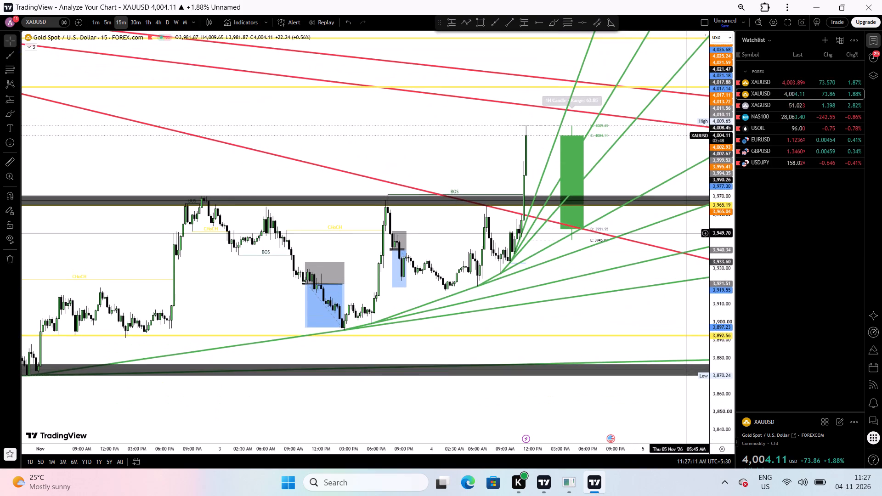
{"action": "left_click_drag", "start_coordinate": [474, 163], "coordinate": [449, 238]}
{"action": "scroll", "coordinate": [449, 238], "scroll_direction": "up", "scroll_amount": 1}
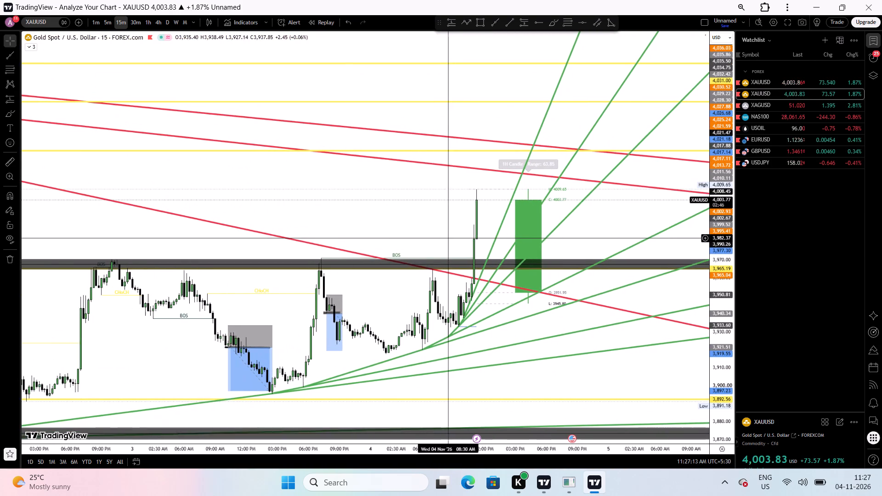
Switch the XAUUSD chart to the 1-hour timeframe to view the falling red trend lines above recent price.
{"action": "left_click", "coordinate": [151, 20]}
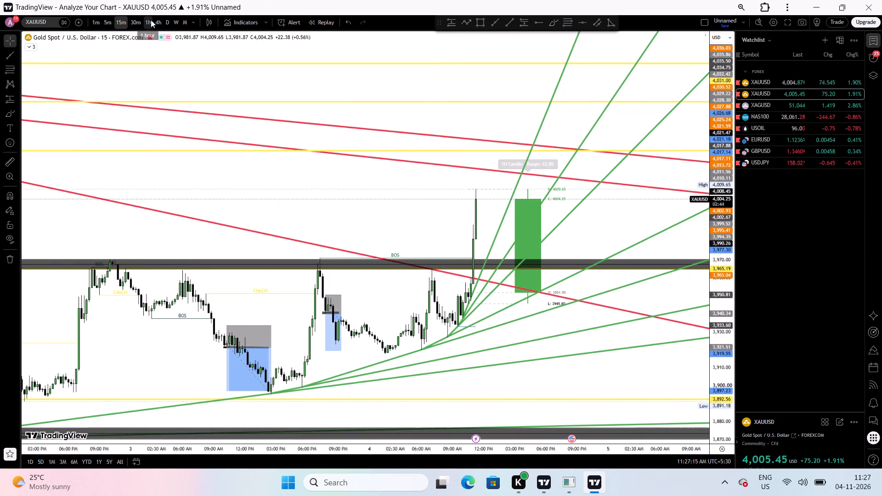
{"action": "scroll", "coordinate": [263, 156], "scroll_direction": "up", "scroll_amount": 1}
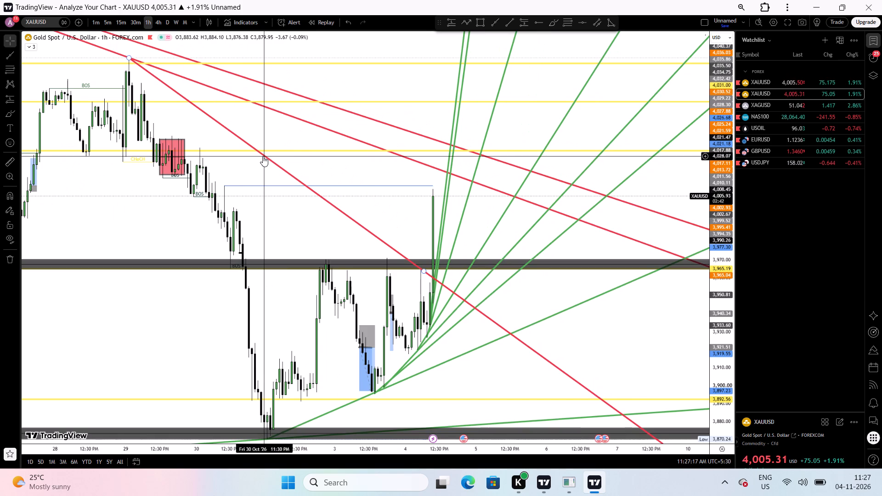
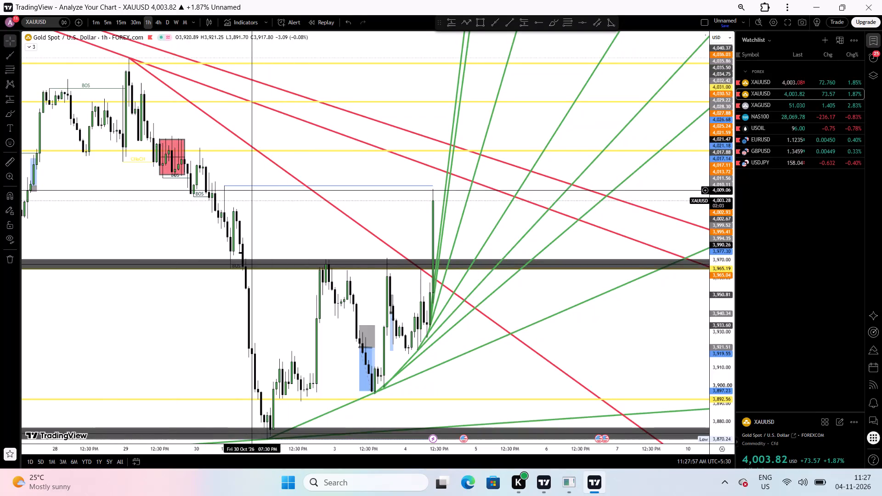
Step the XAUUSD chart down through the 30-minute and 15-minute timeframes to compare the rally with the trend lines.
{"action": "scroll", "coordinate": [252, 190], "scroll_direction": "up", "scroll_amount": 1}
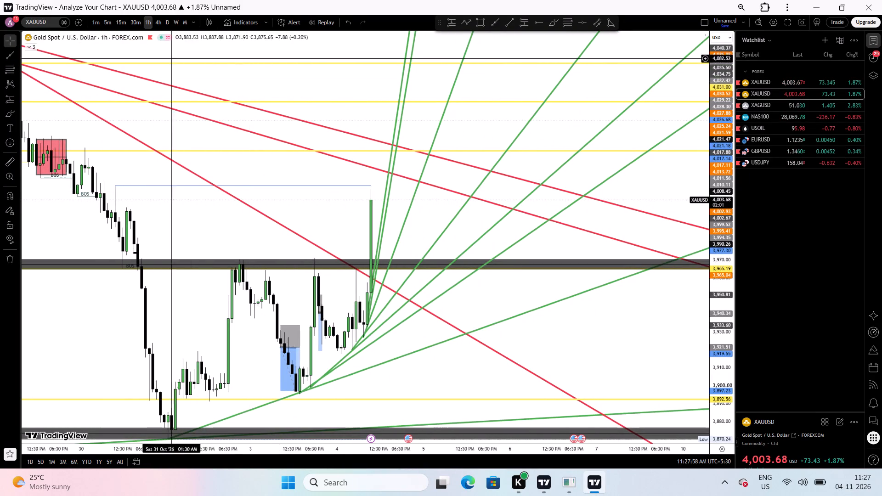
{"action": "left_click", "coordinate": [137, 24]}
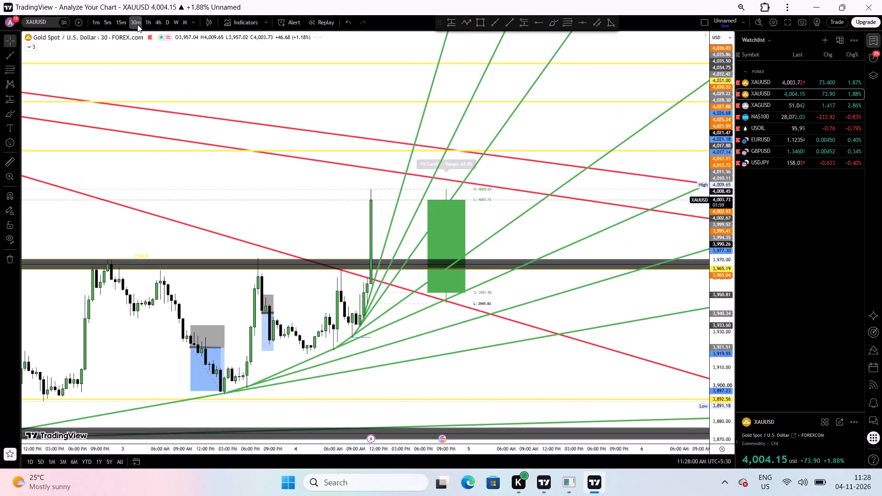
{"action": "left_click", "coordinate": [122, 21]}
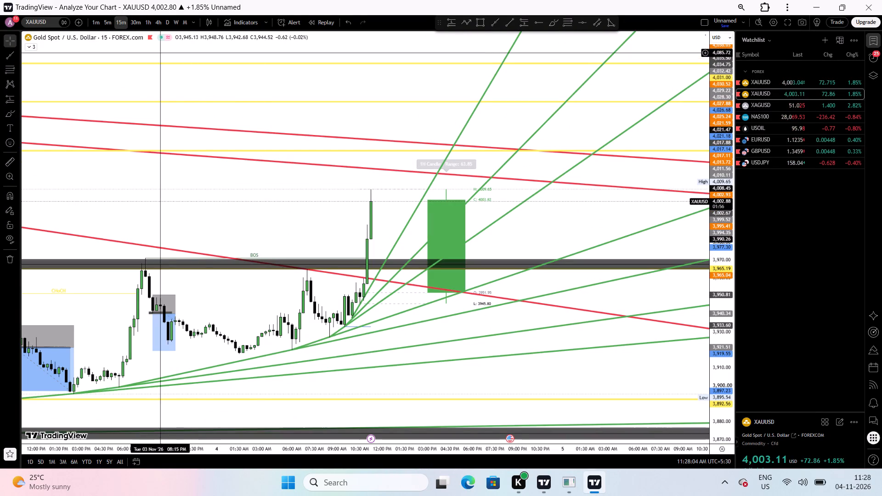
Switch the XAUUSD chart to the 5-minute timeframe and examine the latest rally between the green and red trend lines.
{"action": "left_click", "coordinate": [107, 20]}
{"action": "scroll", "coordinate": [284, 194], "scroll_direction": "down", "scroll_amount": 1}
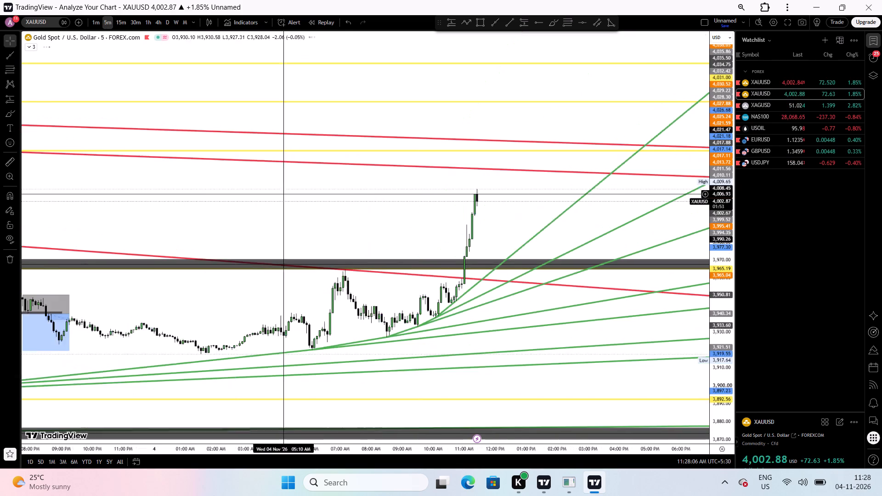
{"action": "scroll", "coordinate": [284, 194], "scroll_direction": "down", "scroll_amount": 2}
{"action": "left_click_drag", "start_coordinate": [411, 221], "coordinate": [340, 225]}
{"action": "scroll", "coordinate": [340, 225], "scroll_direction": "up", "scroll_amount": 2}
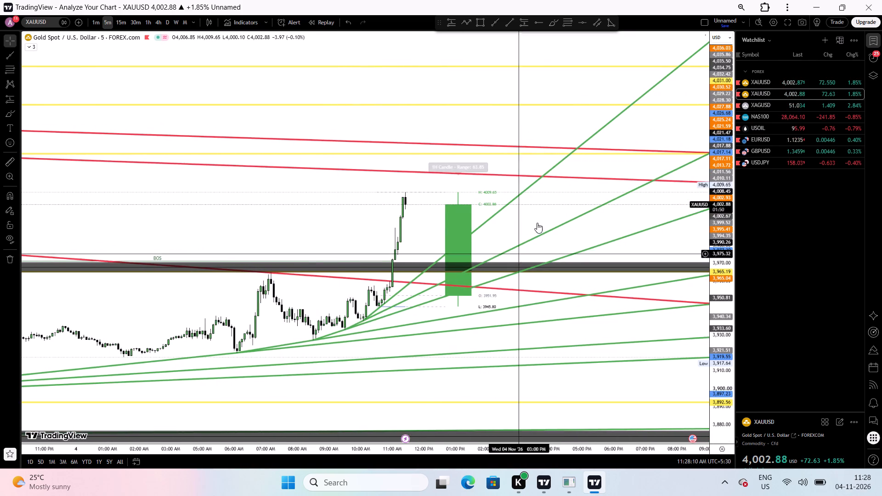
{"action": "left_click_drag", "start_coordinate": [722, 348], "coordinate": [708, 268]}
{"action": "scroll", "coordinate": [544, 279], "scroll_direction": "up", "scroll_amount": 1}
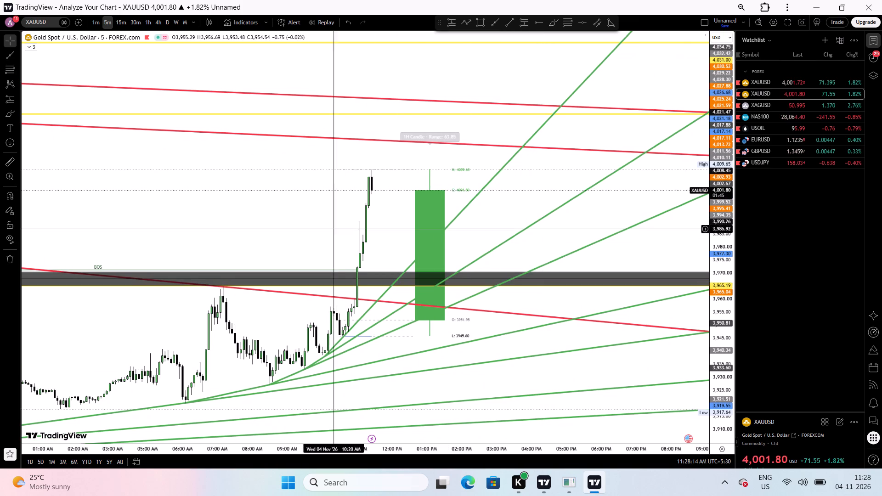
{"action": "left_click_drag", "start_coordinate": [325, 225], "coordinate": [403, 207]}
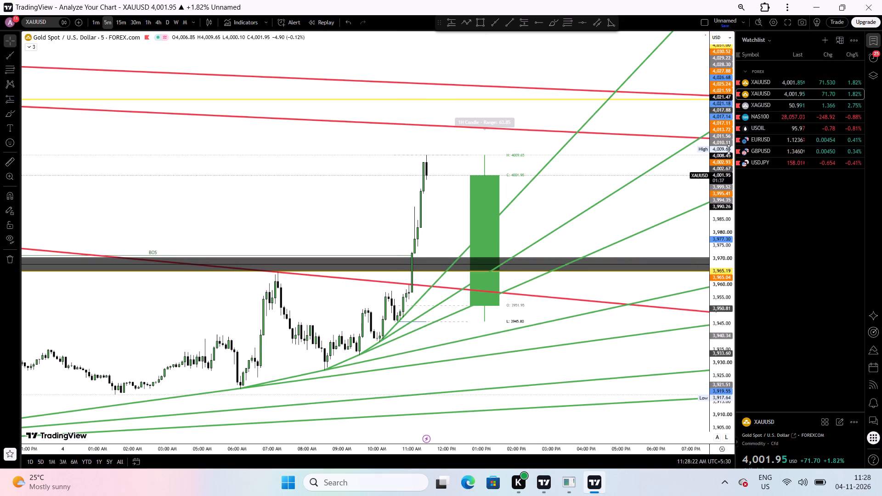
Open the NAS100 chart on the 15-minute timeframe and examine its rebound against the long-position box and trend lines.
{"action": "left_click", "coordinate": [766, 118]}
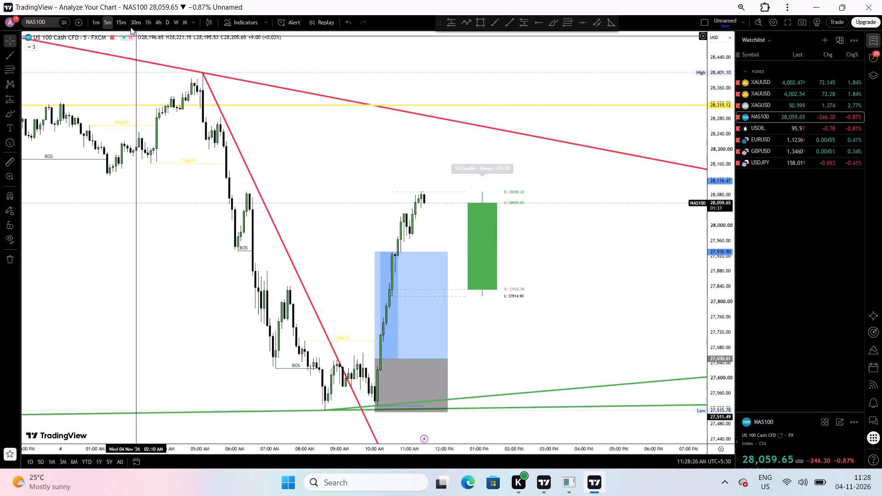
{"action": "left_click", "coordinate": [120, 19]}
{"action": "scroll", "coordinate": [265, 212], "scroll_direction": "up", "scroll_amount": 1}
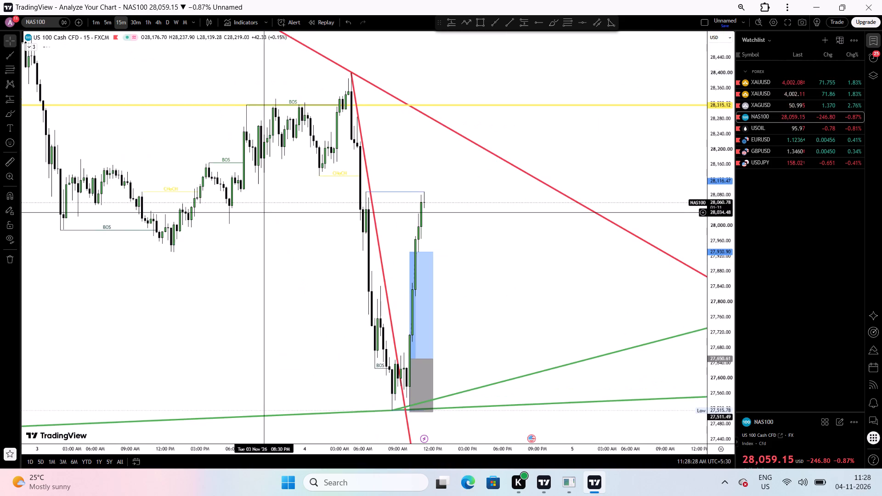
{"action": "scroll", "coordinate": [265, 212], "scroll_direction": "up", "scroll_amount": 1}
{"action": "left_click_drag", "start_coordinate": [380, 306], "coordinate": [430, 225]}
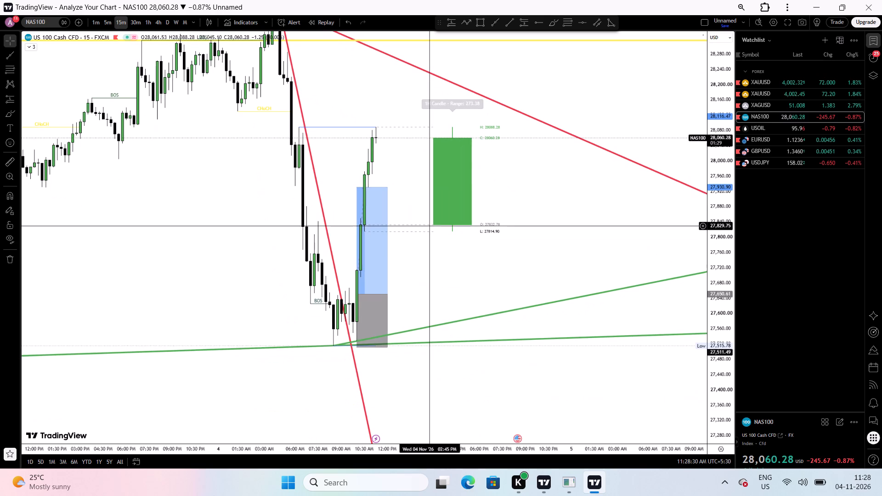
Open the USOIL chart and check its 15-minute price action around the falling red trend line.
{"action": "left_click", "coordinate": [761, 130]}
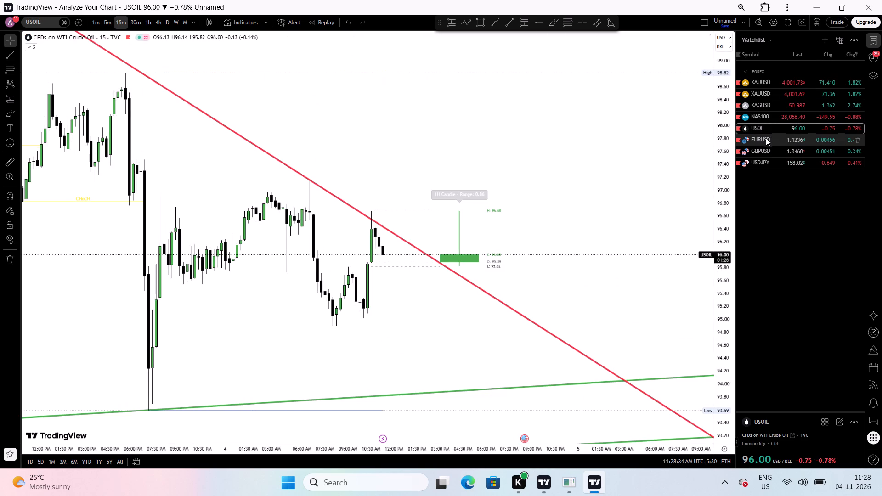
{"action": "left_click", "coordinate": [767, 130]}
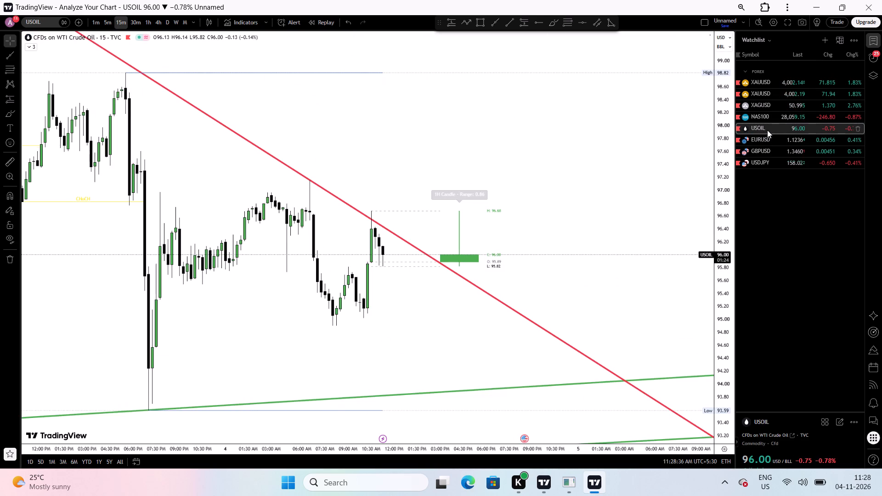
Open the EURUSD chart to review its 15-minute price action near the grey zone.
{"action": "left_click", "coordinate": [764, 140]}
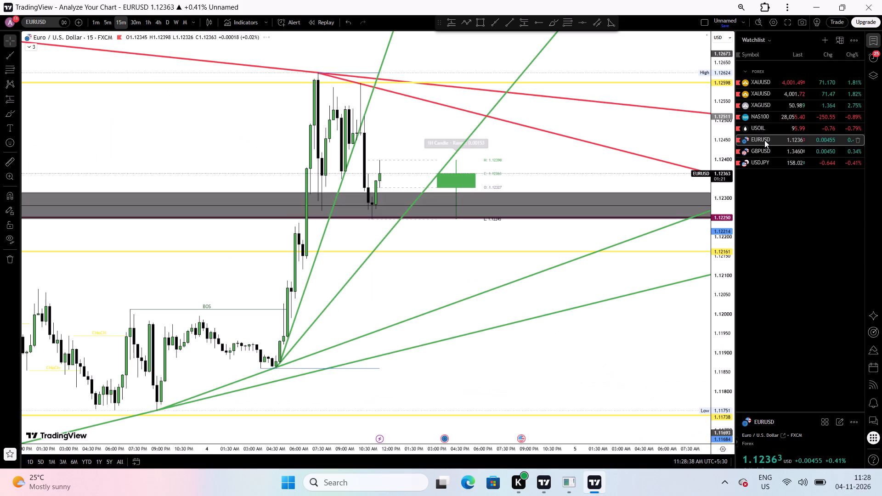
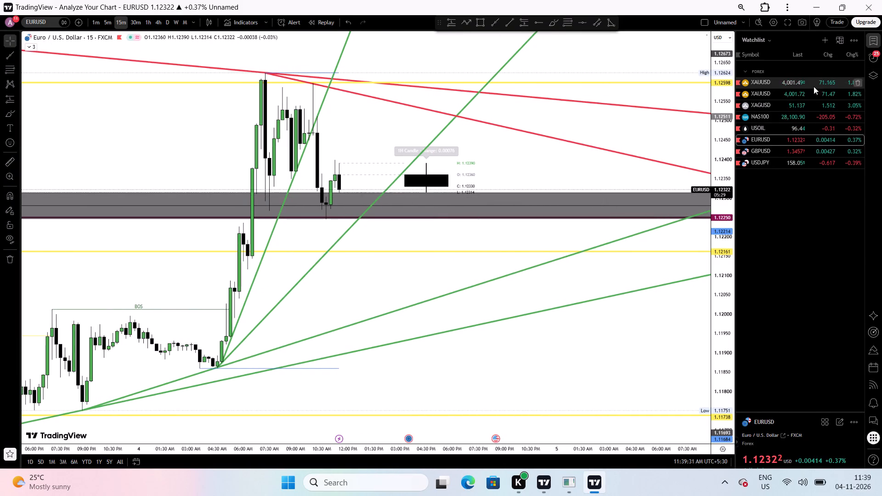
Open the FOREX.com XAUUSD chart on the 5-minute timeframe and examine the rally's latest candles against the red trend lines above.
{"action": "left_click", "coordinate": [779, 89]}
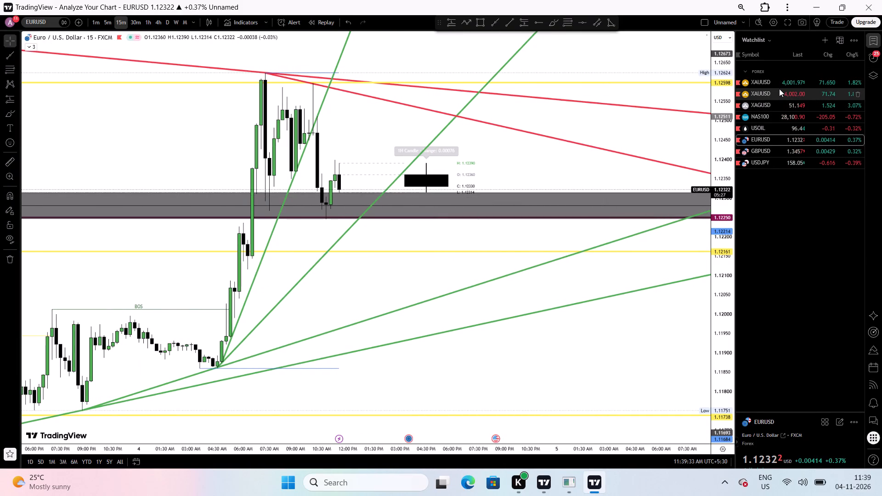
{"action": "scroll", "coordinate": [531, 212], "scroll_direction": "down", "scroll_amount": 1}
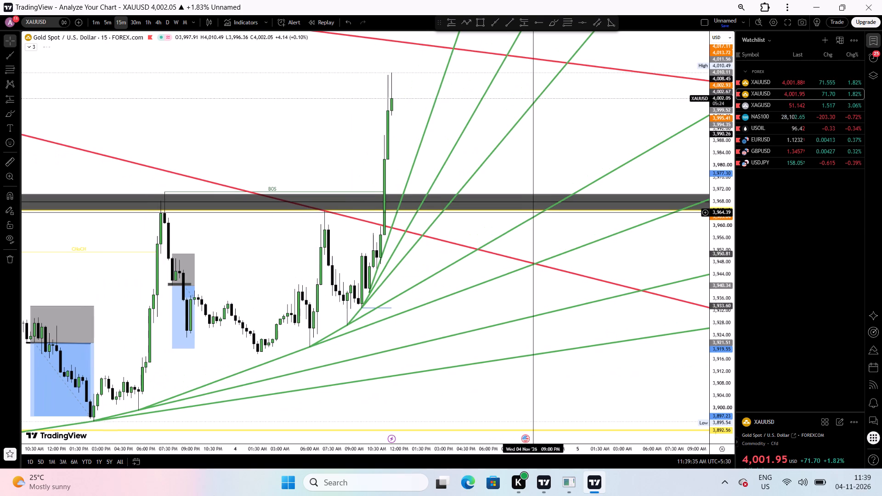
{"action": "scroll", "coordinate": [531, 212], "scroll_direction": "down", "scroll_amount": 1}
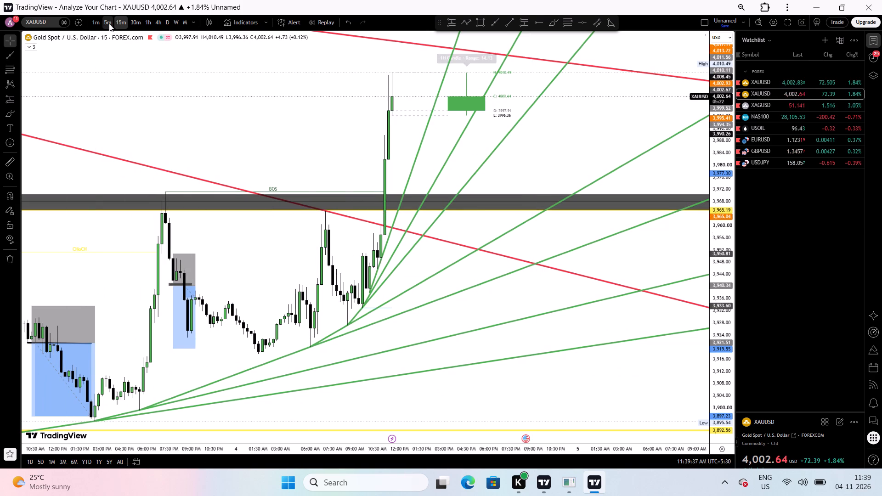
{"action": "left_click", "coordinate": [109, 23]}
{"action": "scroll", "coordinate": [303, 175], "scroll_direction": "up", "scroll_amount": 1}
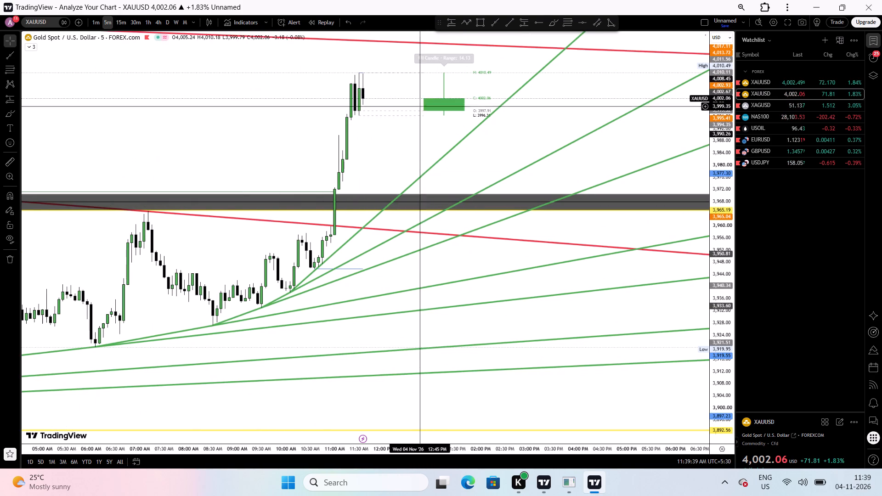
{"action": "left_click_drag", "start_coordinate": [405, 112], "coordinate": [416, 197]}
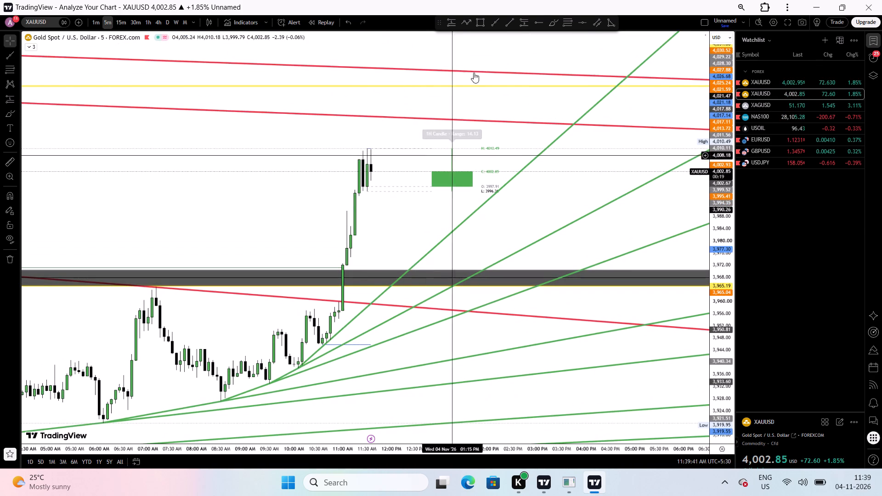
{"action": "scroll", "coordinate": [456, 180], "scroll_direction": "down", "scroll_amount": 1}
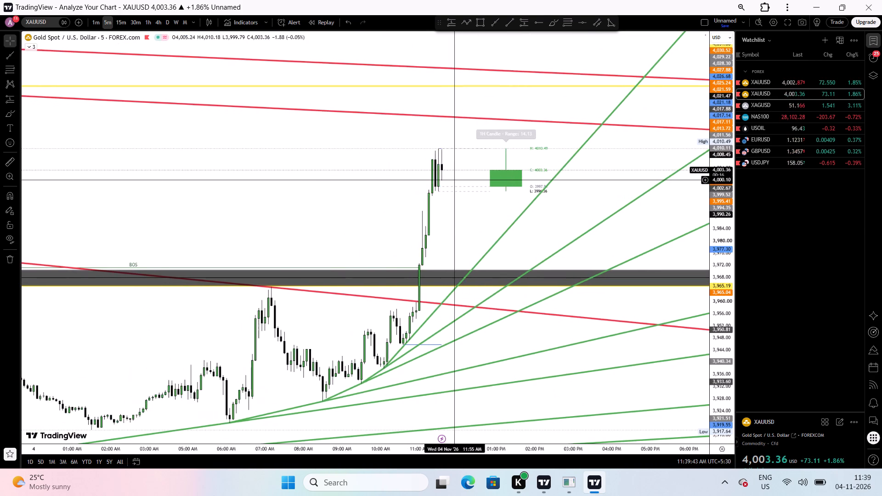
{"action": "scroll", "coordinate": [456, 180], "scroll_direction": "down", "scroll_amount": 3}
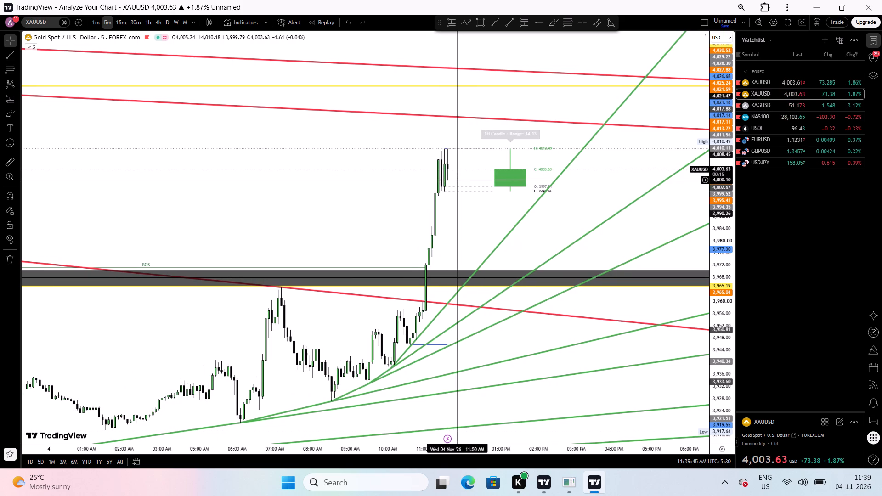
{"action": "scroll", "coordinate": [456, 180], "scroll_direction": "down", "scroll_amount": 2}
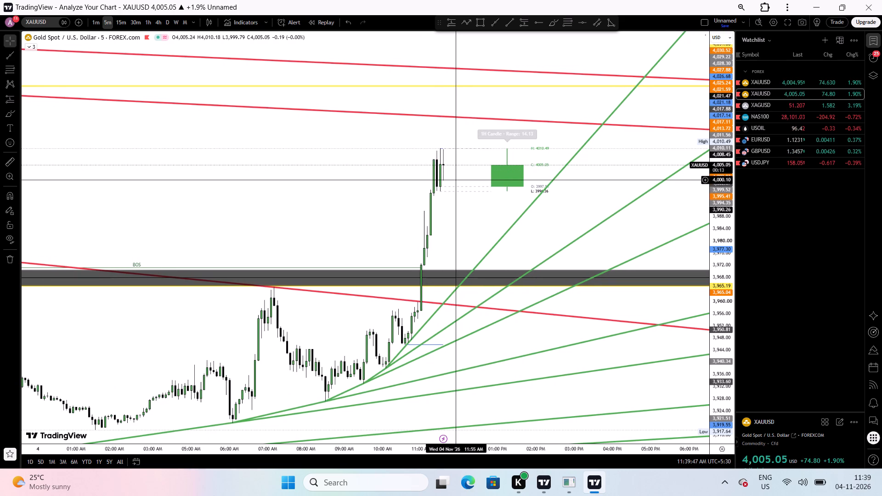
{"action": "scroll", "coordinate": [456, 180], "scroll_direction": "down", "scroll_amount": 1}
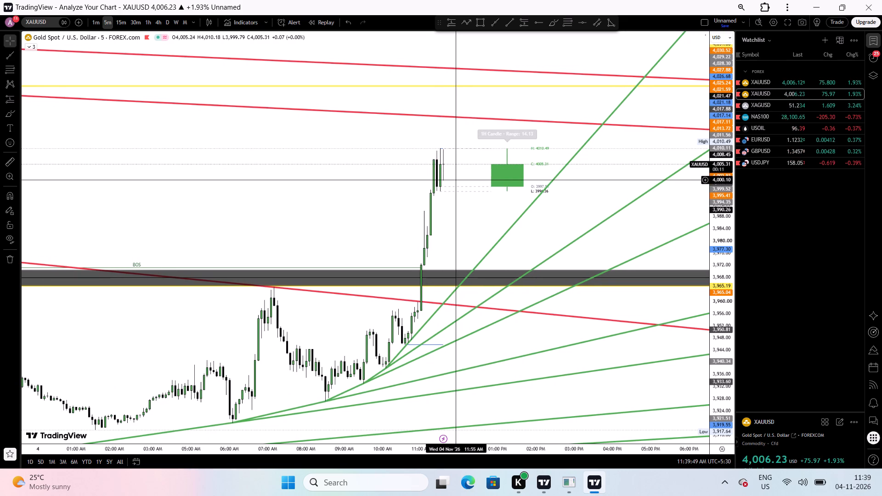
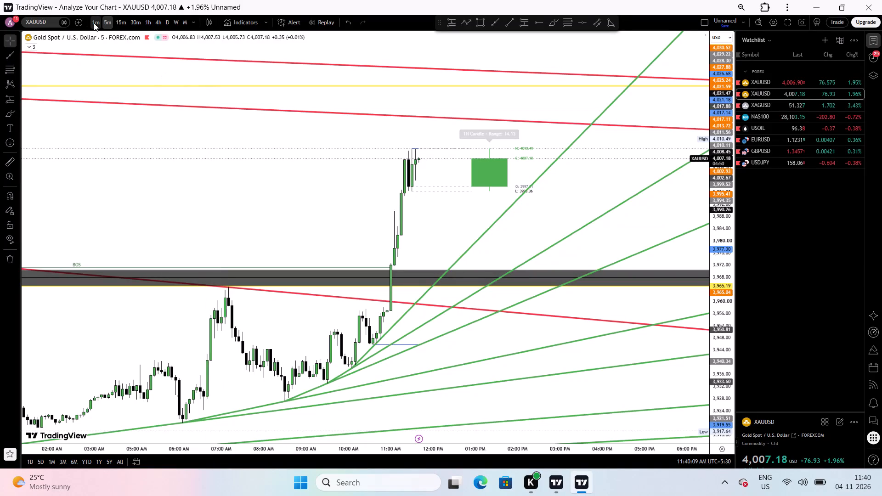
Compare the XAUUSD rally on the 1-minute and 5-minute timeframes, checking the latest candles against the green trend lines.
{"action": "left_click", "coordinate": [94, 23]}
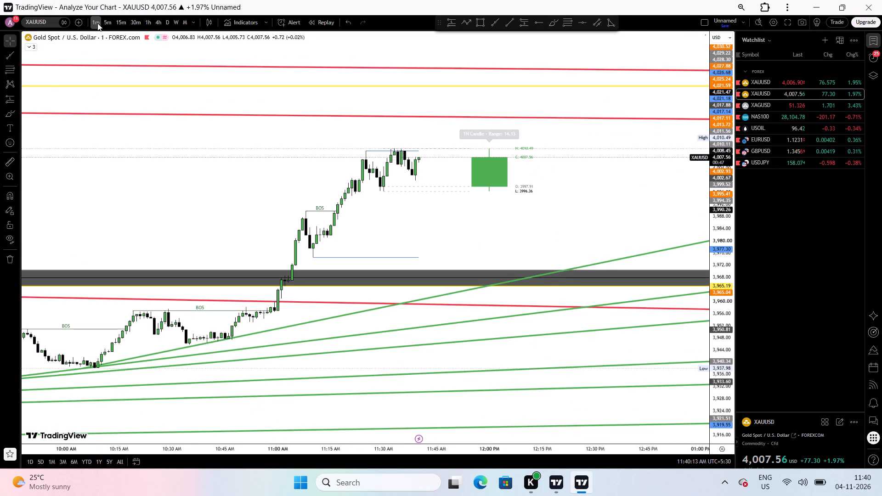
{"action": "left_click", "coordinate": [105, 23]}
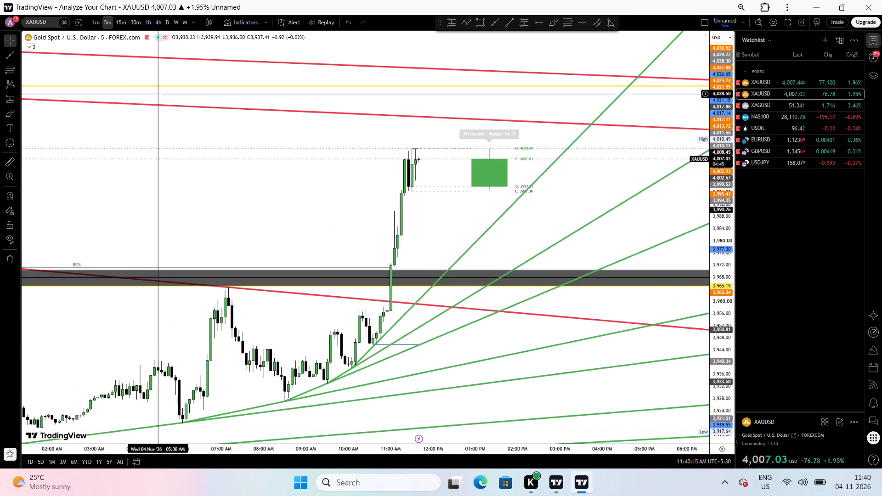
{"action": "scroll", "coordinate": [157, 158], "scroll_direction": "up", "scroll_amount": 1}
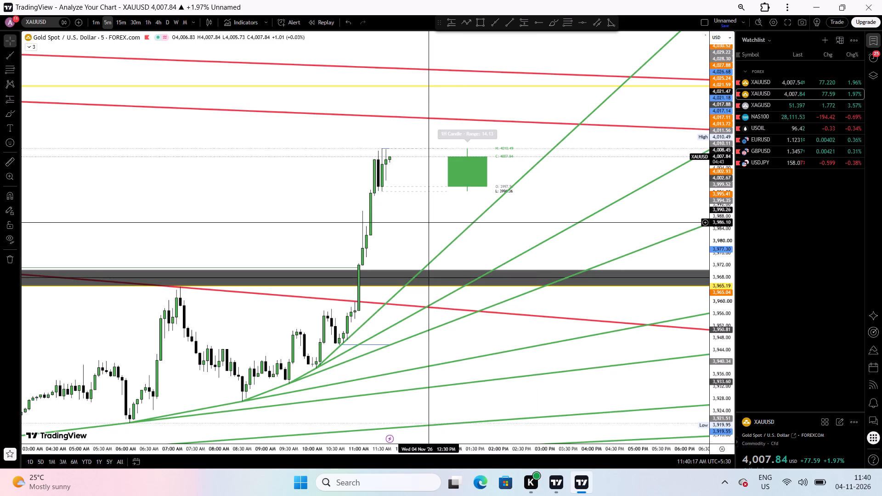
{"action": "left_click_drag", "start_coordinate": [427, 222], "coordinate": [563, 219]}
{"action": "scroll", "coordinate": [563, 219], "scroll_direction": "up", "scroll_amount": 1}
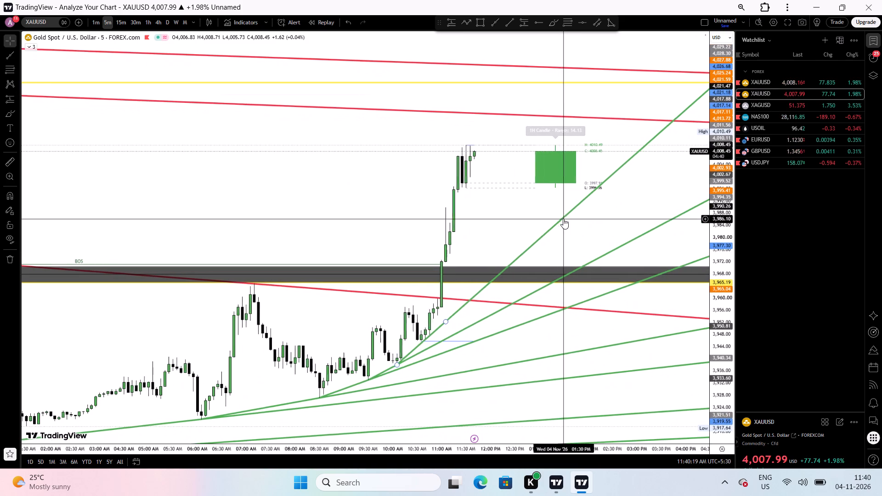
Check the NAS100 5-minute chart and examine EURUSD's latest pullback into the grey zone on the 5-minute and 15-minute timeframes.
{"action": "left_click", "coordinate": [775, 114]}
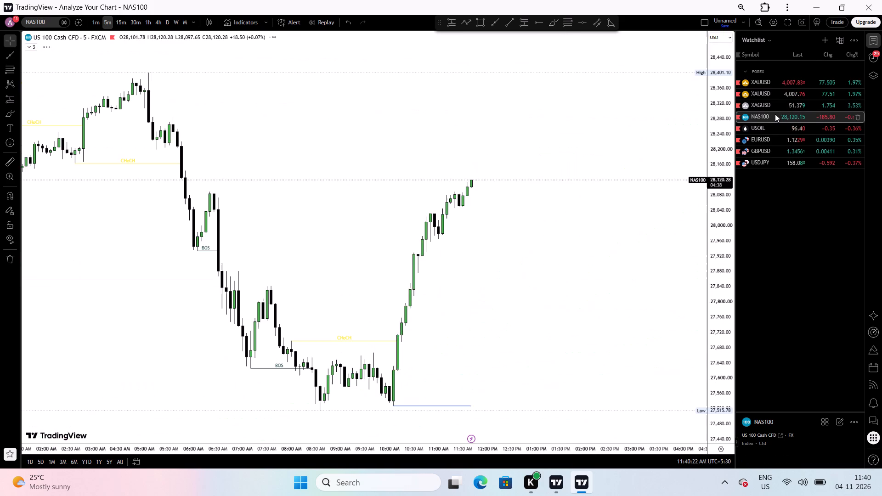
{"action": "left_click", "coordinate": [763, 135]}
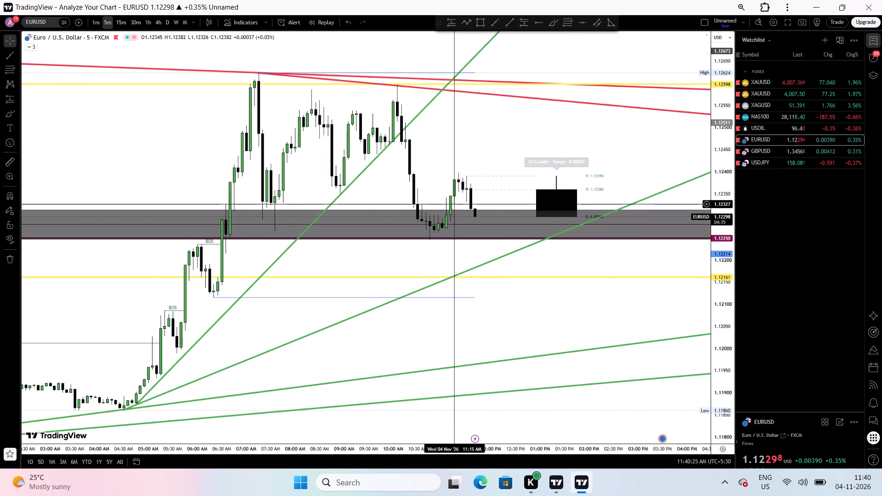
{"action": "scroll", "coordinate": [454, 204], "scroll_direction": "up", "scroll_amount": 1}
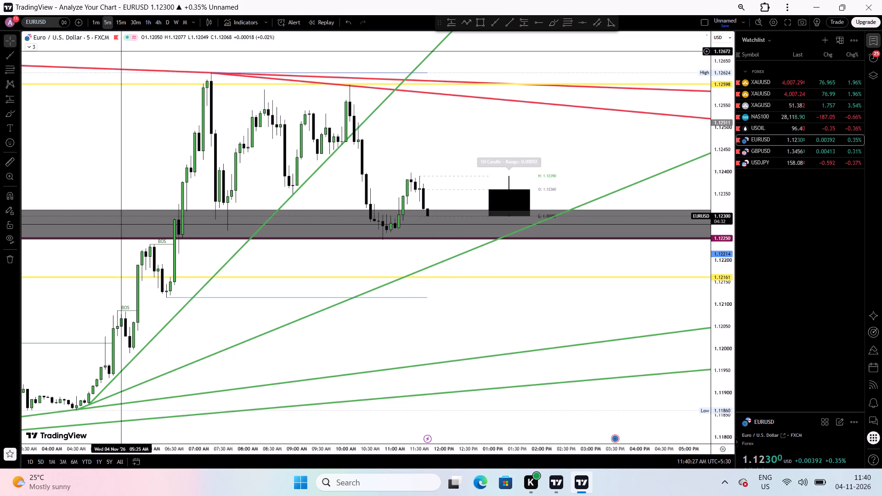
{"action": "left_click", "coordinate": [121, 24]}
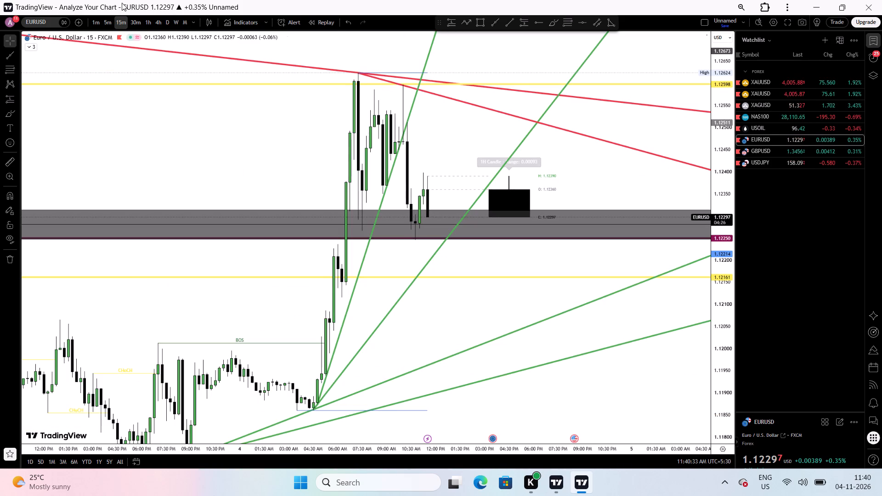
{"action": "left_click", "coordinate": [107, 21]}
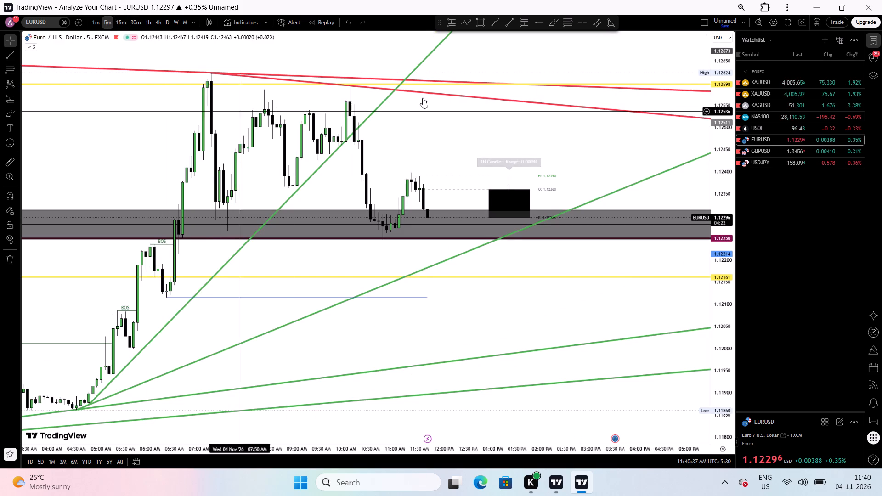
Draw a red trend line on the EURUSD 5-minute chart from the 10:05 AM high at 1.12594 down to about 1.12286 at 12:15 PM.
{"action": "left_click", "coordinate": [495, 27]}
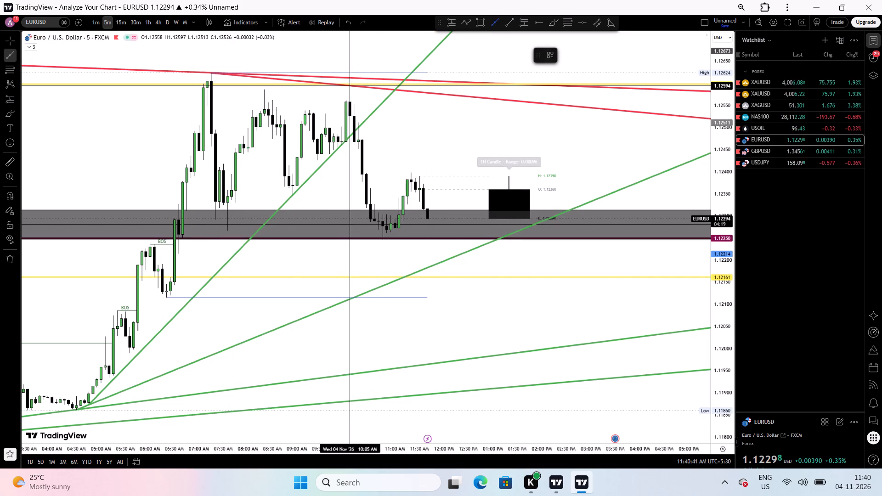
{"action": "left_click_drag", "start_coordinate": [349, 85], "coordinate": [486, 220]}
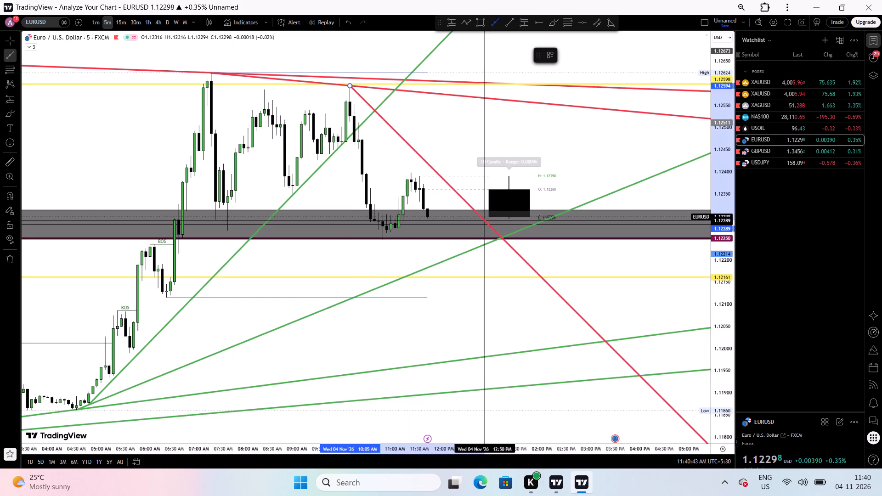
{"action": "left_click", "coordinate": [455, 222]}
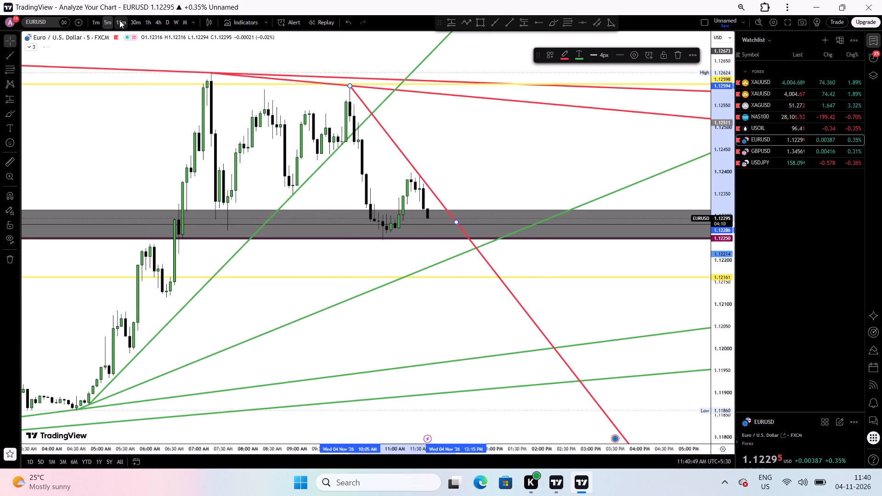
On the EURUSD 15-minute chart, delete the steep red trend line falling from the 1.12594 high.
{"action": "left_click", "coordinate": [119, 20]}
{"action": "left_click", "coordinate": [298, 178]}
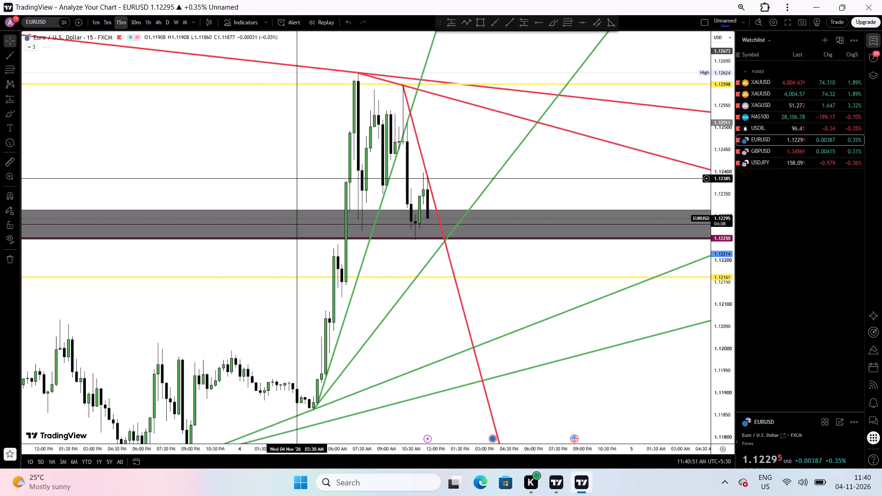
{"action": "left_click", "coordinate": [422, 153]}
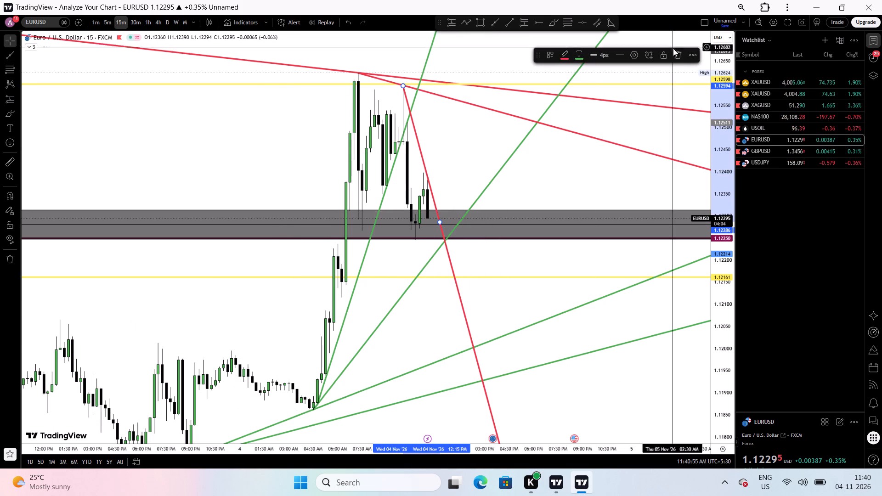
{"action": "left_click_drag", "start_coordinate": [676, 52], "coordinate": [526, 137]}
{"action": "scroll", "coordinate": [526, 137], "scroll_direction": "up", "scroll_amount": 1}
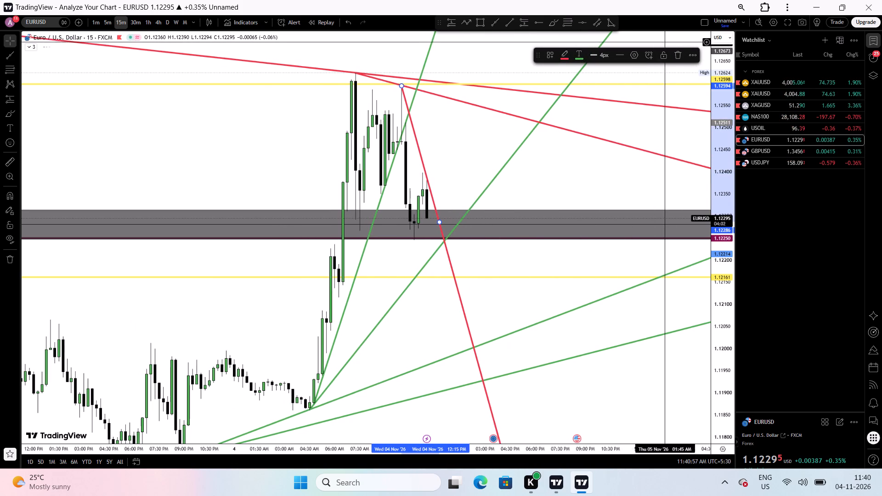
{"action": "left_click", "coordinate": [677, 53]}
Examine EURUSD's 15-minute candles around the grey zone, the green trend lines below it and the price history back to late October.
{"action": "scroll", "coordinate": [503, 140], "scroll_direction": "up", "scroll_amount": 1}
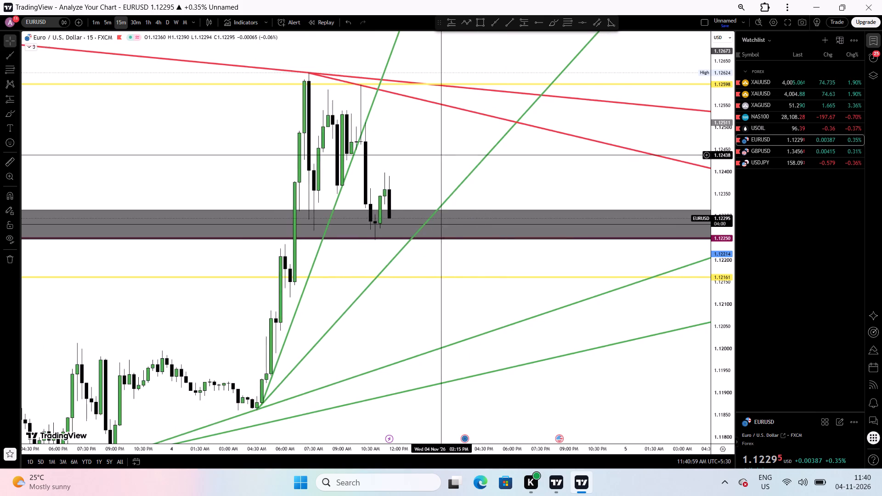
{"action": "left_click_drag", "start_coordinate": [436, 154], "coordinate": [485, 152]}
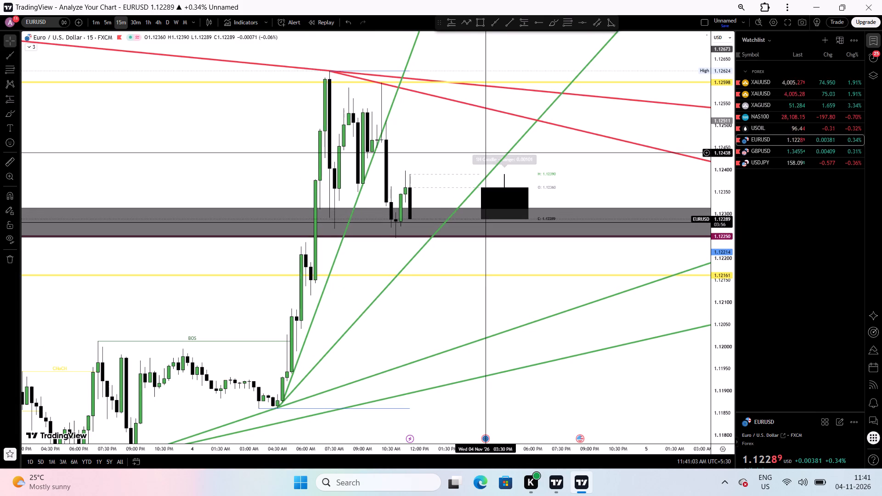
{"action": "left_click_drag", "start_coordinate": [458, 258], "coordinate": [472, 236]}
{"action": "scroll", "coordinate": [472, 236], "scroll_direction": "up", "scroll_amount": 1}
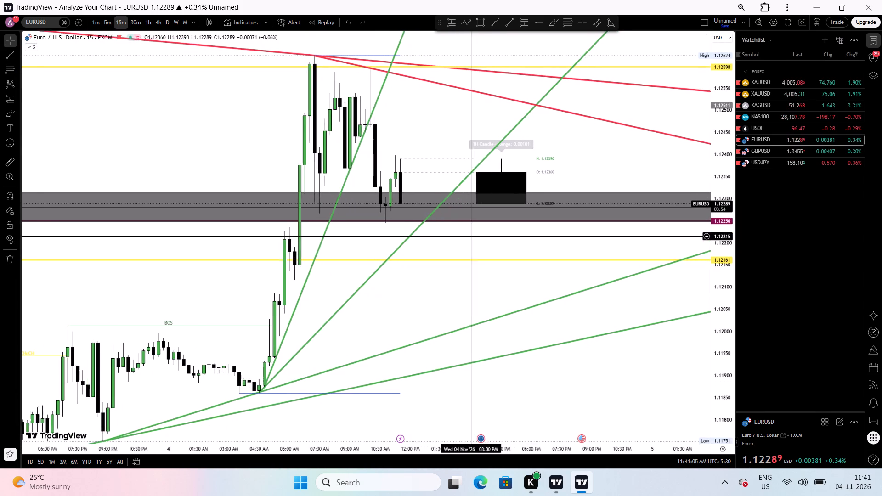
{"action": "scroll", "coordinate": [472, 236], "scroll_direction": "up", "scroll_amount": 1}
{"action": "left_click_drag", "start_coordinate": [396, 316], "coordinate": [443, 212]}
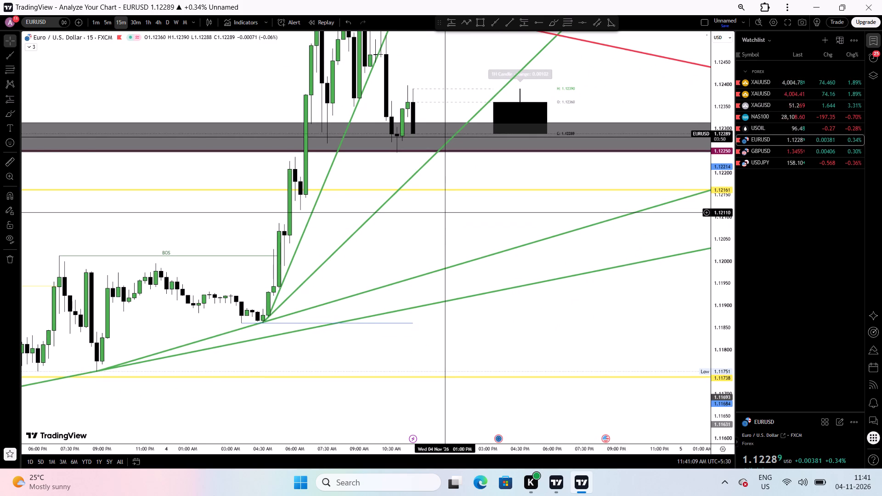
{"action": "left_click_drag", "start_coordinate": [443, 212], "coordinate": [440, 291]}
{"action": "scroll", "coordinate": [440, 291], "scroll_direction": "down", "scroll_amount": 3}
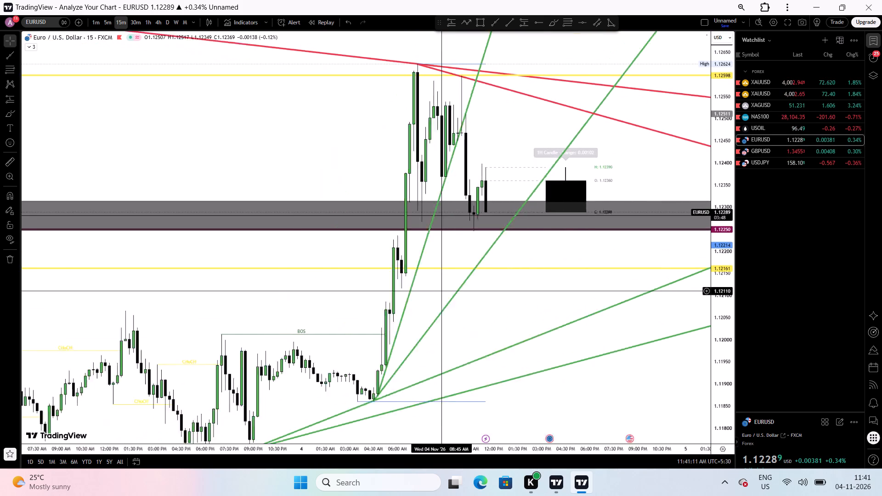
{"action": "scroll", "coordinate": [440, 291], "scroll_direction": "down", "scroll_amount": 5}
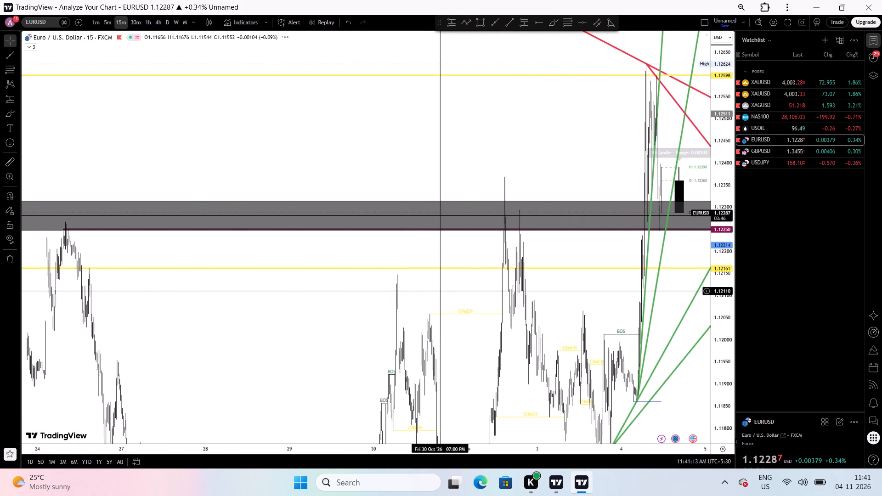
Open EURUSD on the 1-hour timeframe, reset the chart view and examine the price history since mid-September against the yellow levels and trend lines.
{"action": "left_click", "coordinate": [153, 23]}
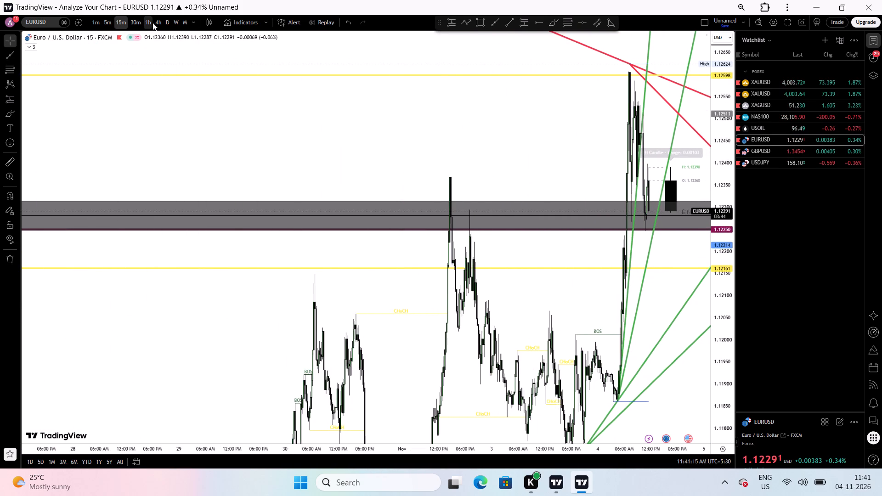
{"action": "right_click", "coordinate": [298, 109]}
{"action": "left_click", "coordinate": [307, 117]}
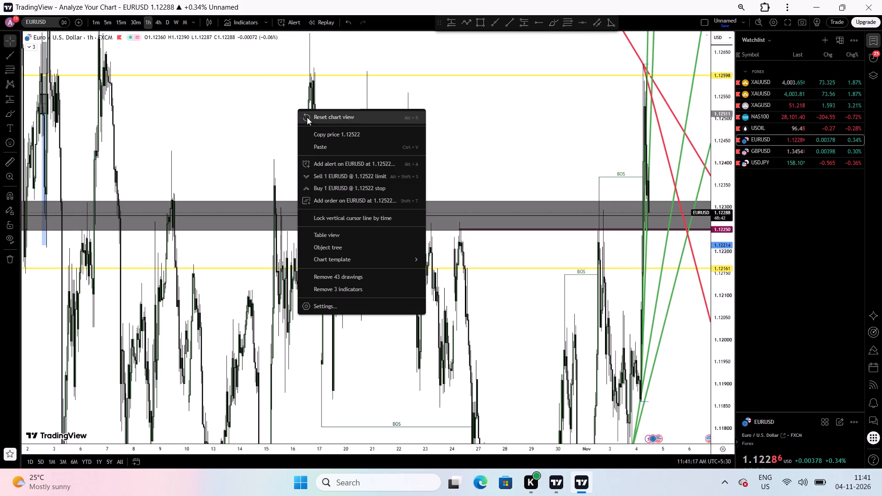
{"action": "scroll", "coordinate": [328, 128], "scroll_direction": "down", "scroll_amount": 4}
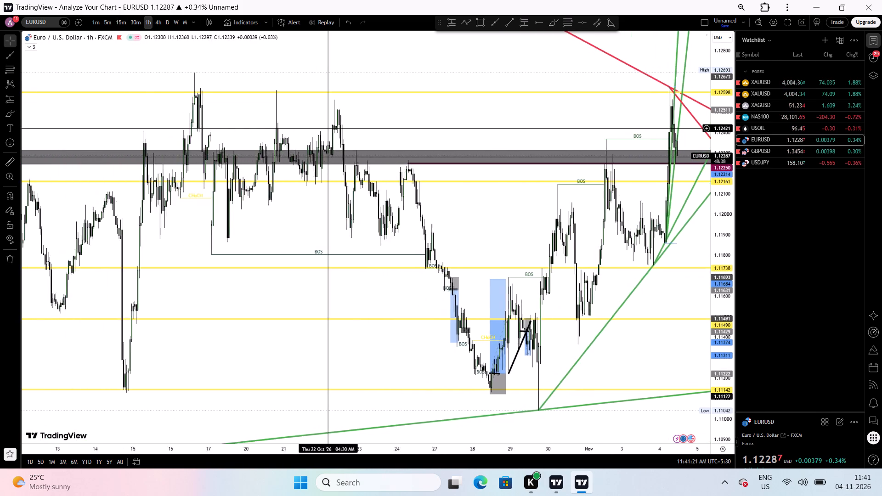
{"action": "scroll", "coordinate": [328, 128], "scroll_direction": "down", "scroll_amount": 1}
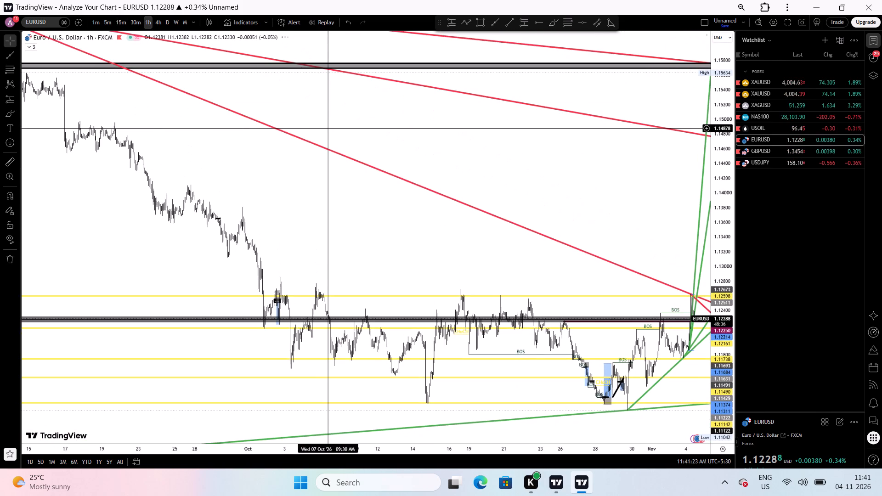
{"action": "scroll", "coordinate": [328, 128], "scroll_direction": "up", "scroll_amount": 1}
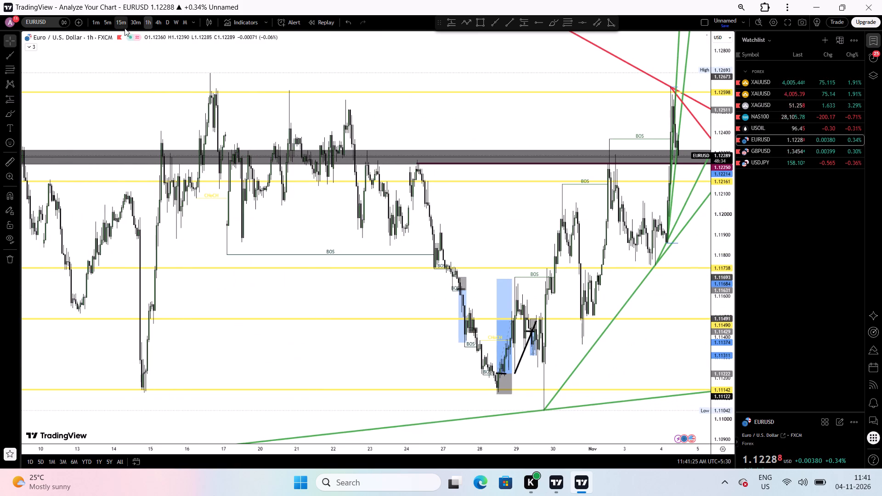
Return EURUSD to the 15-minute timeframe and examine the latest candles against the trend lines with a compressed price scale.
{"action": "left_click", "coordinate": [123, 27]}
{"action": "scroll", "coordinate": [312, 190], "scroll_direction": "up", "scroll_amount": 2}
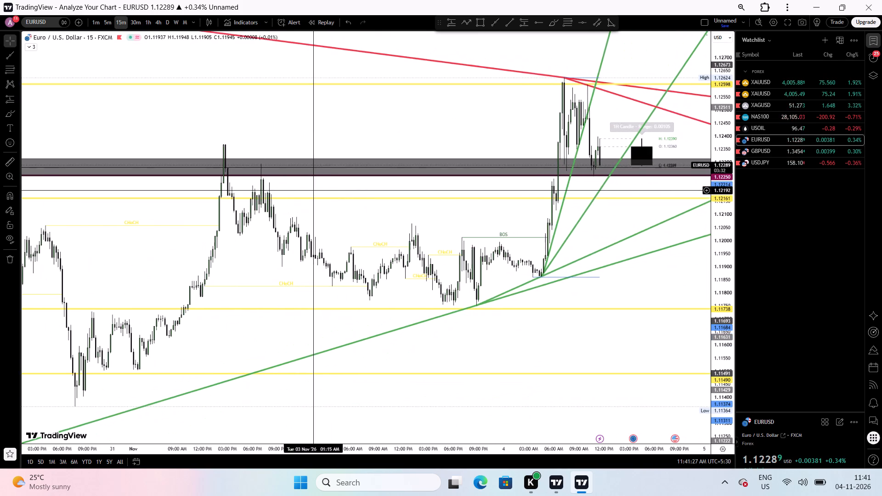
{"action": "left_click_drag", "start_coordinate": [726, 237], "coordinate": [697, 284]}
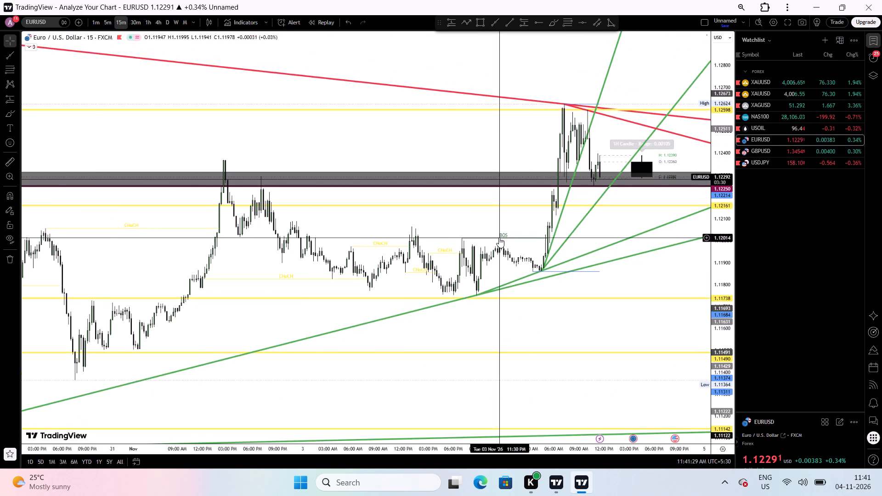
{"action": "scroll", "coordinate": [499, 237], "scroll_direction": "up", "scroll_amount": 3}
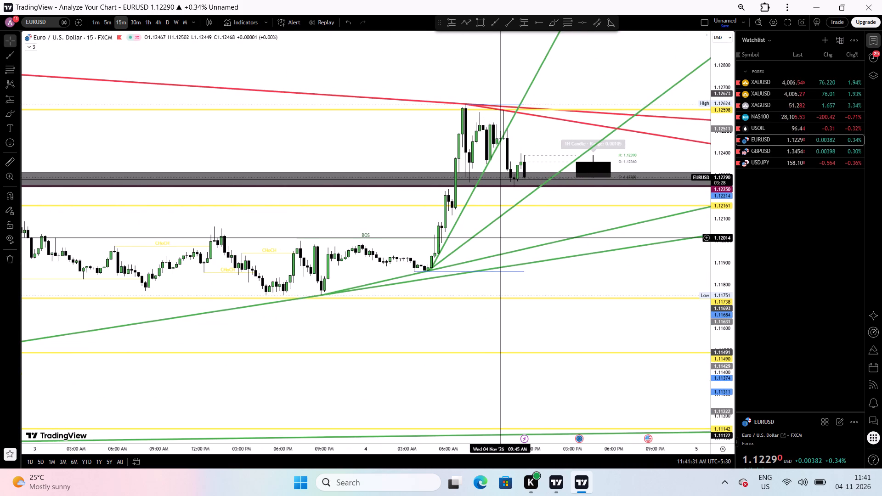
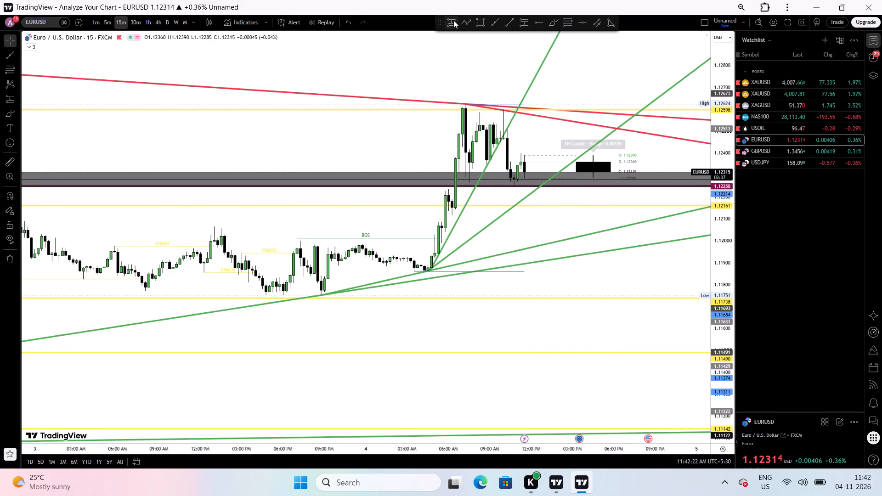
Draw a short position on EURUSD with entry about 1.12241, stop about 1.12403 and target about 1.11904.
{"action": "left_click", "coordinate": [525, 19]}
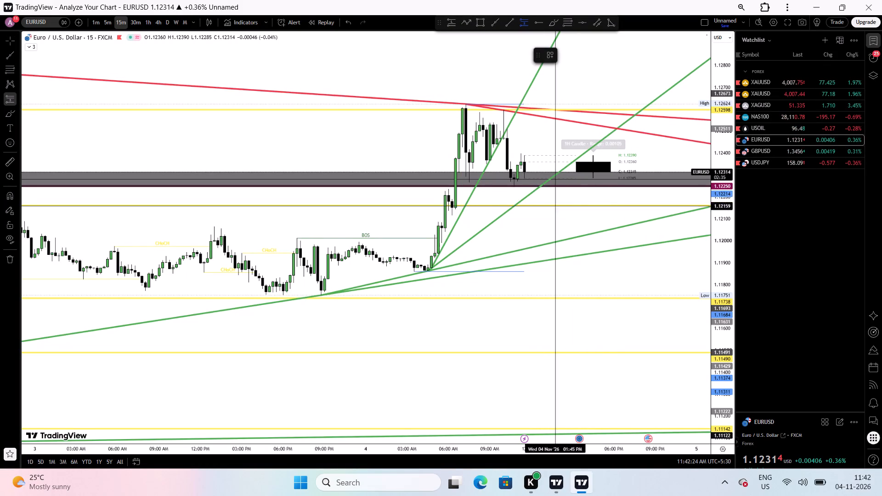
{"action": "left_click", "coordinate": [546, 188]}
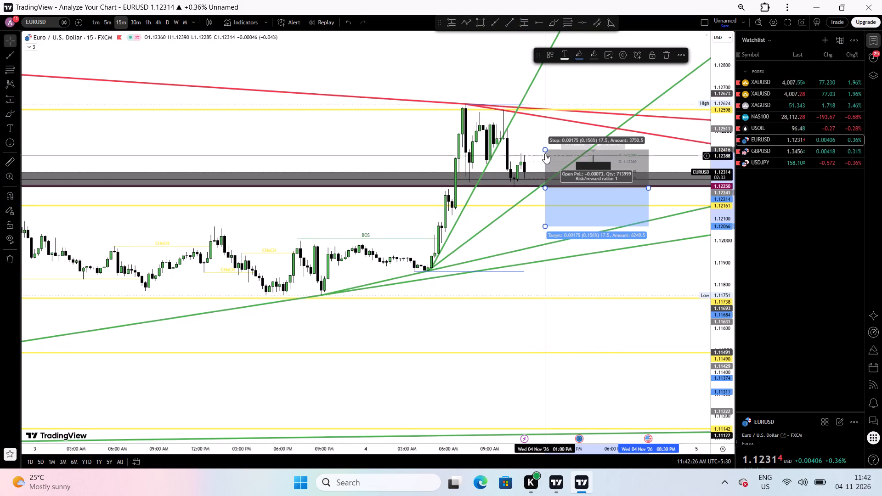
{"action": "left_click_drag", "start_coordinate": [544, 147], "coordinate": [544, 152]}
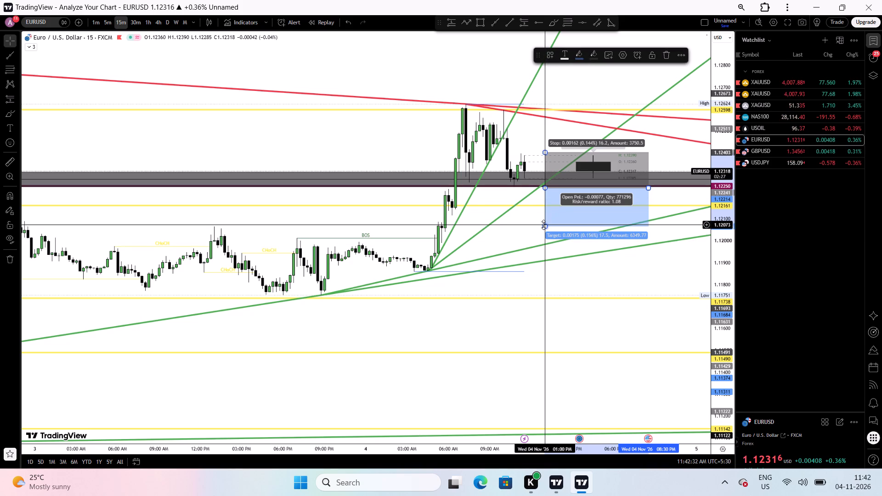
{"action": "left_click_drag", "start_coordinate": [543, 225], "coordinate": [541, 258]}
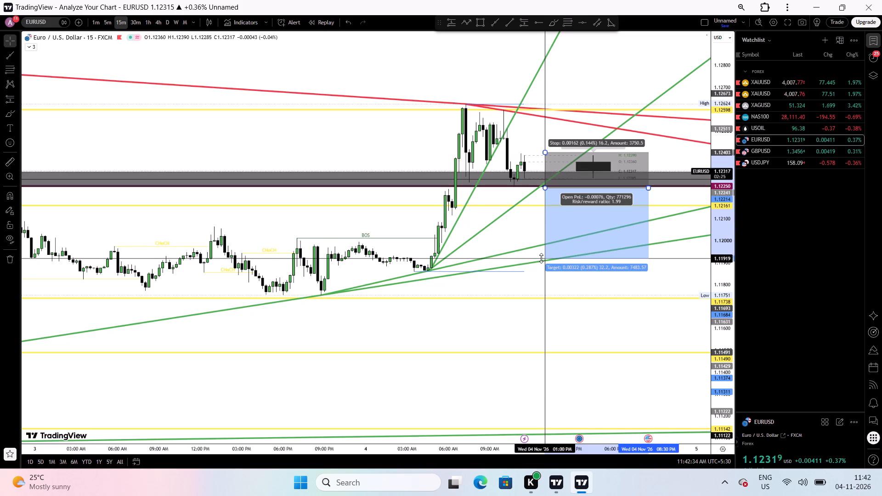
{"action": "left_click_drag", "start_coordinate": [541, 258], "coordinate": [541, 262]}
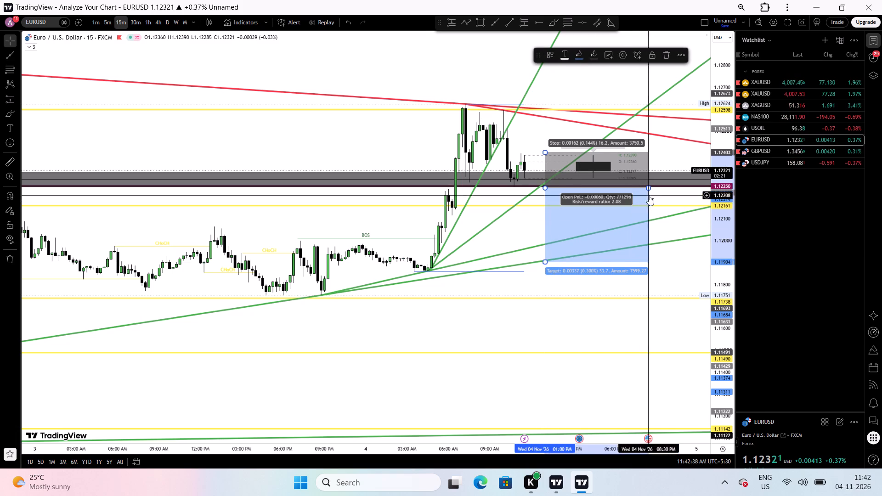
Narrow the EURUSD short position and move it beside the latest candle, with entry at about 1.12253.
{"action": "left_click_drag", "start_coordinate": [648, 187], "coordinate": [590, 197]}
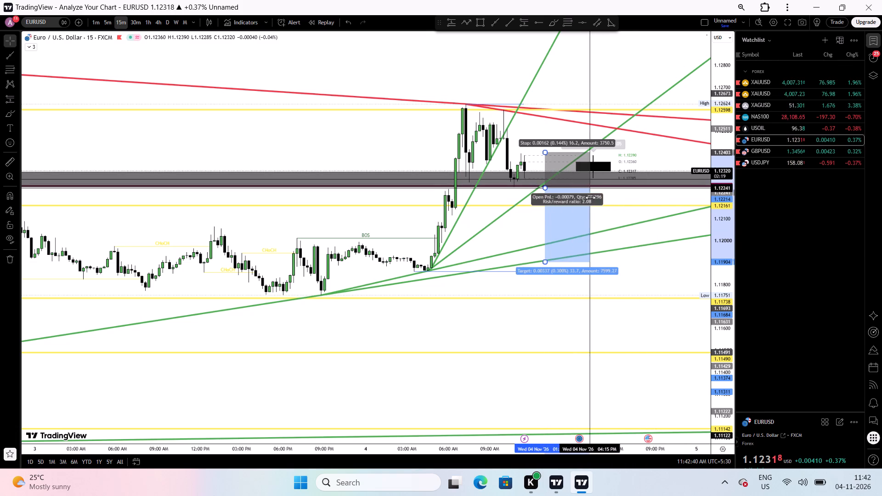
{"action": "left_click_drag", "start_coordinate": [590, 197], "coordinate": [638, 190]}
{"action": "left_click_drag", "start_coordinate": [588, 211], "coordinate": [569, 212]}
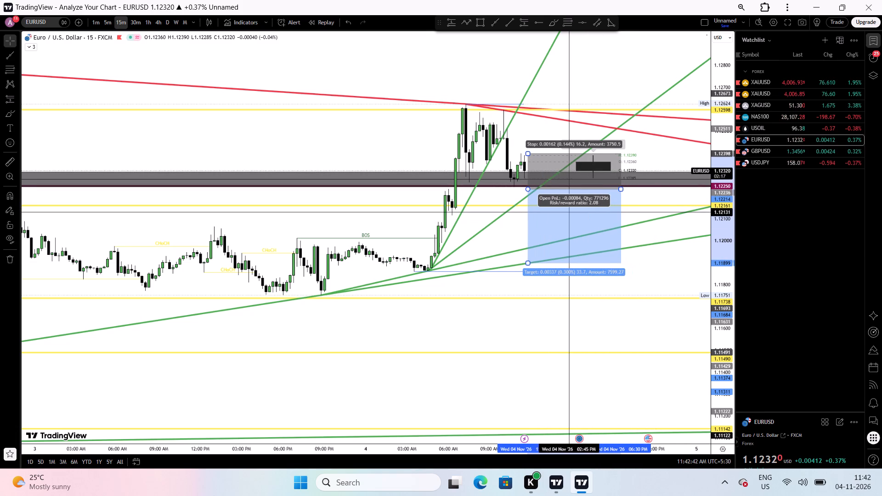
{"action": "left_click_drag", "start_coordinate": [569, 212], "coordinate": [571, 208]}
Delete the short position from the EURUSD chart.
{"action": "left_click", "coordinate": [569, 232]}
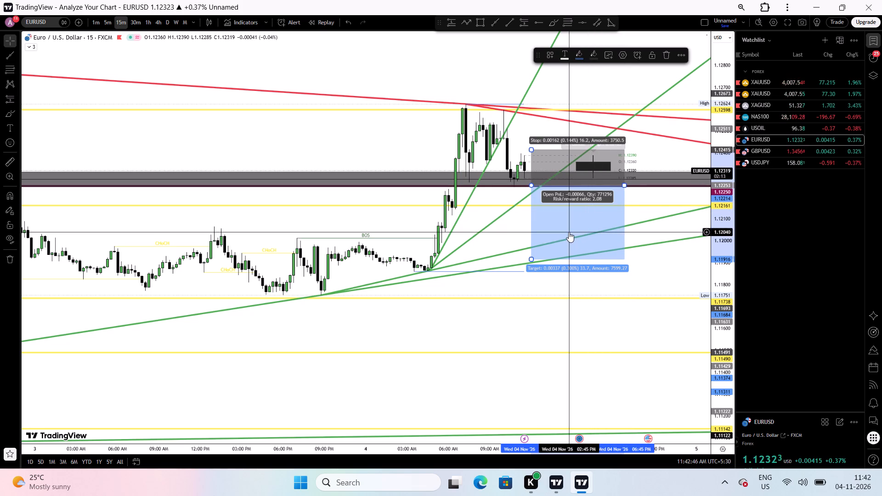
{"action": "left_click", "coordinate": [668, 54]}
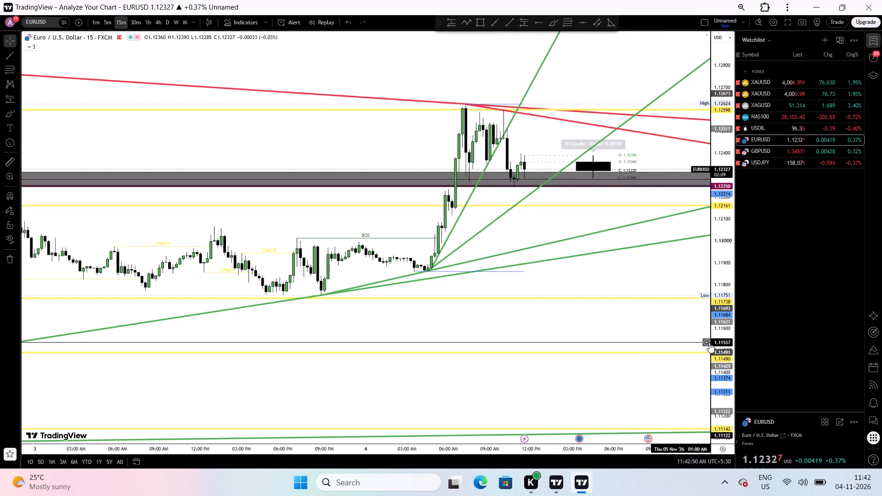
Examine EURUSD's latest 15-minute candles around the grey zone and the green trend lines at closer range.
{"action": "left_click_drag", "start_coordinate": [724, 359], "coordinate": [700, 131]}
{"action": "scroll", "coordinate": [419, 251], "scroll_direction": "up", "scroll_amount": 2}
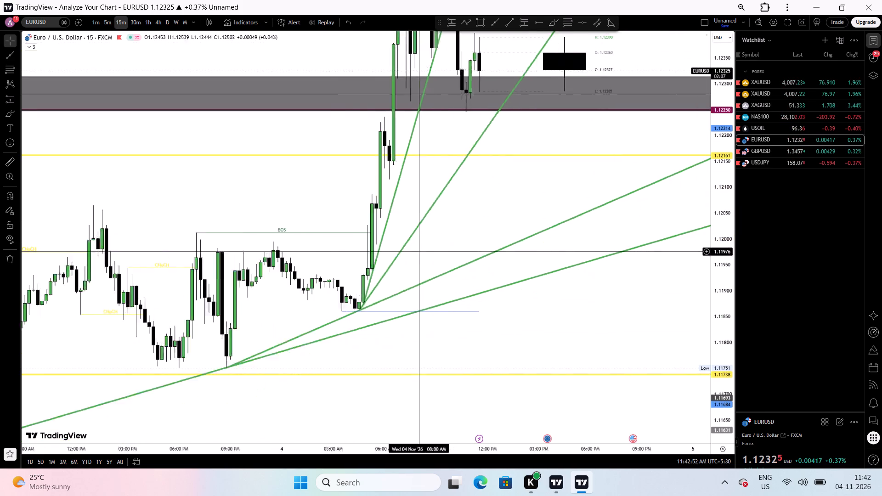
{"action": "scroll", "coordinate": [419, 251], "scroll_direction": "up", "scroll_amount": 2}
{"action": "left_click_drag", "start_coordinate": [388, 199], "coordinate": [426, 296]}
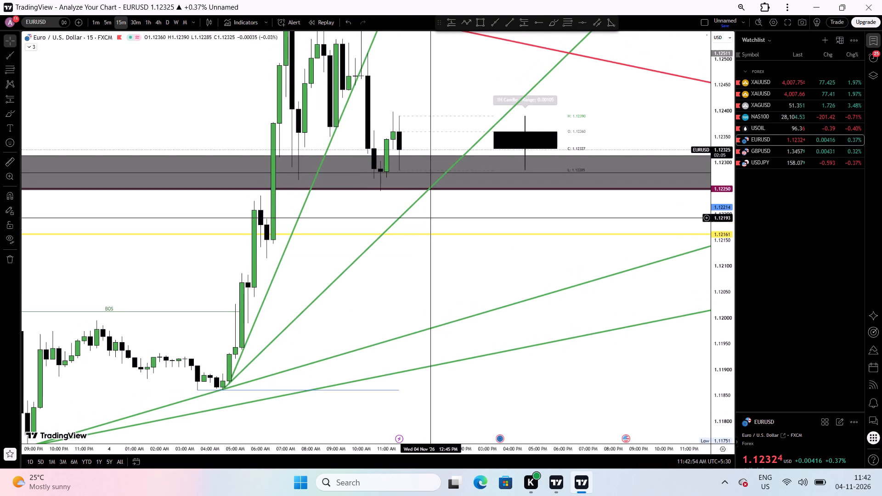
{"action": "left_click_drag", "start_coordinate": [454, 213], "coordinate": [451, 260]}
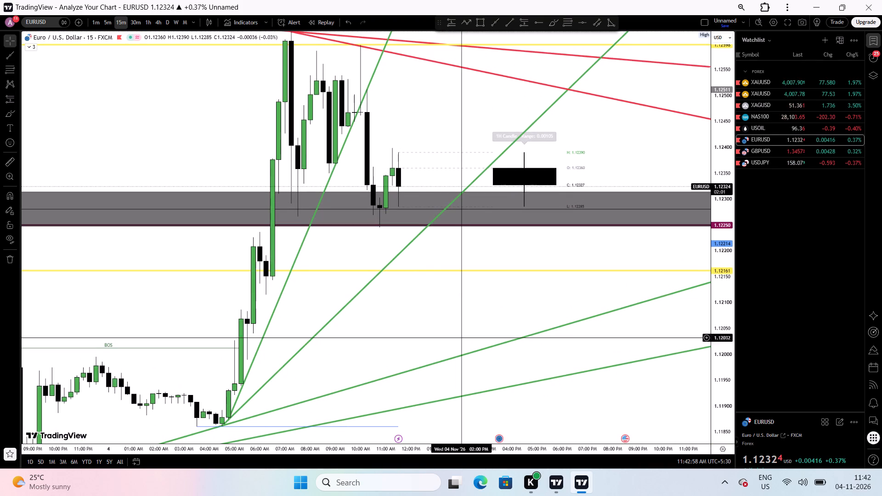
Open XAGUSD, followed by the FOREX.com XAUUSD chart, and examine gold's 15-minute candles against the grey zone and trend lines.
{"action": "left_click", "coordinate": [786, 102]}
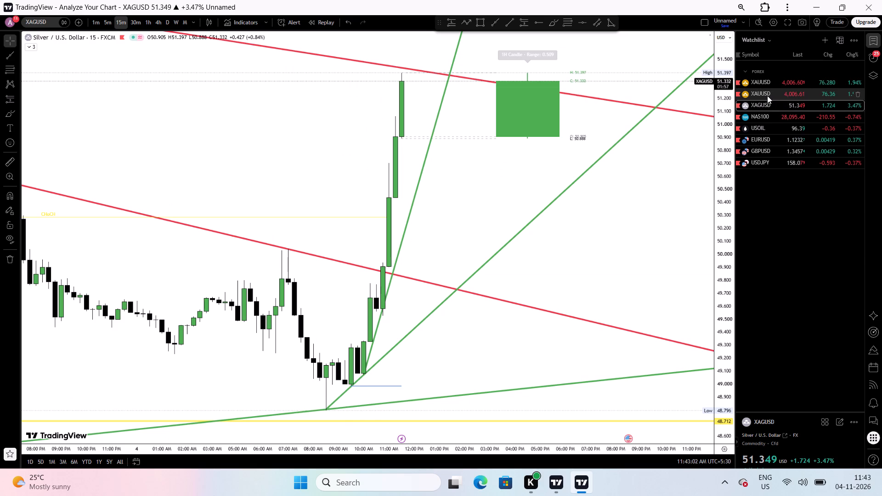
{"action": "left_click", "coordinate": [767, 96]}
{"action": "scroll", "coordinate": [475, 223], "scroll_direction": "down", "scroll_amount": 1}
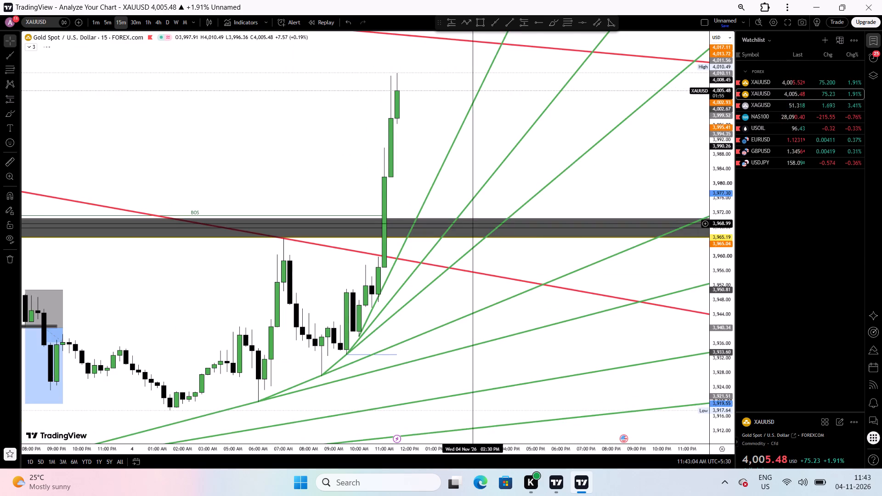
{"action": "scroll", "coordinate": [475, 223], "scroll_direction": "down", "scroll_amount": 2}
{"action": "left_click_drag", "start_coordinate": [730, 129], "coordinate": [734, 260]}
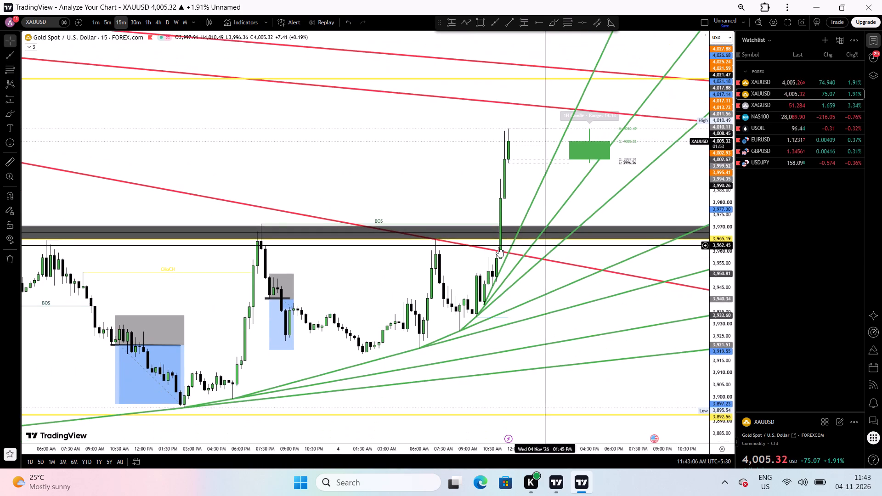
{"action": "scroll", "coordinate": [498, 247], "scroll_direction": "up", "scroll_amount": 1}
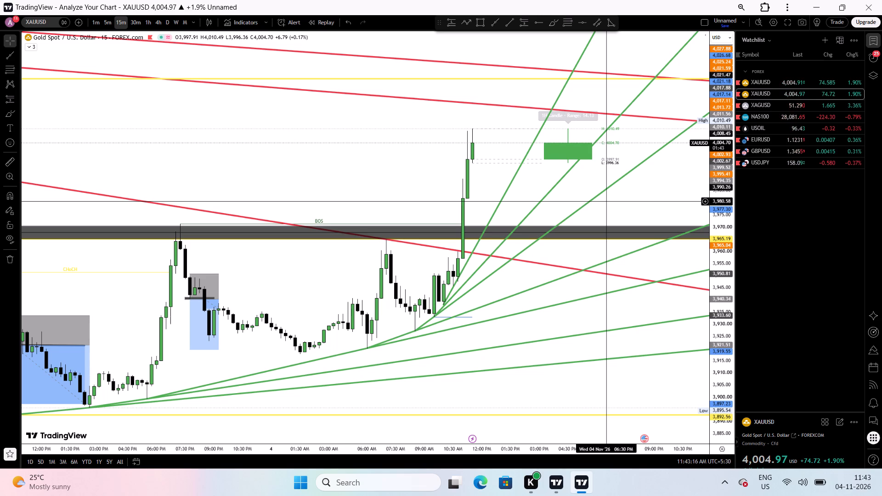
{"action": "key", "text": "9"}
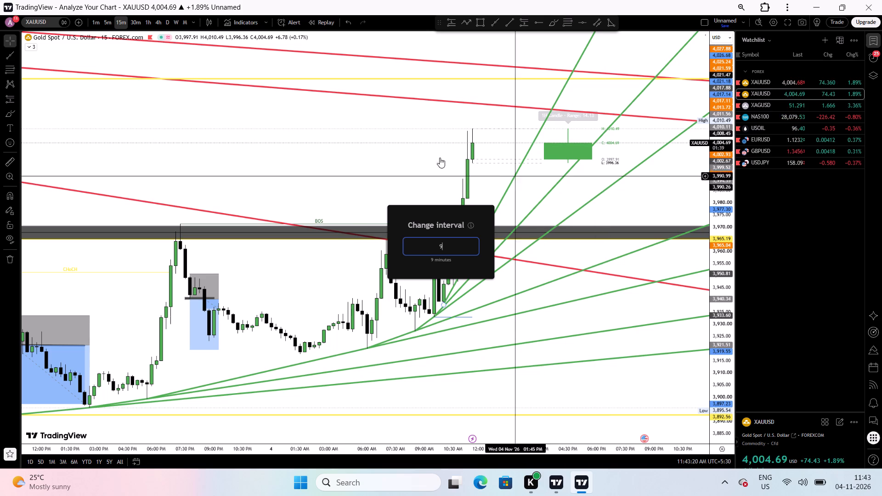
{"action": "left_click", "coordinate": [354, 198]}
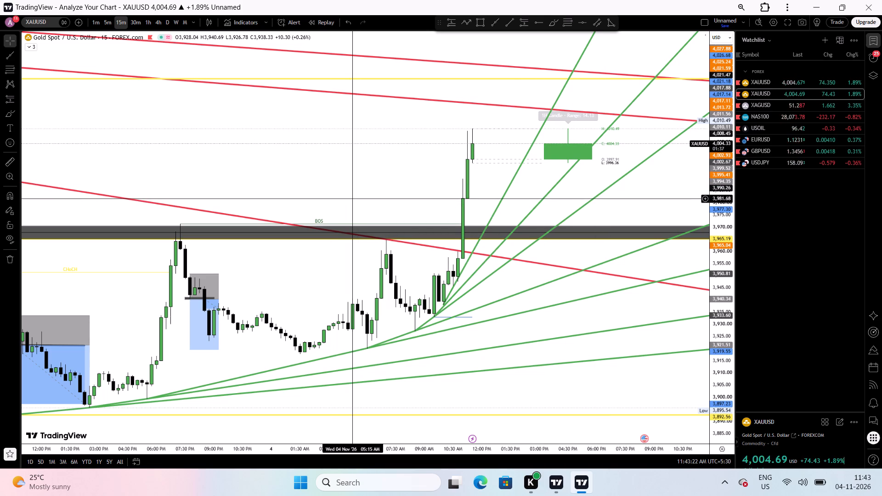
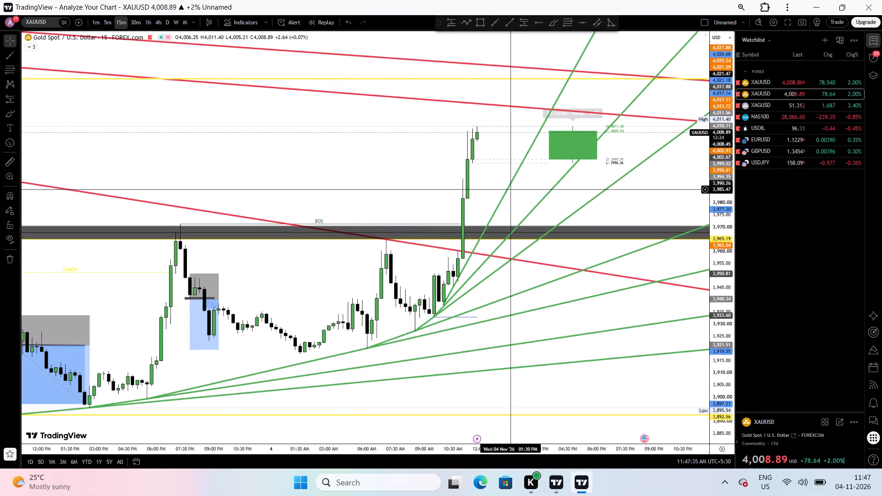
Switch gold to the 5-minute timeframe and examine gold, silver, NAS100 and USOIL against their trend lines, ending on USOIL.
{"action": "scroll", "coordinate": [444, 197], "scroll_direction": "up", "scroll_amount": 1}
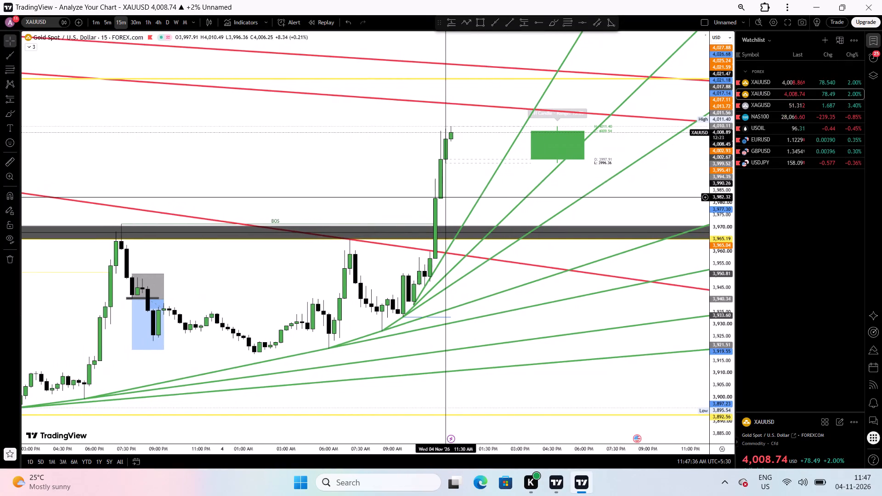
{"action": "left_click", "coordinate": [109, 21]}
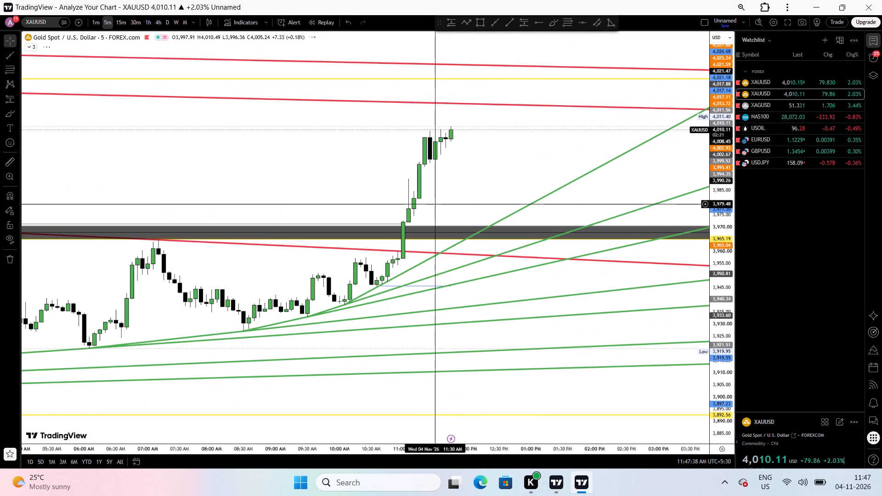
{"action": "scroll", "coordinate": [437, 204], "scroll_direction": "down", "scroll_amount": 2}
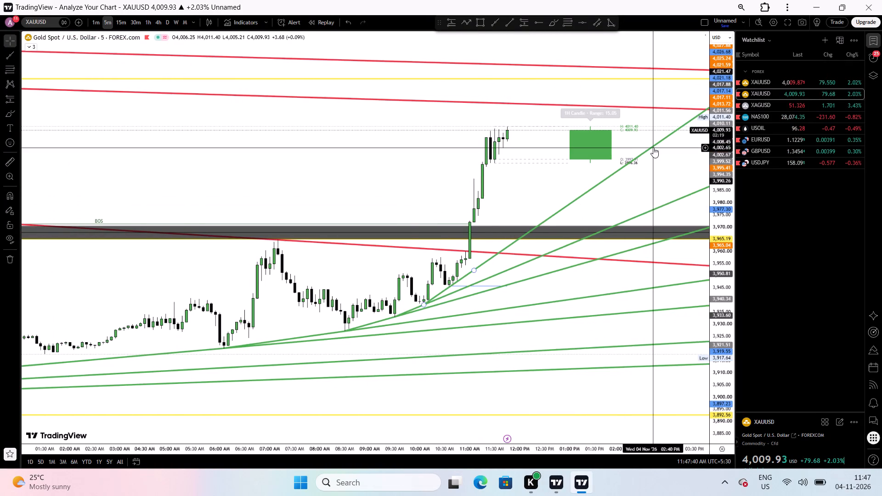
{"action": "left_click", "coordinate": [772, 101]}
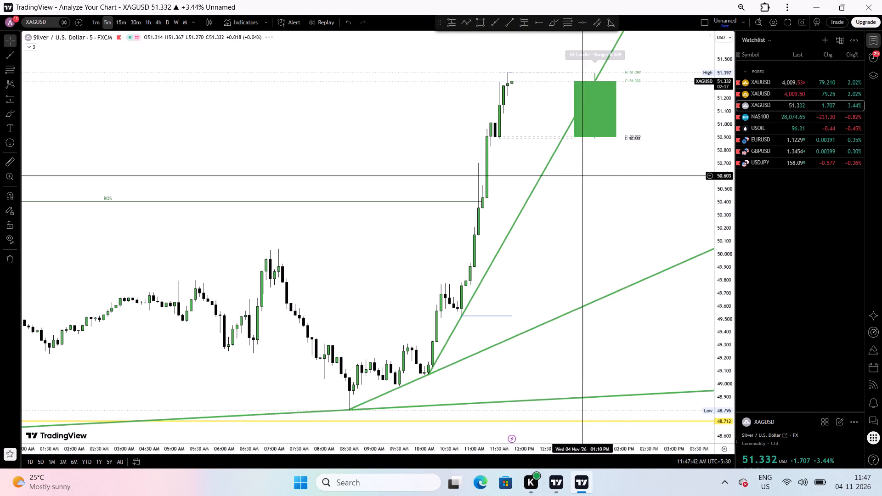
{"action": "scroll", "coordinate": [553, 206], "scroll_direction": "down", "scroll_amount": 3}
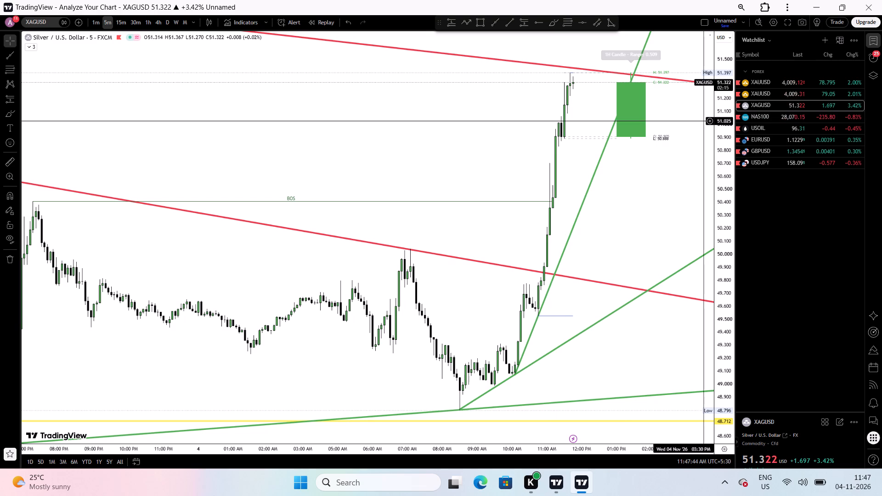
{"action": "left_click_drag", "start_coordinate": [719, 140], "coordinate": [719, 214]}
{"action": "scroll", "coordinate": [618, 218], "scroll_direction": "up", "scroll_amount": 1}
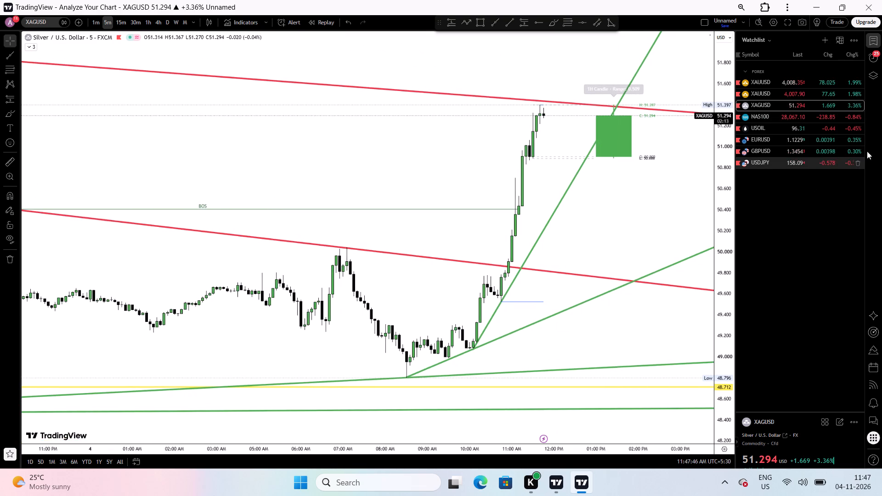
{"action": "left_click", "coordinate": [792, 125]}
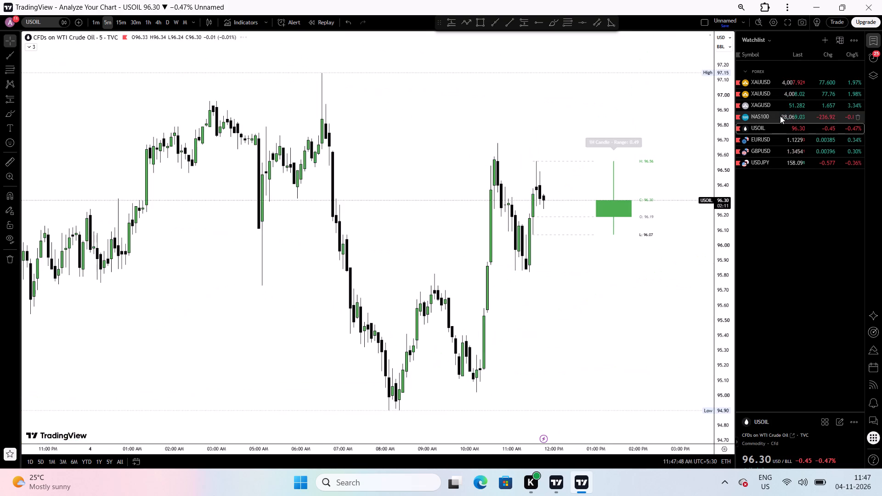
{"action": "left_click", "coordinate": [780, 116]}
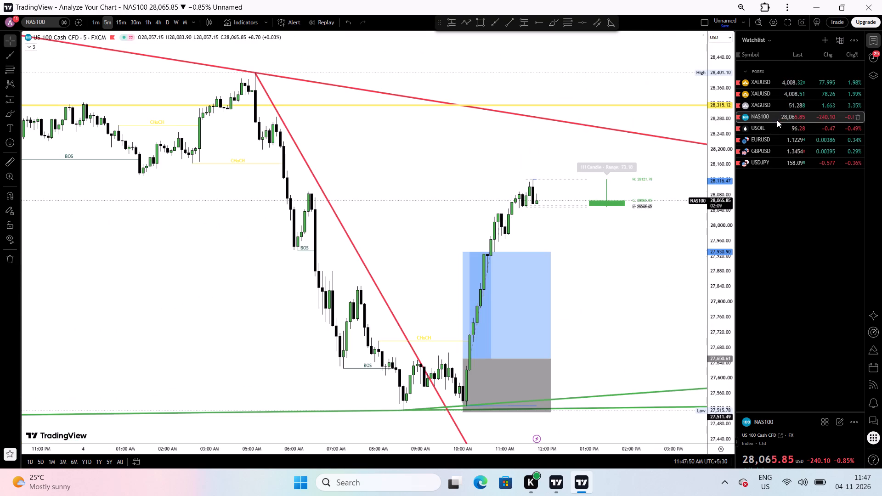
{"action": "left_click", "coordinate": [775, 123]}
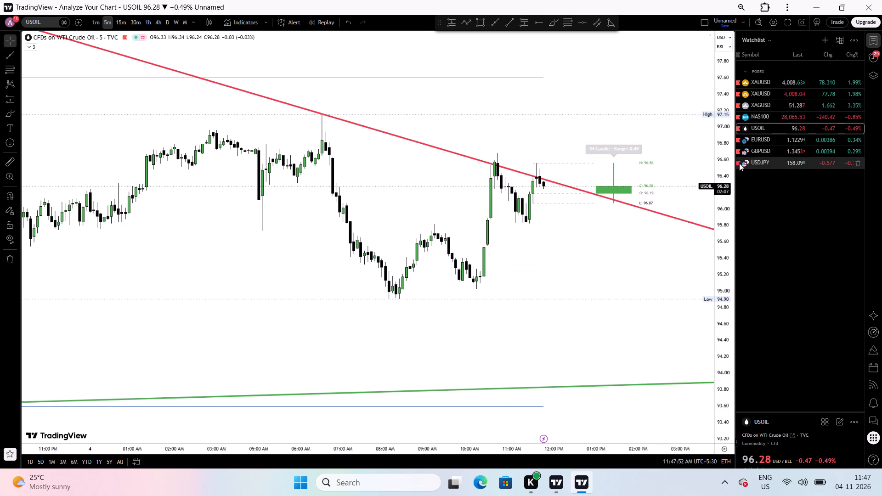
Open EURUSD, switch it to the 15-minute timeframe and examine the latest candles around the grey zone.
{"action": "left_click", "coordinate": [753, 141]}
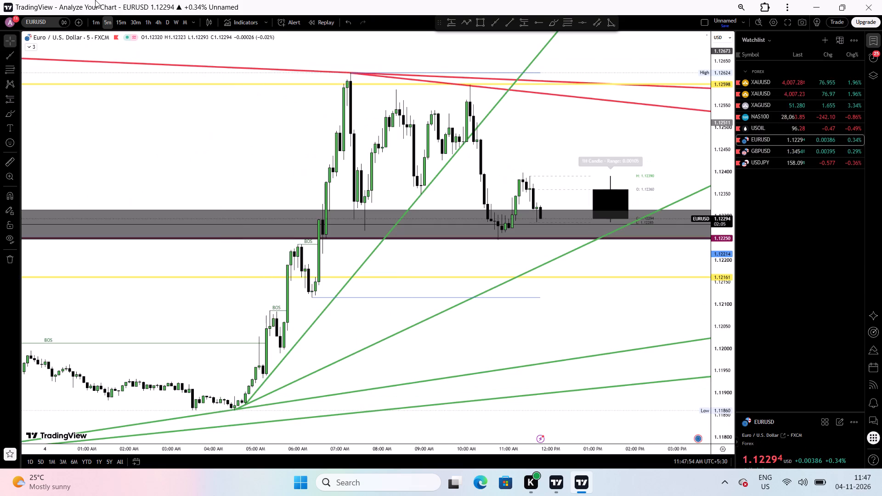
{"action": "left_click", "coordinate": [120, 21]}
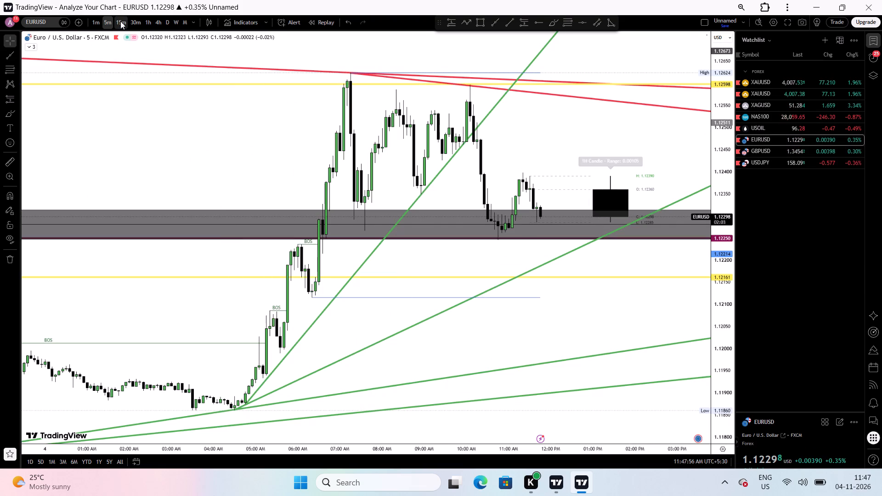
{"action": "left_click_drag", "start_coordinate": [594, 282], "coordinate": [540, 282]}
{"action": "left_click_drag", "start_coordinate": [548, 251], "coordinate": [524, 245]}
{"action": "scroll", "coordinate": [524, 245], "scroll_direction": "up", "scroll_amount": 1}
Examine the 15-minute charts of GBPUSD and USDJPY against their levels and trend lines, then return to FOREX.com XAUUSD.
{"action": "left_click", "coordinate": [790, 150]}
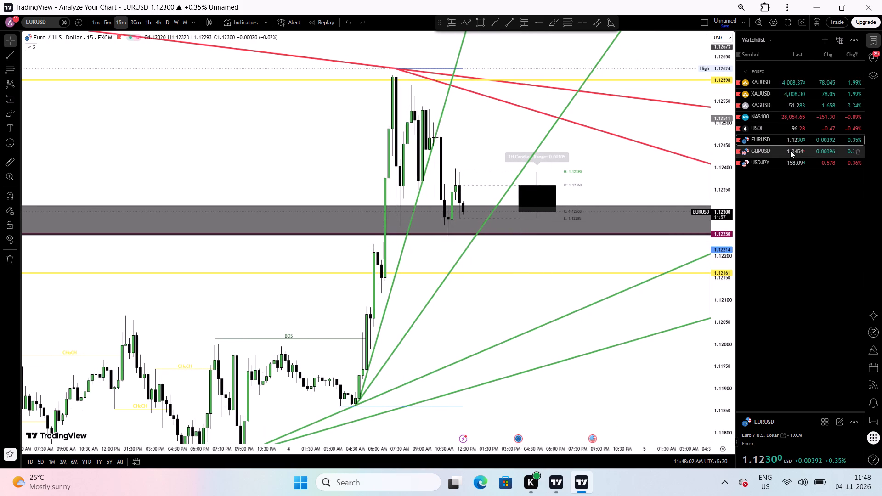
{"action": "scroll", "coordinate": [460, 248], "scroll_direction": "up", "scroll_amount": 1}
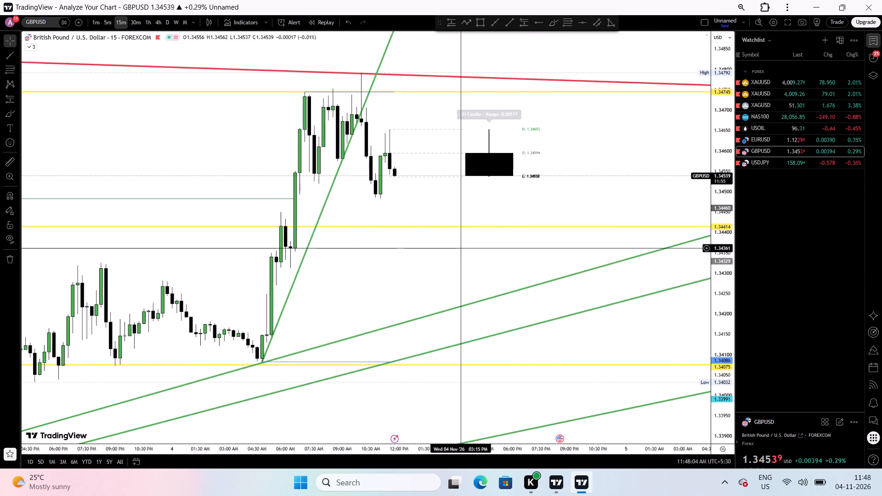
{"action": "left_click_drag", "start_coordinate": [420, 184], "coordinate": [443, 214]}
{"action": "scroll", "coordinate": [407, 179], "scroll_direction": "up", "scroll_amount": 1}
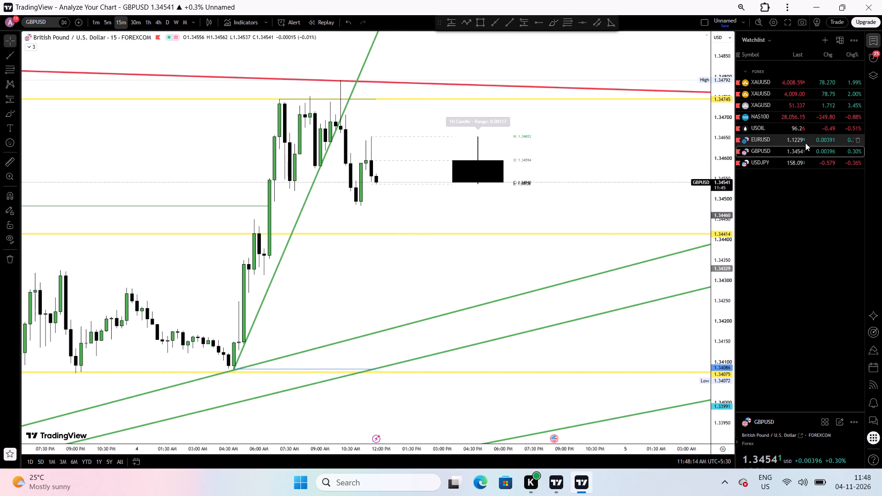
{"action": "left_click", "coordinate": [764, 162]}
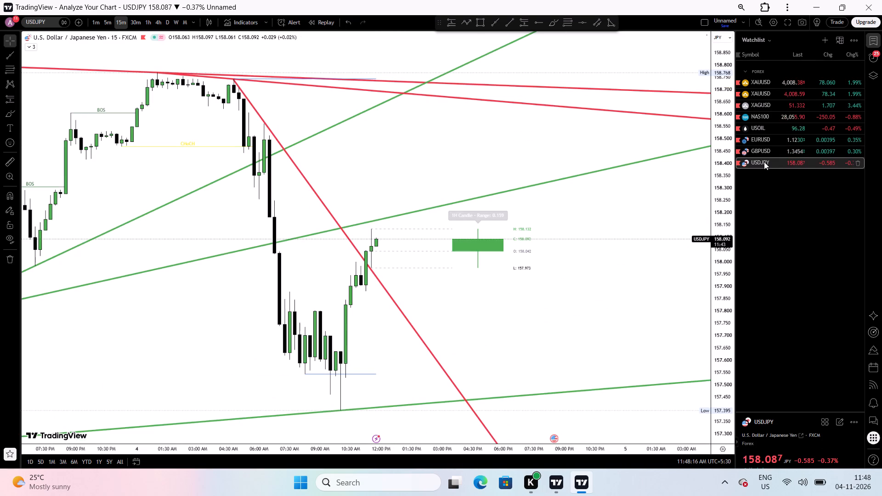
{"action": "left_click", "coordinate": [763, 96]}
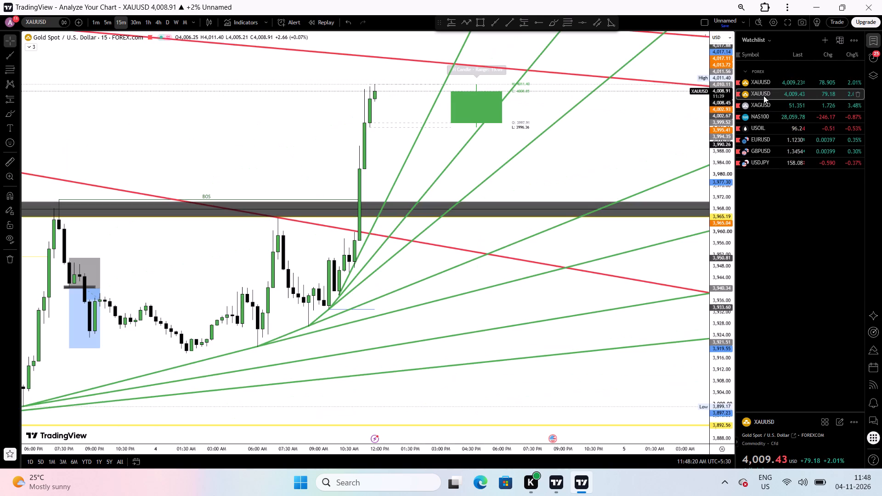
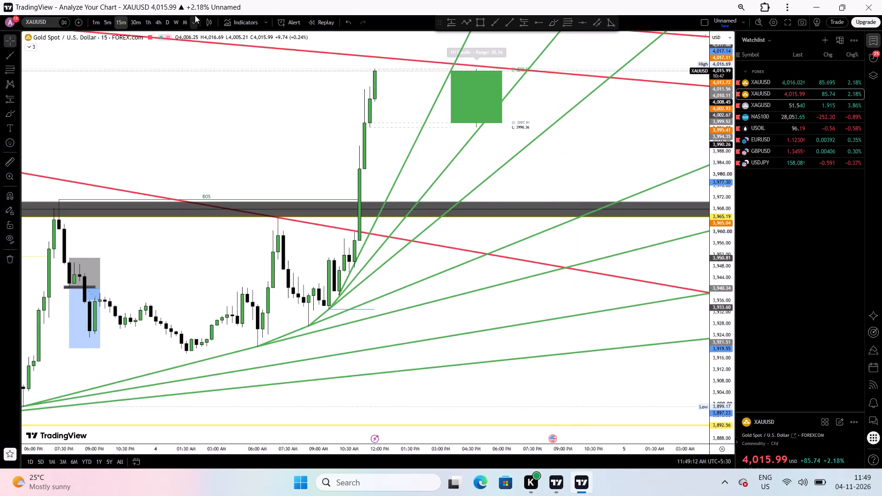
Switch gold to the 5-minute timeframe and examine the rally against the trend lines, grey zone and earlier price history.
{"action": "left_click", "coordinate": [106, 19]}
{"action": "scroll", "coordinate": [338, 184], "scroll_direction": "down", "scroll_amount": 1}
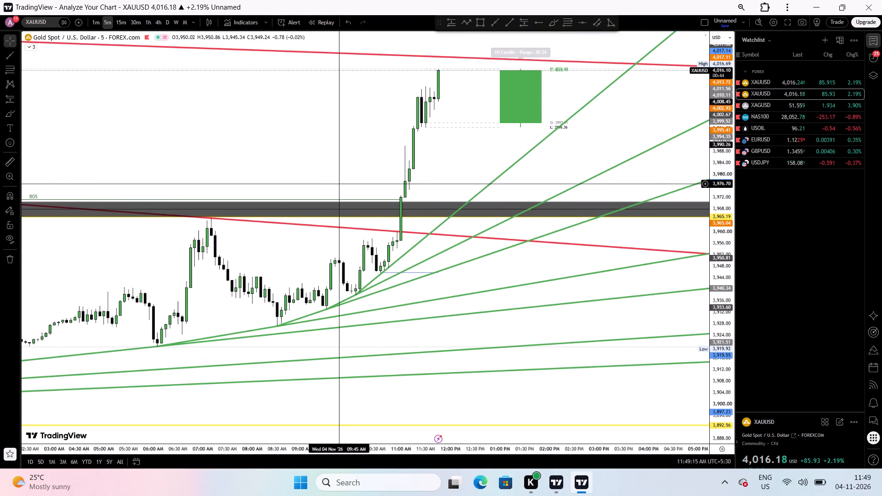
{"action": "scroll", "coordinate": [510, 134], "scroll_direction": "down", "scroll_amount": 1}
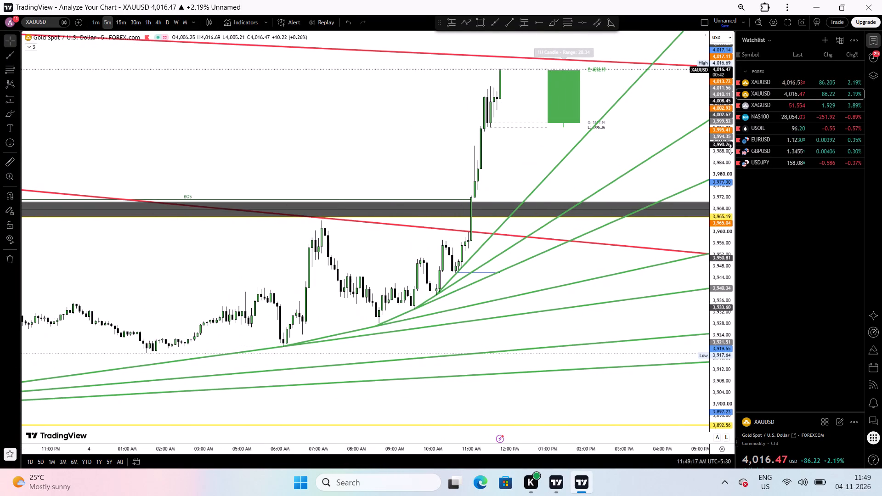
{"action": "left_click_drag", "start_coordinate": [727, 149], "coordinate": [726, 252]}
{"action": "left_click_drag", "start_coordinate": [518, 186], "coordinate": [507, 229]}
{"action": "scroll", "coordinate": [462, 188], "scroll_direction": "up", "scroll_amount": 2}
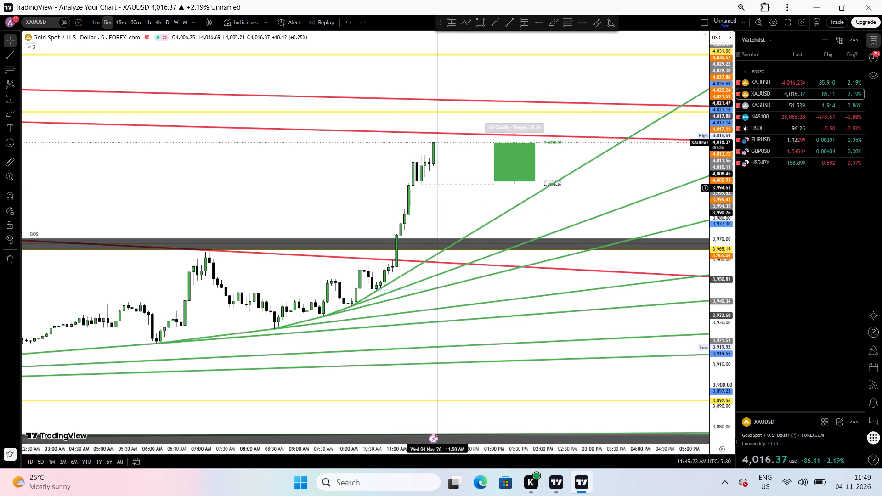
{"action": "scroll", "coordinate": [434, 188], "scroll_direction": "up", "scroll_amount": 1}
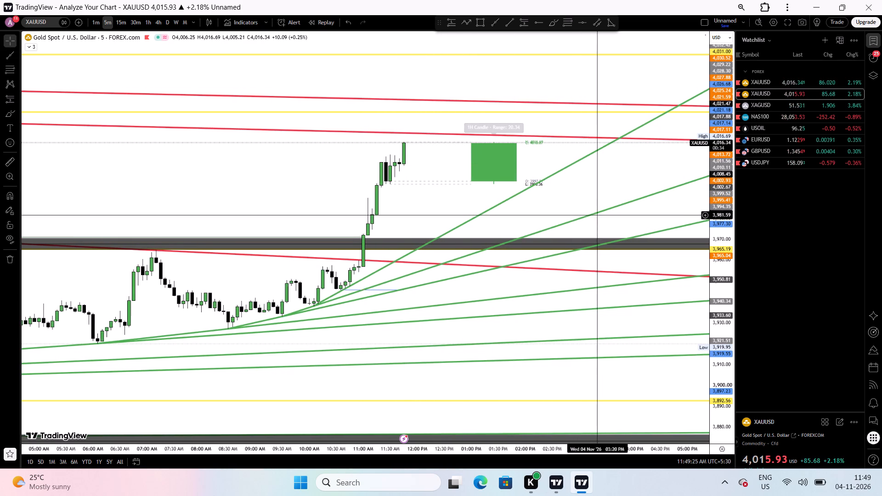
{"action": "scroll", "coordinate": [462, 258], "scroll_direction": "down", "scroll_amount": 6}
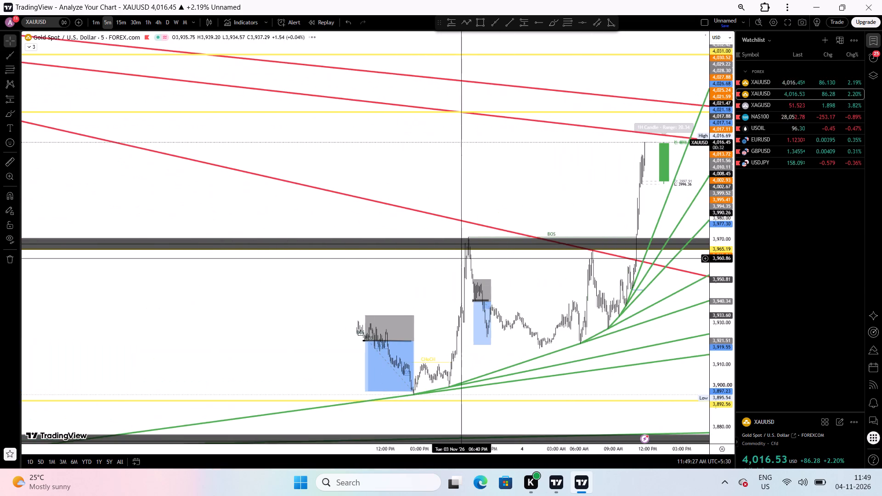
{"action": "scroll", "coordinate": [462, 258], "scroll_direction": "down", "scroll_amount": 4}
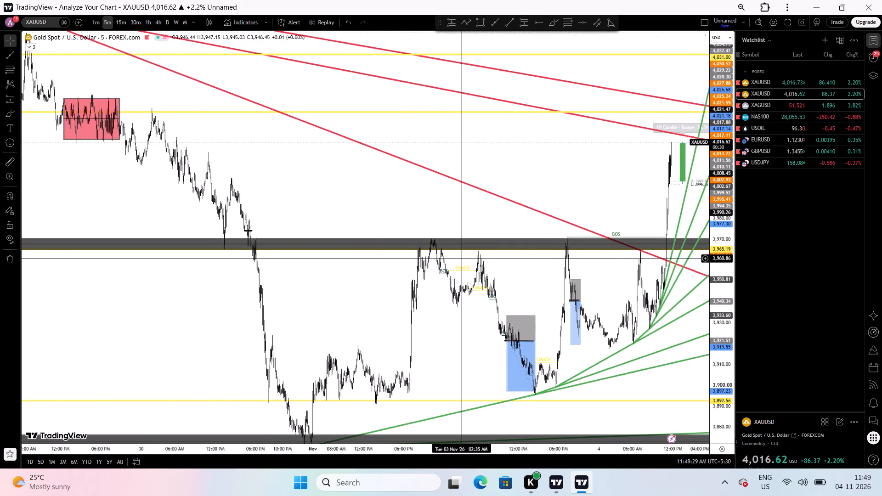
{"action": "scroll", "coordinate": [462, 258], "scroll_direction": "down", "scroll_amount": 3}
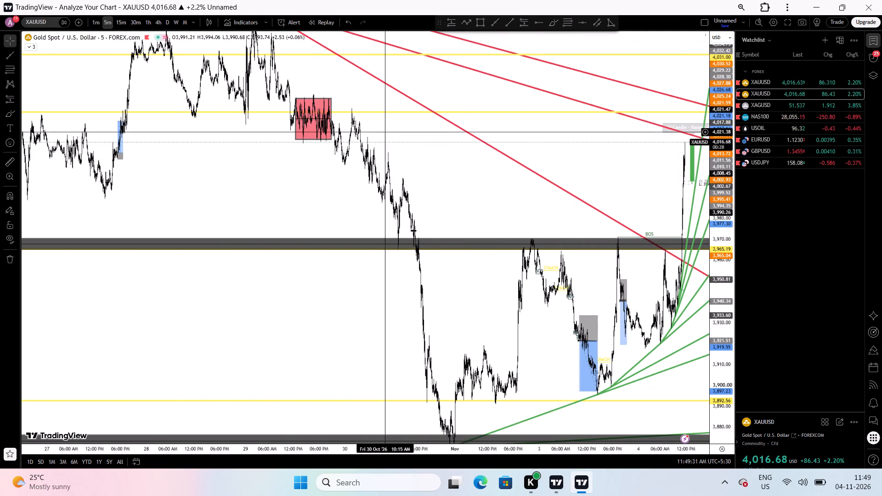
Switch gold to the 1-hour timeframe, reset the chart view and move the yellow 4,031.00 level down to 4,028.08.
{"action": "left_click", "coordinate": [146, 19]}
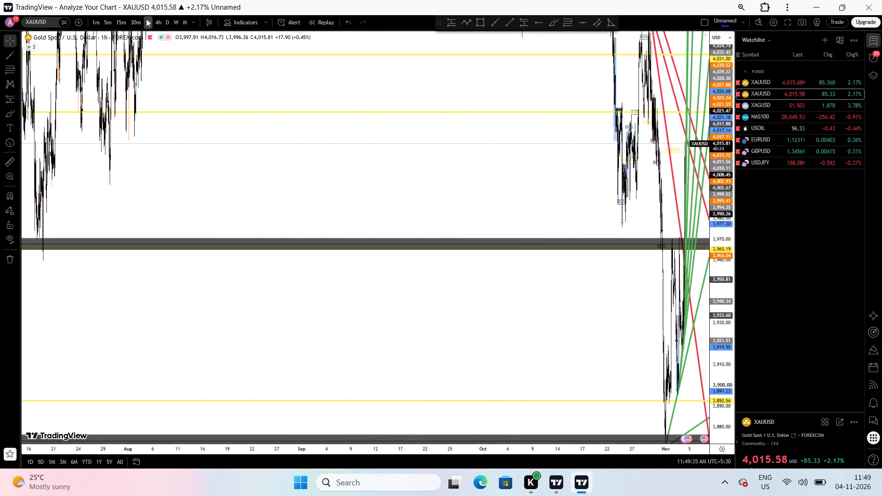
{"action": "right_click", "coordinate": [358, 151]}
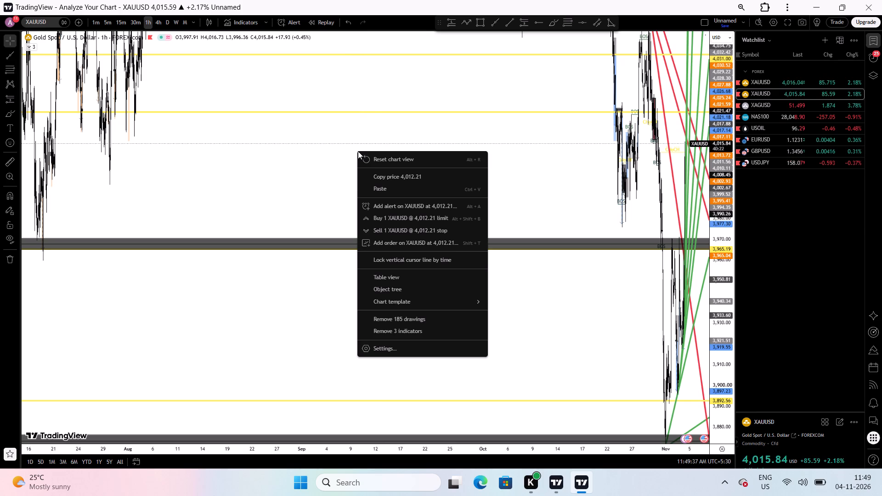
{"action": "left_click", "coordinate": [372, 155]}
{"action": "scroll", "coordinate": [406, 185], "scroll_direction": "left", "scroll_amount": 3}
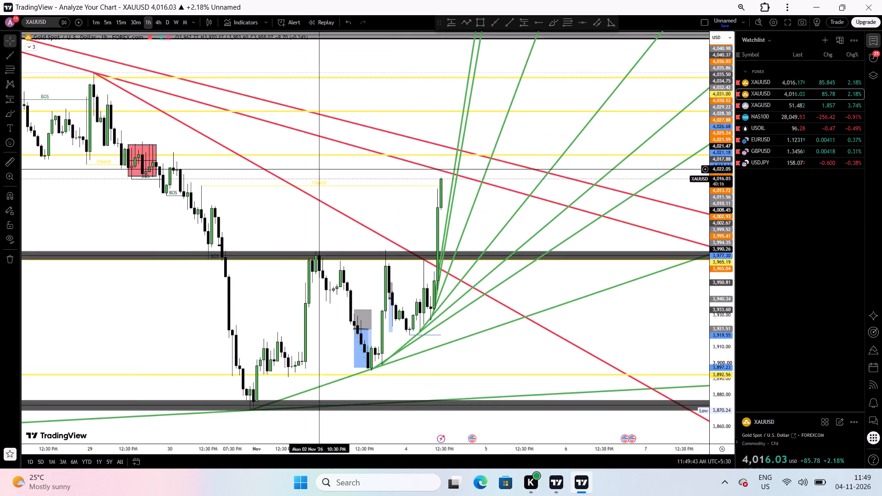
{"action": "left_click_drag", "start_coordinate": [315, 175], "coordinate": [426, 186]}
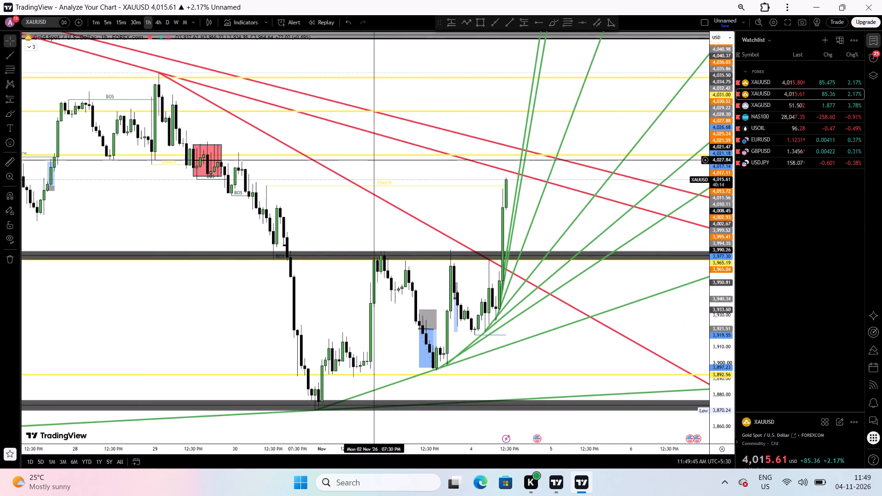
{"action": "left_click_drag", "start_coordinate": [351, 155], "coordinate": [366, 158]}
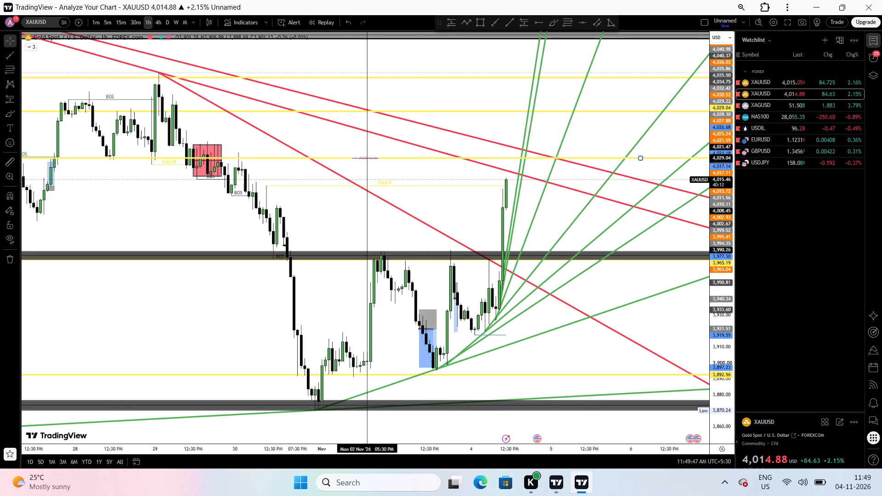
{"action": "left_click_drag", "start_coordinate": [366, 158], "coordinate": [353, 158]}
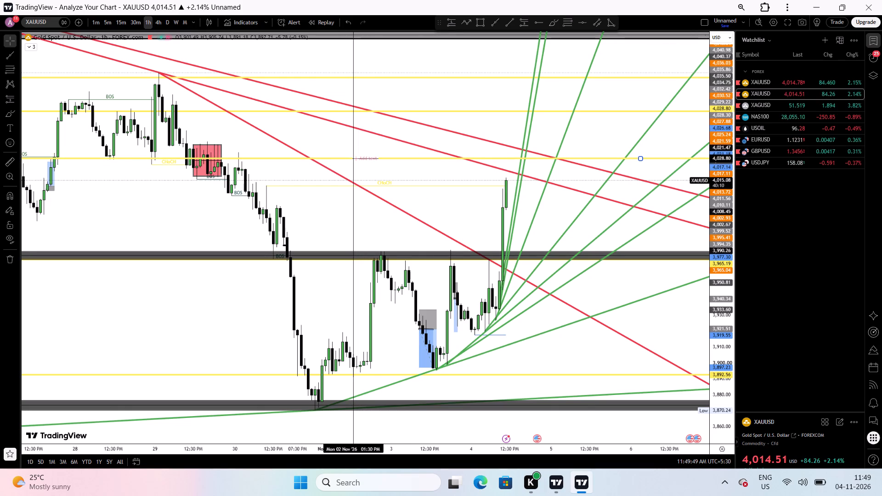
{"action": "left_click_drag", "start_coordinate": [353, 158], "coordinate": [352, 159]}
{"action": "left_click", "coordinate": [440, 216]}
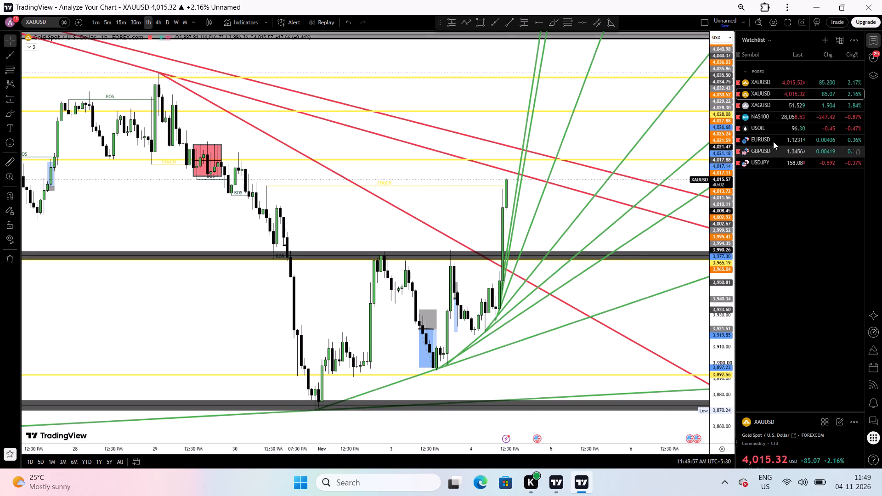
Open the GBPUSD 1-hour chart and remove USDJPY from the watchlist.
{"action": "left_click", "coordinate": [766, 154]}
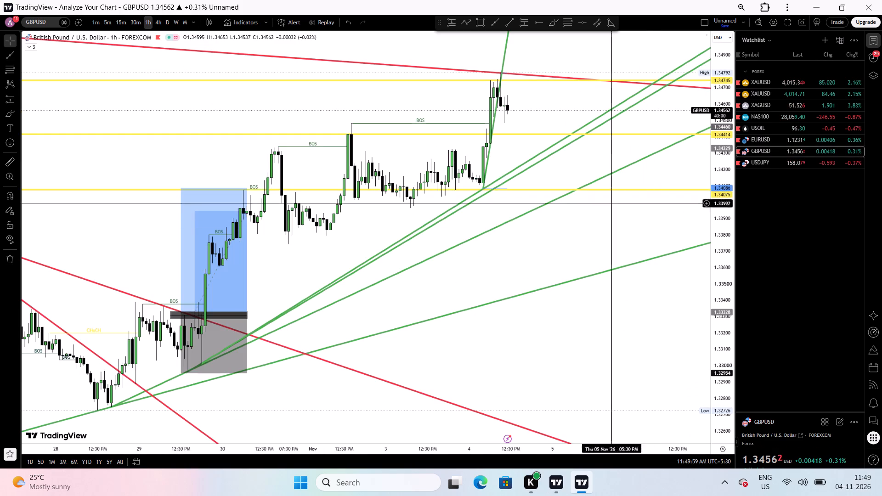
{"action": "scroll", "coordinate": [495, 220], "scroll_direction": "up", "scroll_amount": 1}
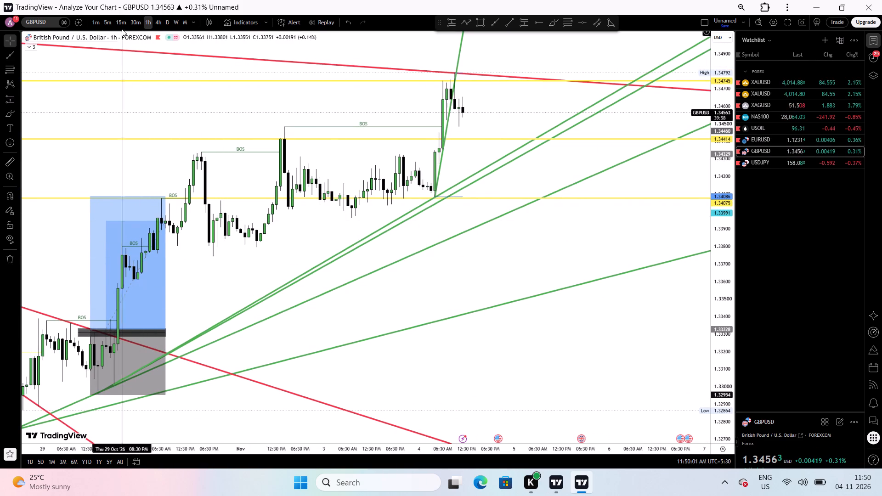
{"action": "left_click", "coordinate": [859, 164]}
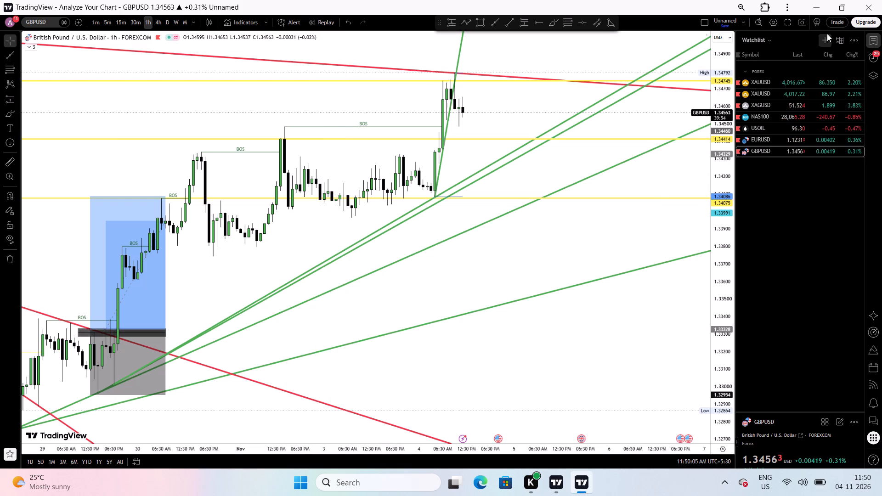
Browse the forex symbols available for the watchlist, including the GBPUSD data sources, and close the search without adding any.
{"action": "left_click", "coordinate": [820, 42]}
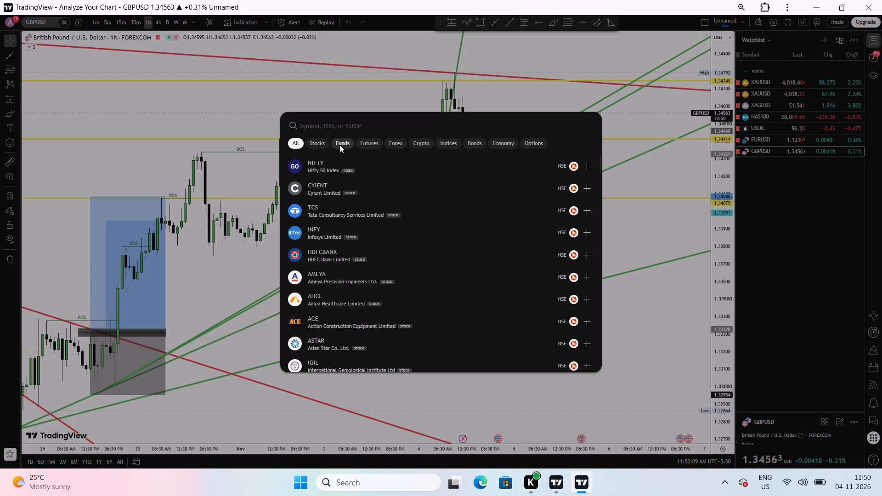
{"action": "left_click", "coordinate": [401, 140]}
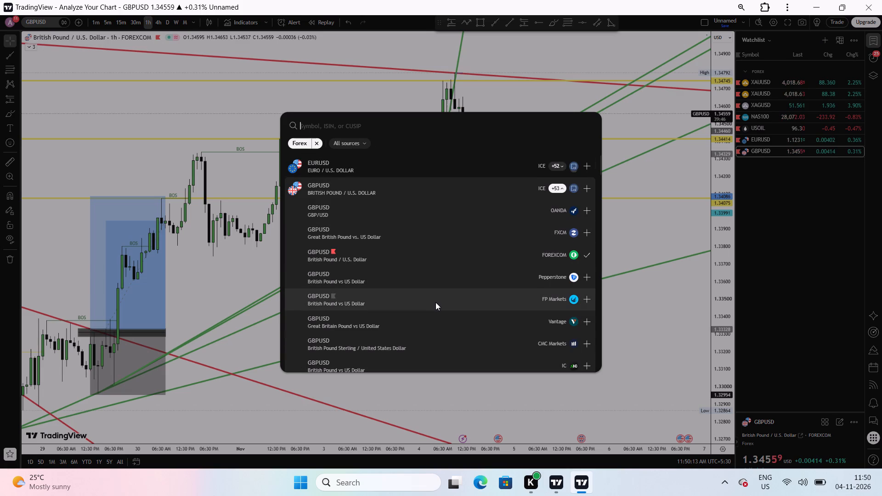
{"action": "scroll", "coordinate": [435, 302], "scroll_direction": "down", "scroll_amount": 2}
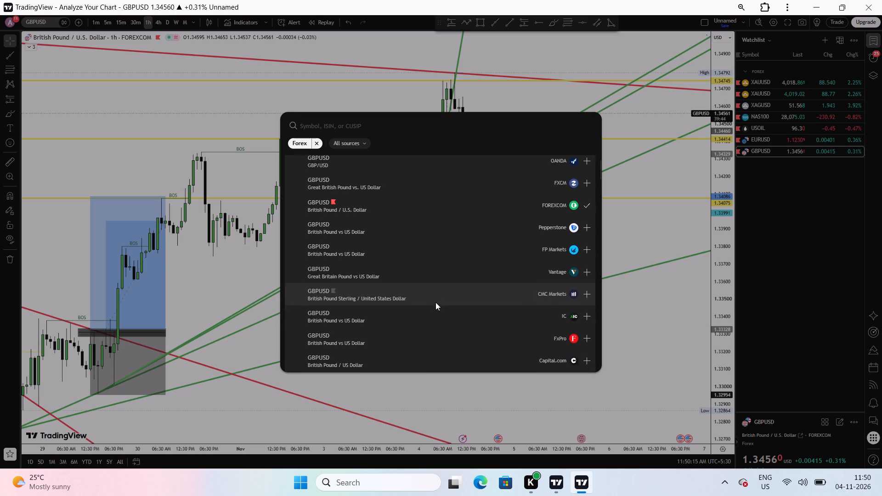
{"action": "scroll", "coordinate": [435, 302], "scroll_direction": "down", "scroll_amount": 2}
{"action": "scroll", "coordinate": [435, 302], "scroll_direction": "up", "scroll_amount": 1}
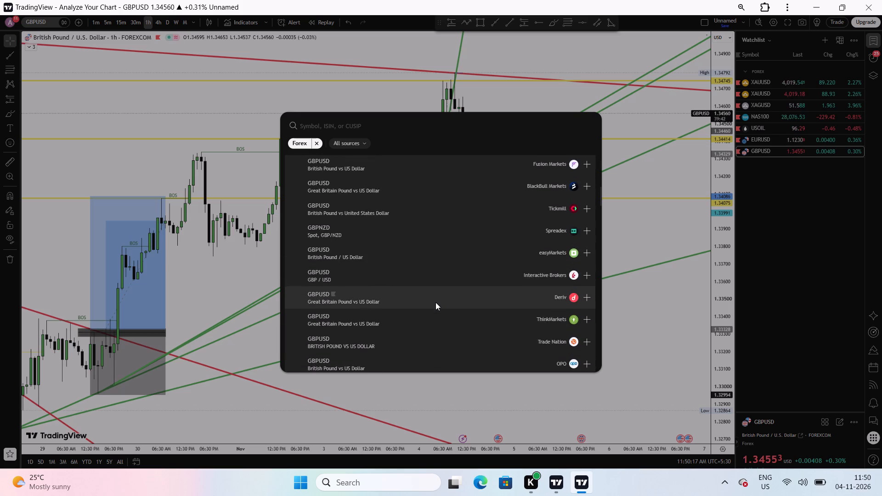
{"action": "scroll", "coordinate": [435, 302], "scroll_direction": "up", "scroll_amount": 1}
{"action": "left_click", "coordinate": [493, 89]}
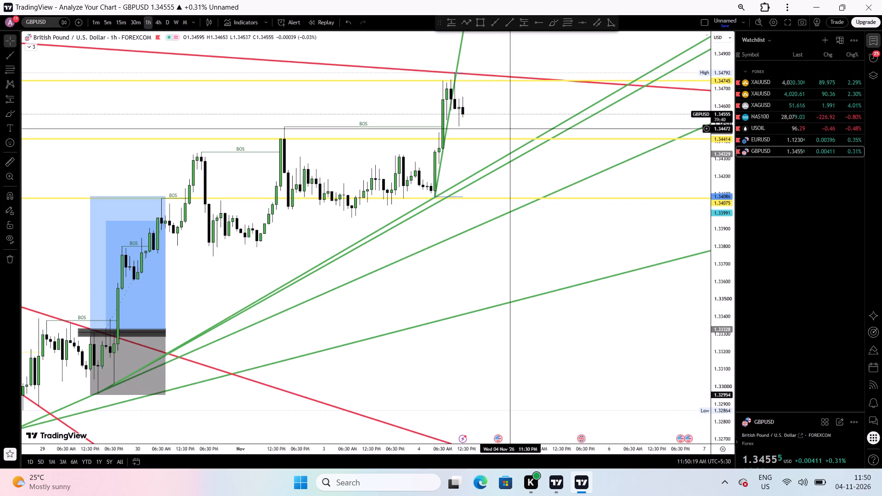
Switch GBPUSD to the 15-minute timeframe and examine it, EURUSD and NAS100 against their levels and trend lines.
{"action": "scroll", "coordinate": [444, 192], "scroll_direction": "up", "scroll_amount": 1}
{"action": "left_click", "coordinate": [117, 17]}
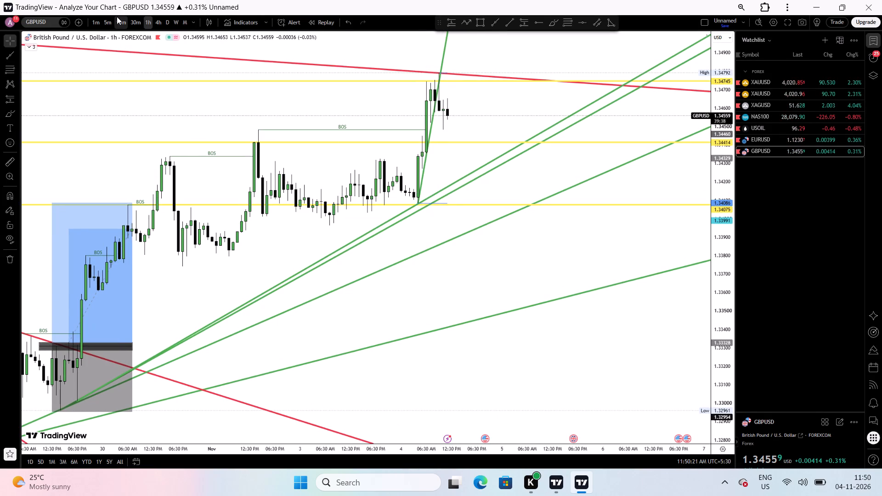
{"action": "scroll", "coordinate": [318, 123], "scroll_direction": "up", "scroll_amount": 1}
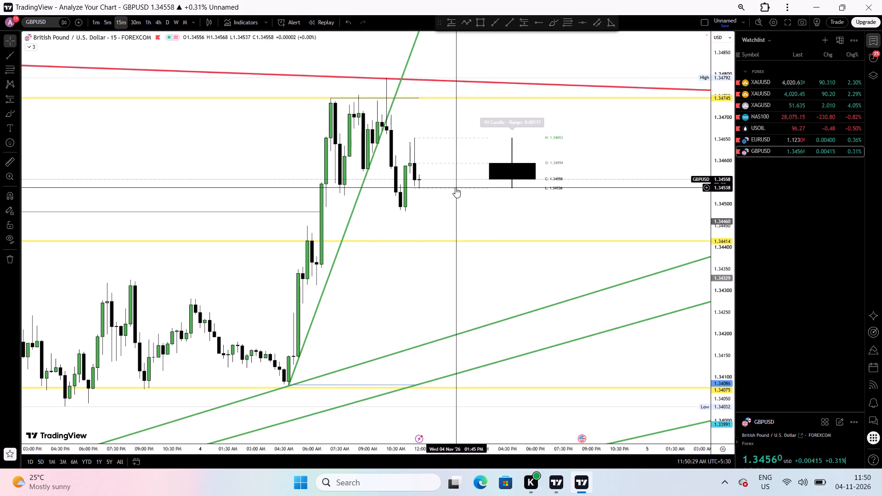
{"action": "scroll", "coordinate": [455, 187], "scroll_direction": "up", "scroll_amount": 1}
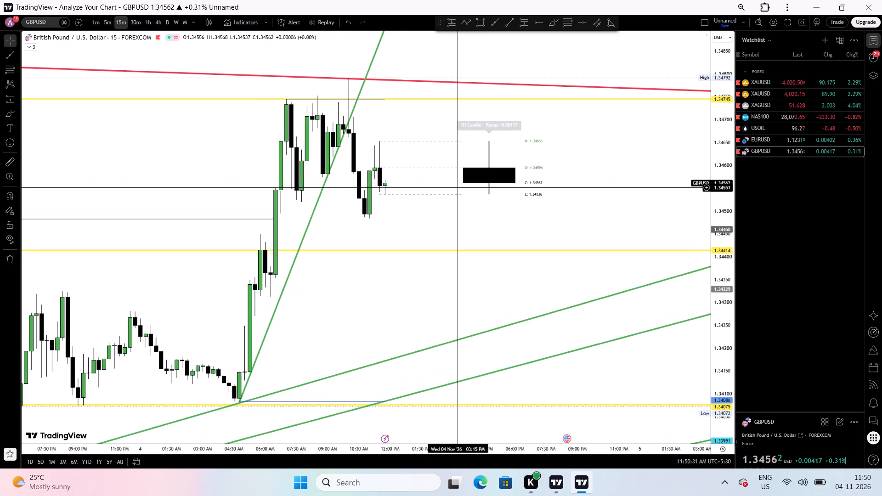
{"action": "scroll", "coordinate": [455, 187], "scroll_direction": "up", "scroll_amount": 1}
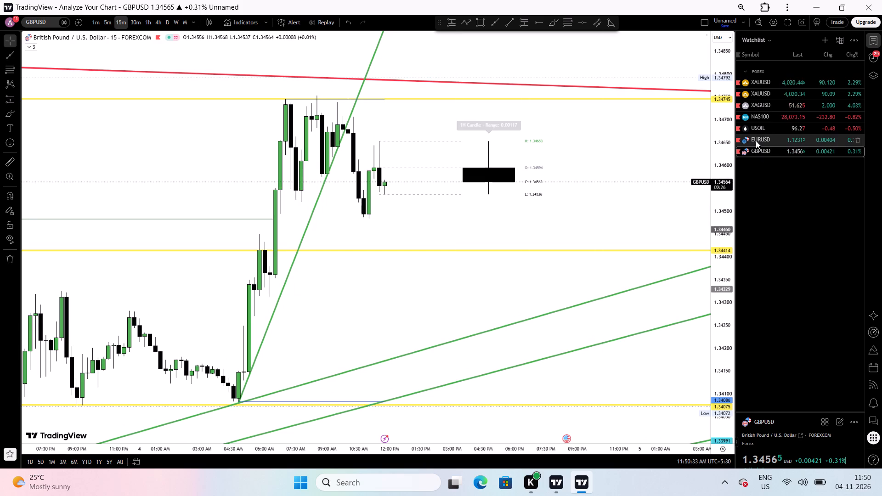
{"action": "left_click", "coordinate": [756, 141]}
{"action": "scroll", "coordinate": [404, 243], "scroll_direction": "down", "scroll_amount": 1}
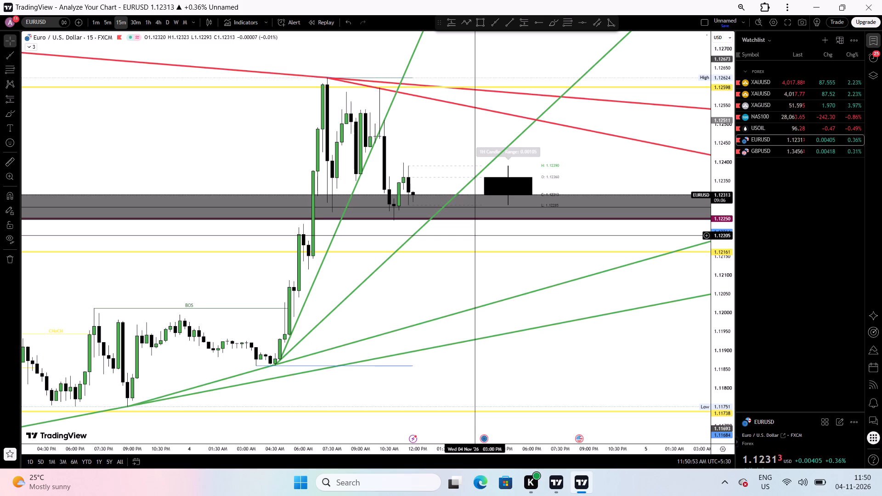
{"action": "key", "text": "Up"}
{"action": "key", "text": "Up"}
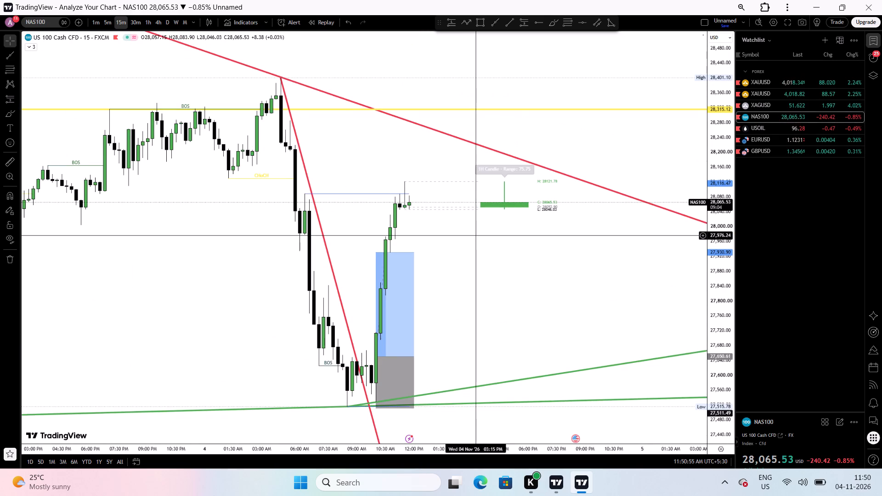
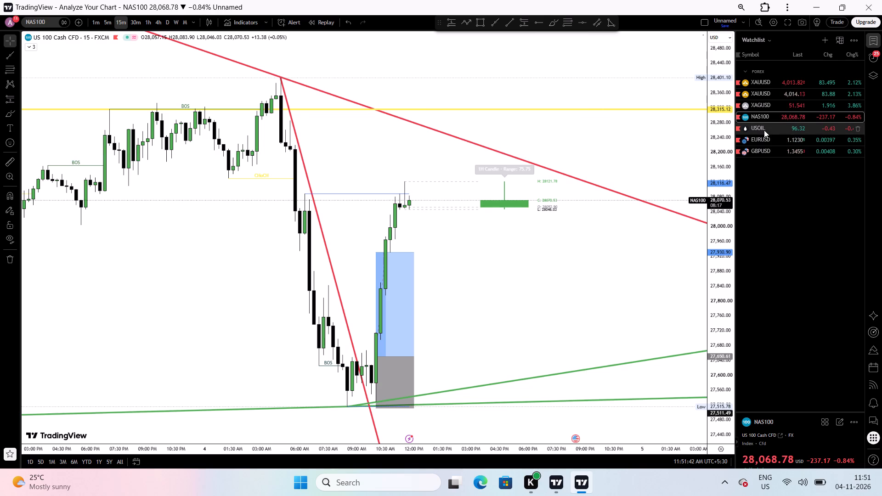
Examine silver, oil and EURUSD on the 15-minute timeframe against their trend lines and marked levels.
{"action": "left_click", "coordinate": [763, 107]}
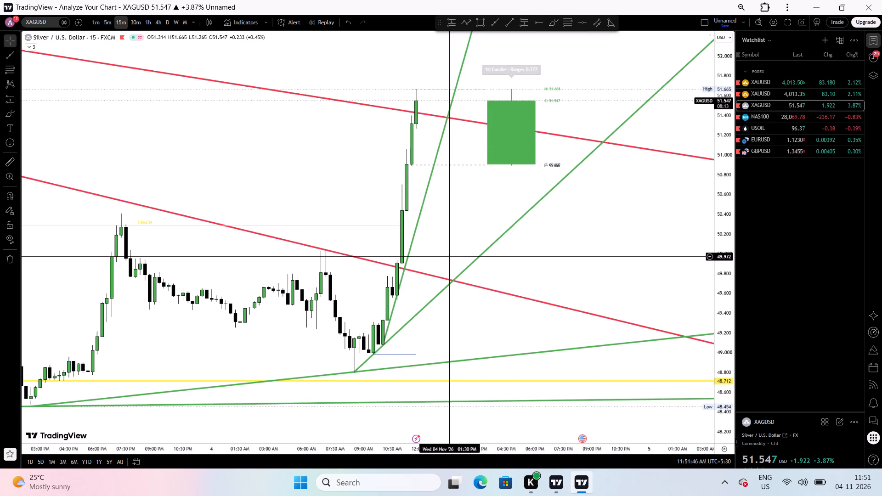
{"action": "scroll", "coordinate": [411, 267], "scroll_direction": "up", "scroll_amount": 1}
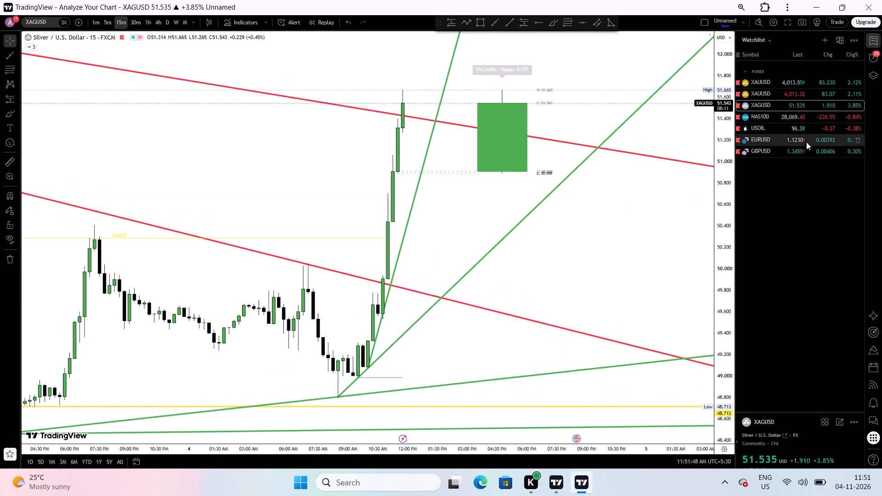
{"action": "left_click", "coordinate": [783, 131]}
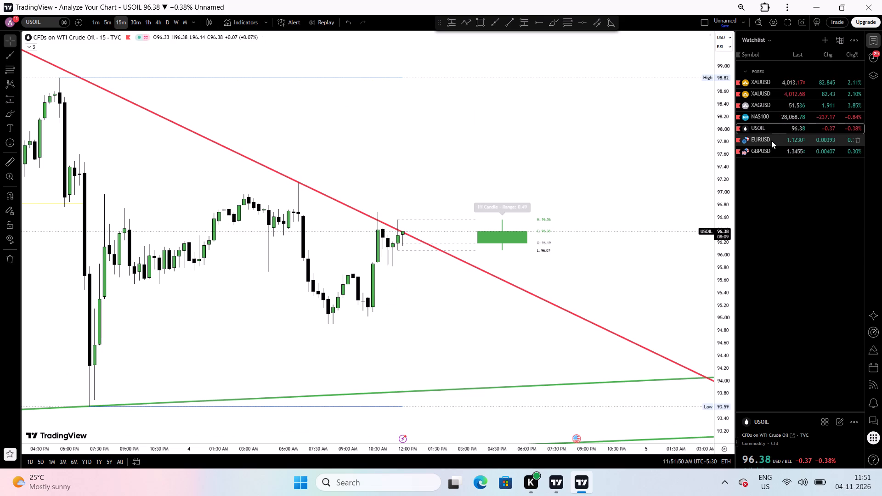
{"action": "left_click", "coordinate": [771, 141]}
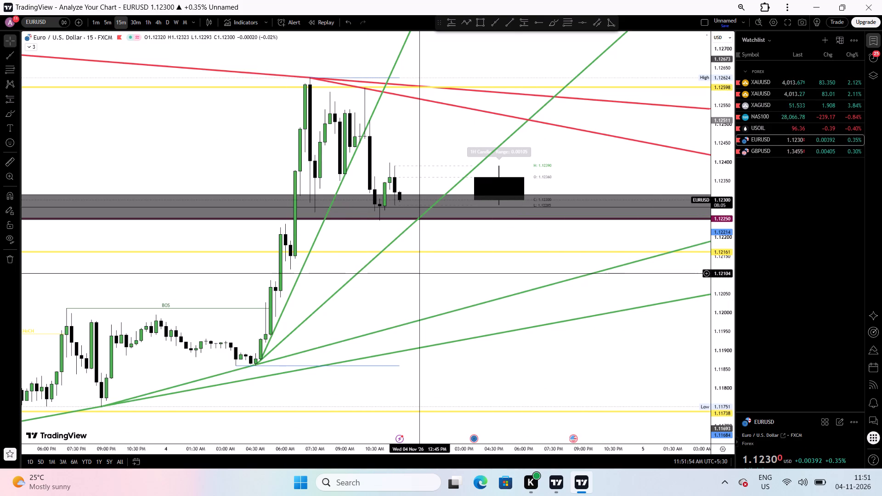
{"action": "left_click_drag", "start_coordinate": [422, 273], "coordinate": [447, 294]}
{"action": "scroll", "coordinate": [447, 294], "scroll_direction": "down", "scroll_amount": 6}
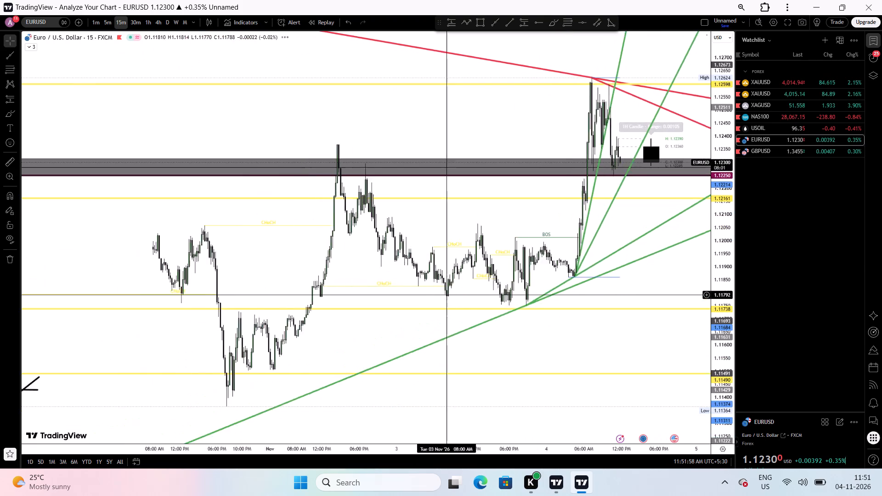
{"action": "scroll", "coordinate": [447, 294], "scroll_direction": "down", "scroll_amount": 1}
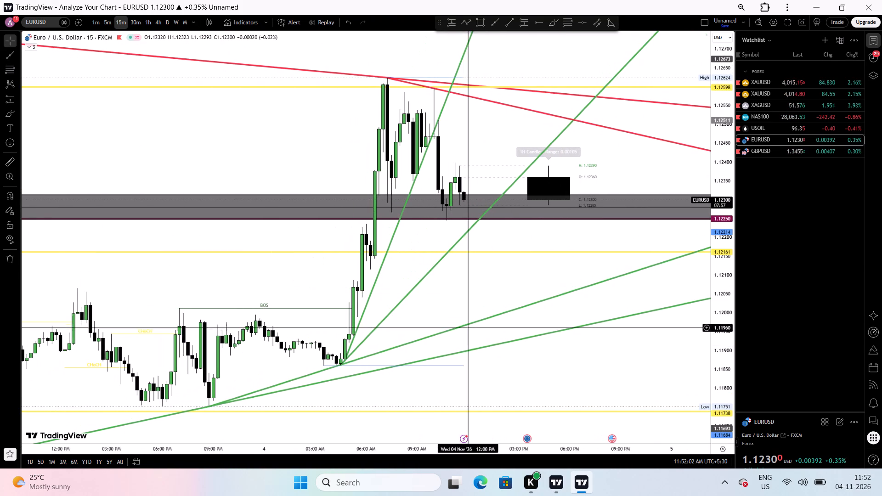
{"action": "scroll", "coordinate": [467, 284], "scroll_direction": "up", "scroll_amount": 2}
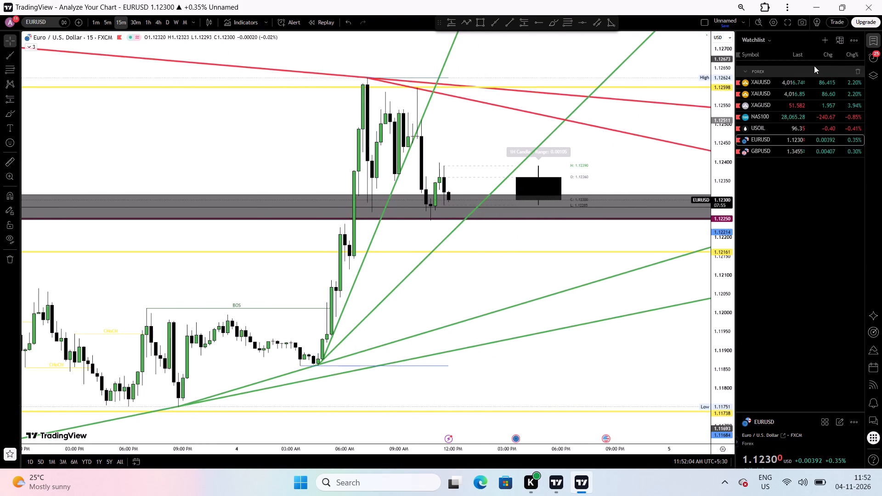
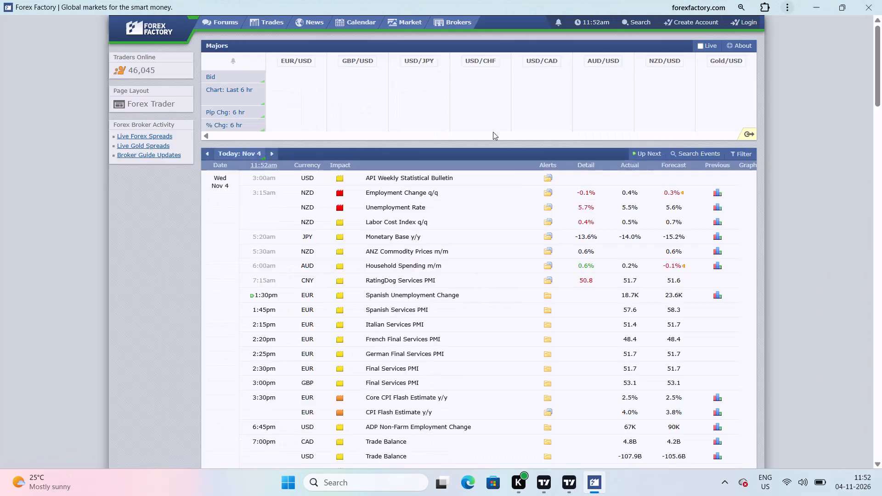
Review this week's Forex Factory economic calendar, narrowing it to the events of November 4.
{"action": "left_click", "coordinate": [372, 23]}
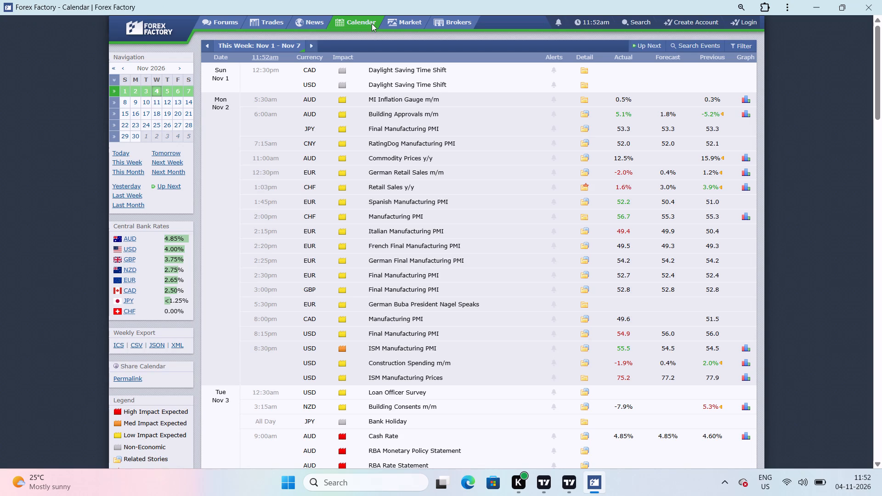
{"action": "scroll", "coordinate": [293, 218], "scroll_direction": "down", "scroll_amount": 4}
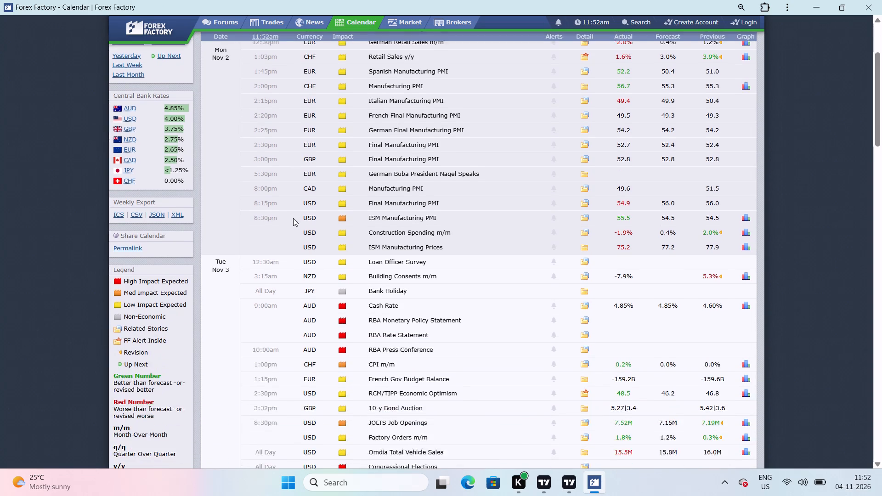
{"action": "scroll", "coordinate": [293, 218], "scroll_direction": "down", "scroll_amount": 5}
{"action": "scroll", "coordinate": [293, 218], "scroll_direction": "up", "scroll_amount": 1}
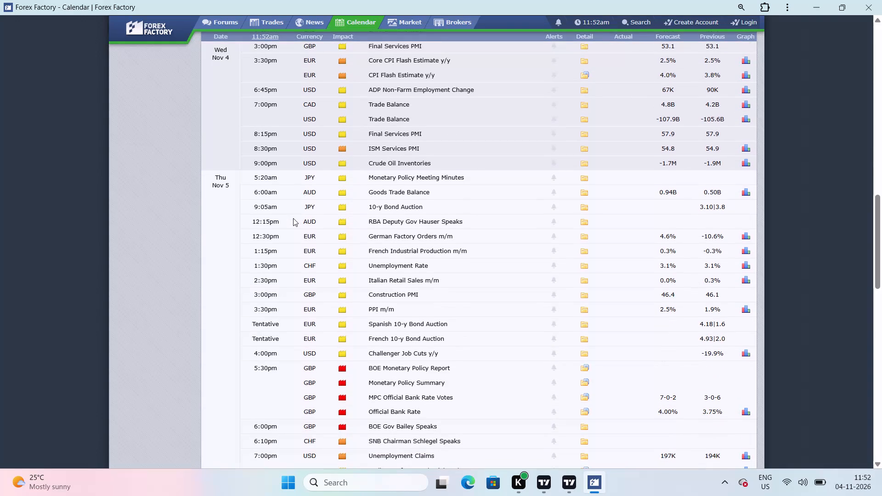
{"action": "scroll", "coordinate": [293, 218], "scroll_direction": "up", "scroll_amount": 5}
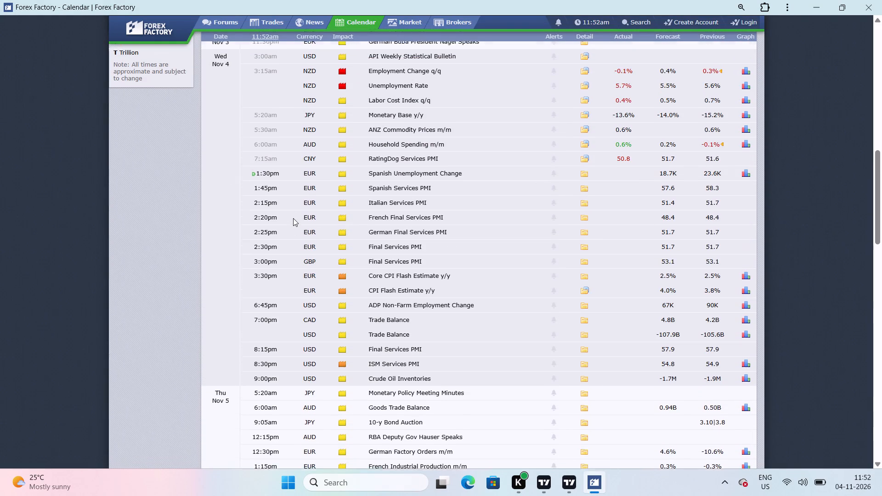
{"action": "scroll", "coordinate": [293, 218], "scroll_direction": "up", "scroll_amount": 1}
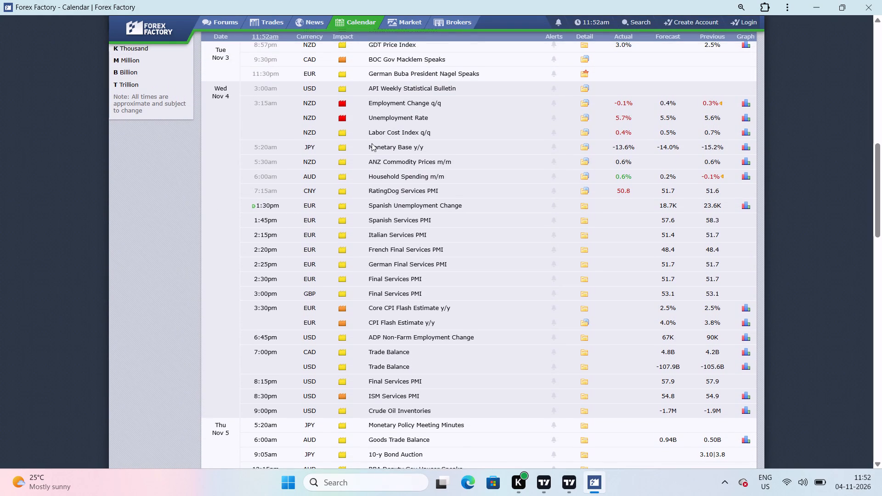
{"action": "scroll", "coordinate": [317, 341], "scroll_direction": "up", "scroll_amount": 12}
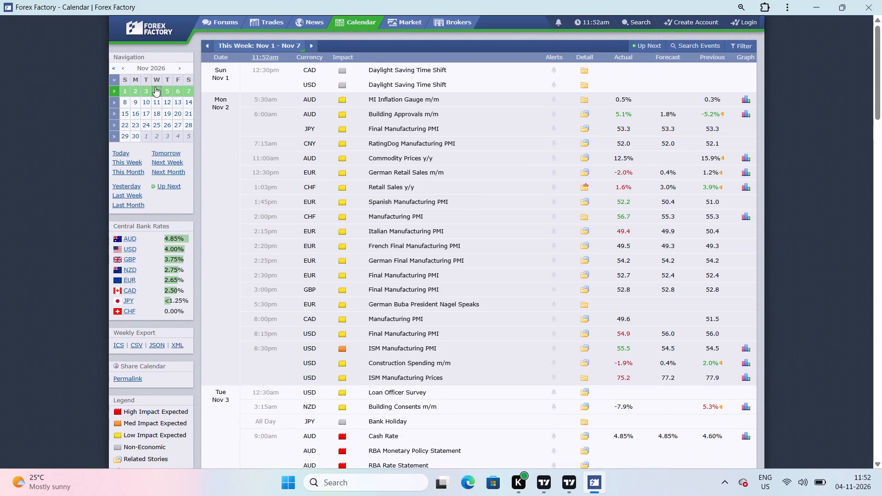
{"action": "left_click", "coordinate": [155, 87]}
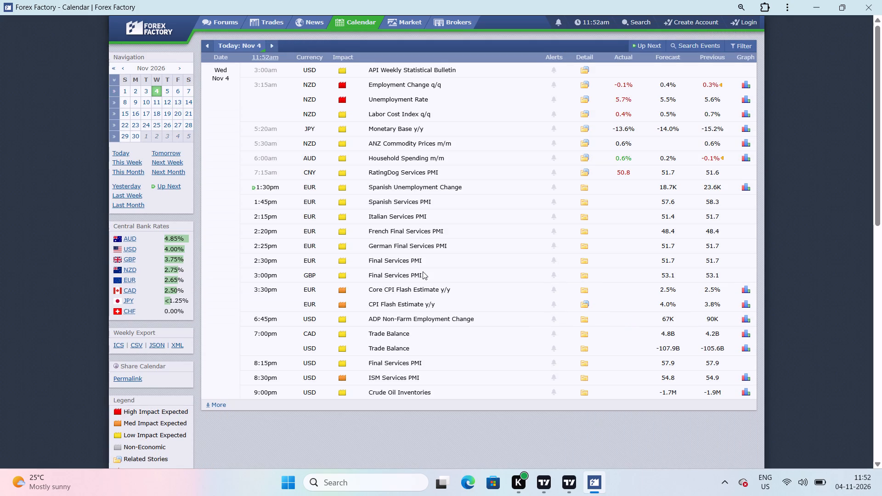
{"action": "scroll", "coordinate": [503, 118], "scroll_direction": "up", "scroll_amount": 4}
Switch to TradingView and examine EURUSD on the 15-minute and 5-minute timeframes around the grey zone and trend lines.
{"action": "left_click", "coordinate": [567, 478]}
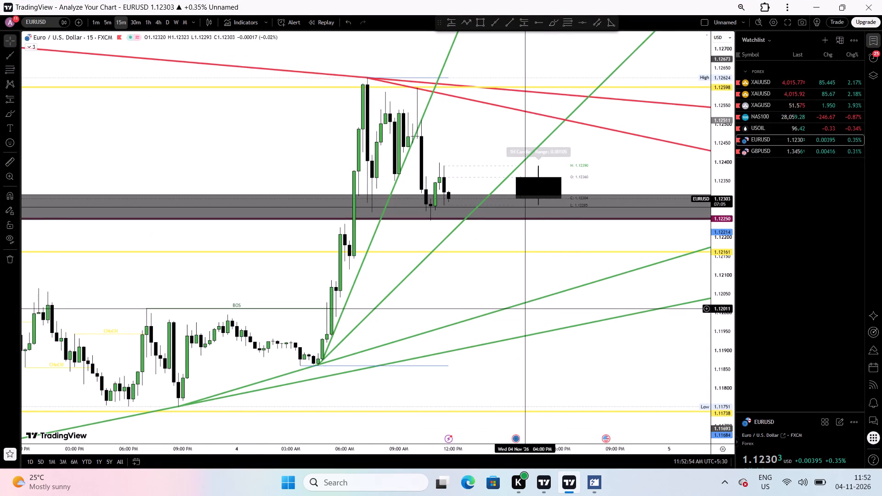
{"action": "scroll", "coordinate": [521, 308], "scroll_direction": "up", "scroll_amount": 1}
{"action": "left_click_drag", "start_coordinate": [458, 271], "coordinate": [442, 280]}
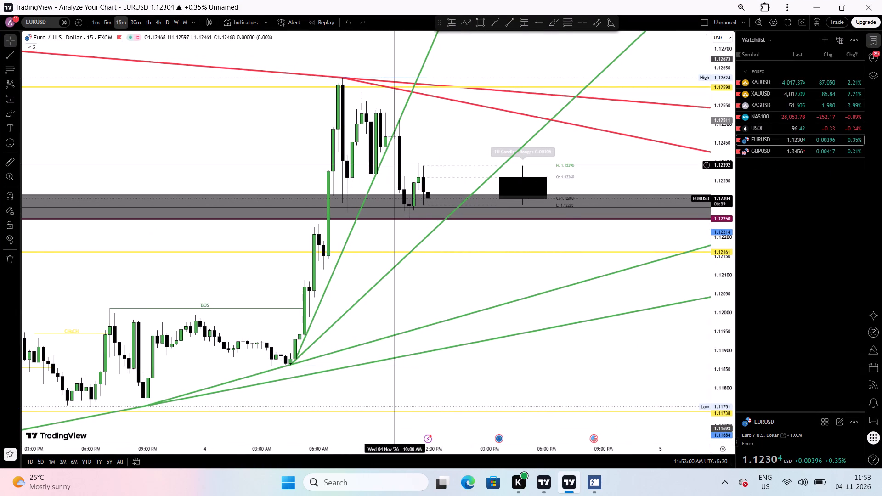
{"action": "left_click", "coordinate": [104, 28]}
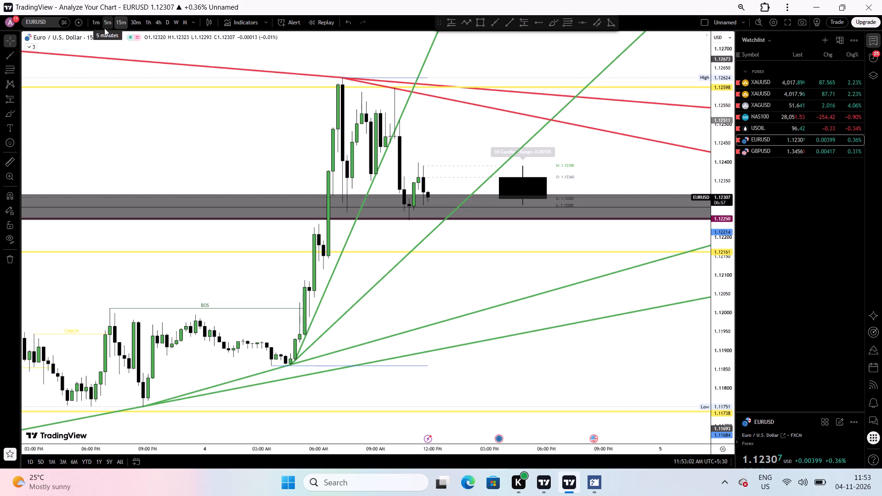
{"action": "scroll", "coordinate": [379, 249], "scroll_direction": "down", "scroll_amount": 2}
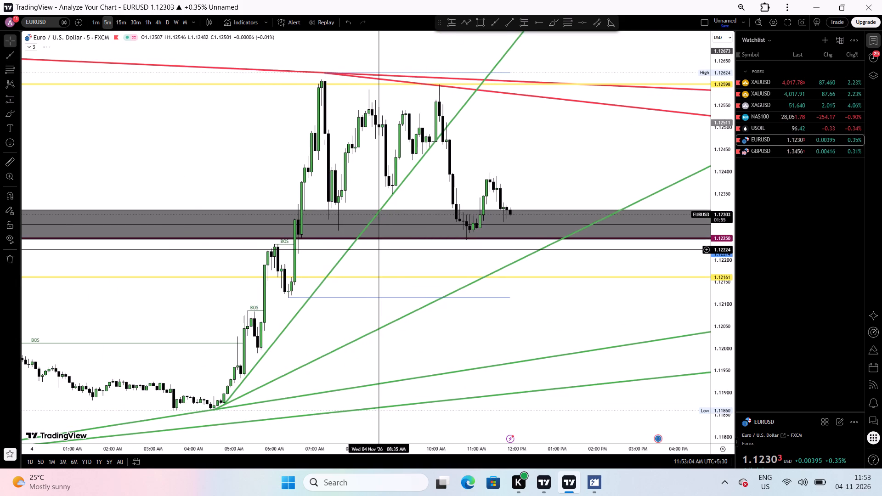
{"action": "scroll", "coordinate": [379, 249], "scroll_direction": "down", "scroll_amount": 1}
{"action": "left_click_drag", "start_coordinate": [499, 346], "coordinate": [743, 135]}
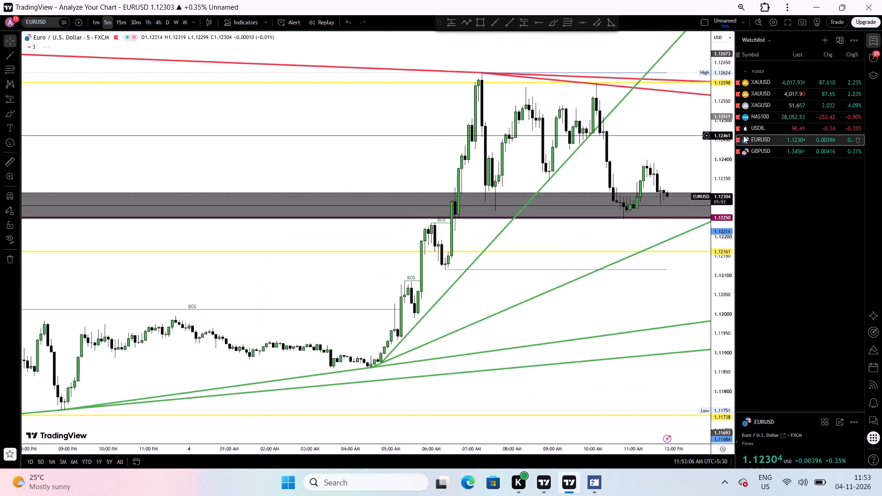
{"action": "left_click_drag", "start_coordinate": [743, 135], "coordinate": [429, 224]}
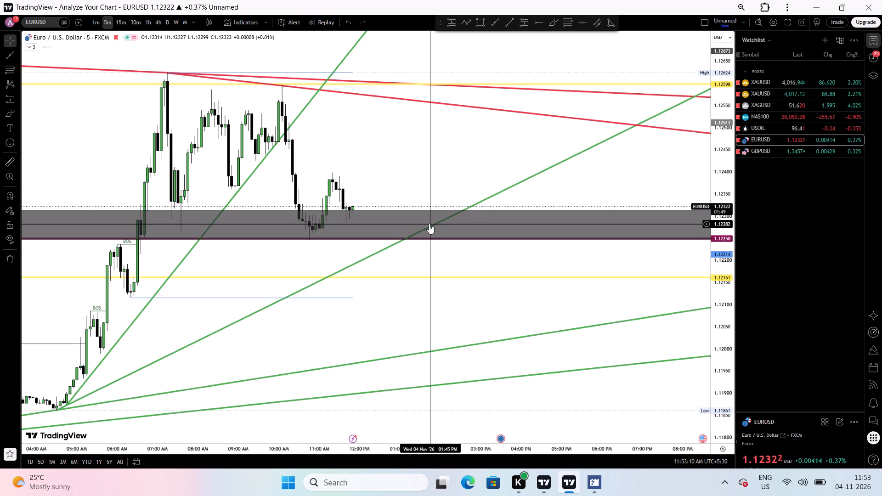
{"action": "scroll", "coordinate": [432, 290], "scroll_direction": "down", "scroll_amount": 1}
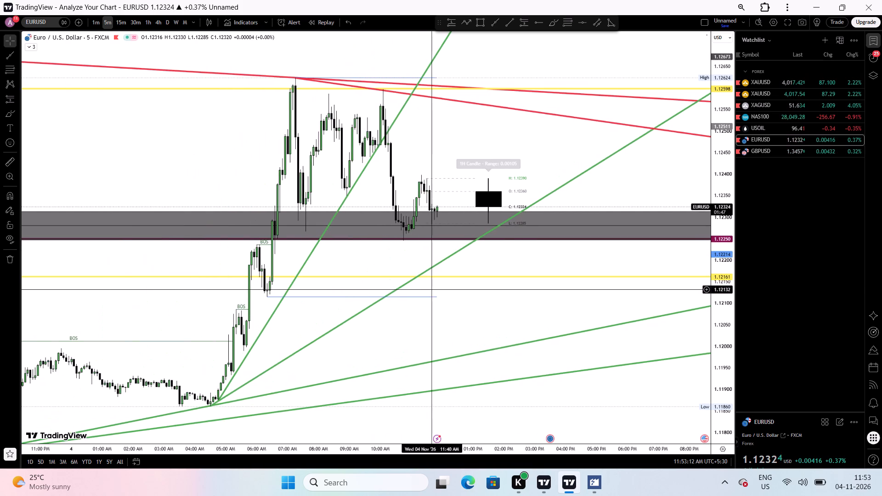
{"action": "left_click", "coordinate": [119, 20]}
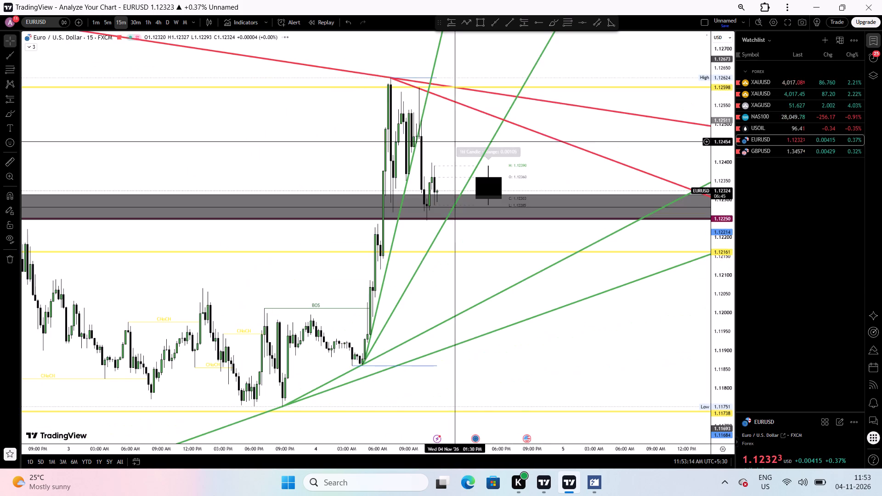
{"action": "scroll", "coordinate": [367, 180], "scroll_direction": "up", "scroll_amount": 2}
{"action": "left_click_drag", "start_coordinate": [380, 288], "coordinate": [587, 298]}
{"action": "scroll", "coordinate": [394, 267], "scroll_direction": "up", "scroll_amount": 3}
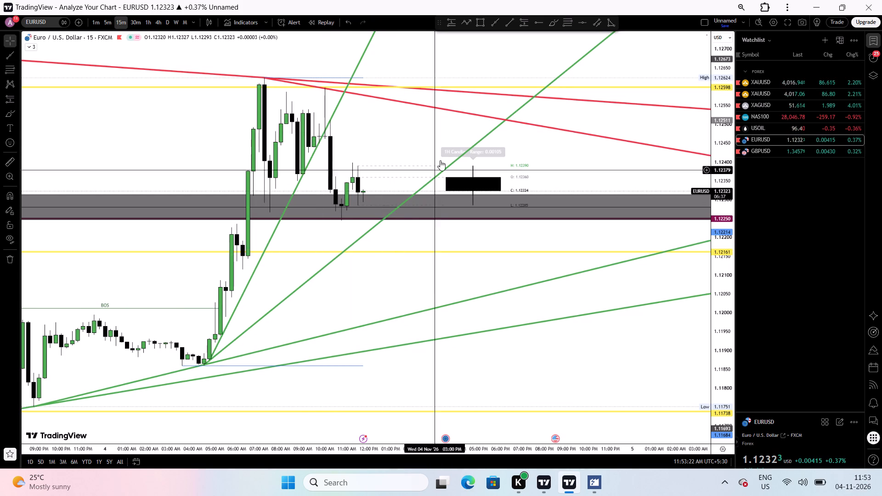
Examine EURUSD on the daily timeframe, including its multi-year history, against the long-term trend lines and marked levels.
{"action": "left_click", "coordinate": [171, 21]}
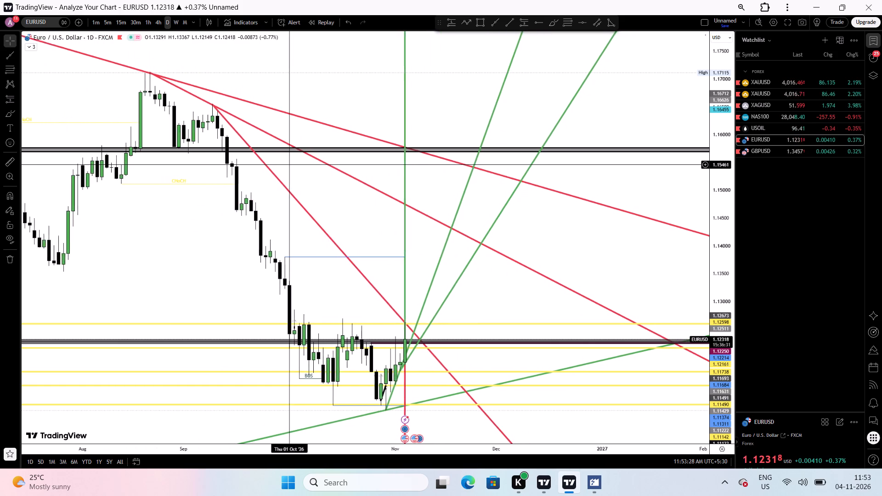
{"action": "scroll", "coordinate": [290, 164], "scroll_direction": "up", "scroll_amount": 2}
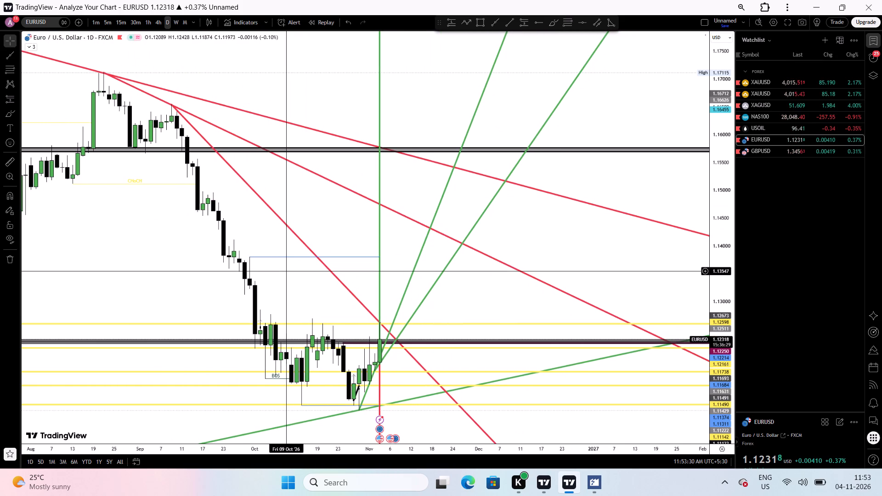
{"action": "left_click_drag", "start_coordinate": [287, 271], "coordinate": [328, 262]}
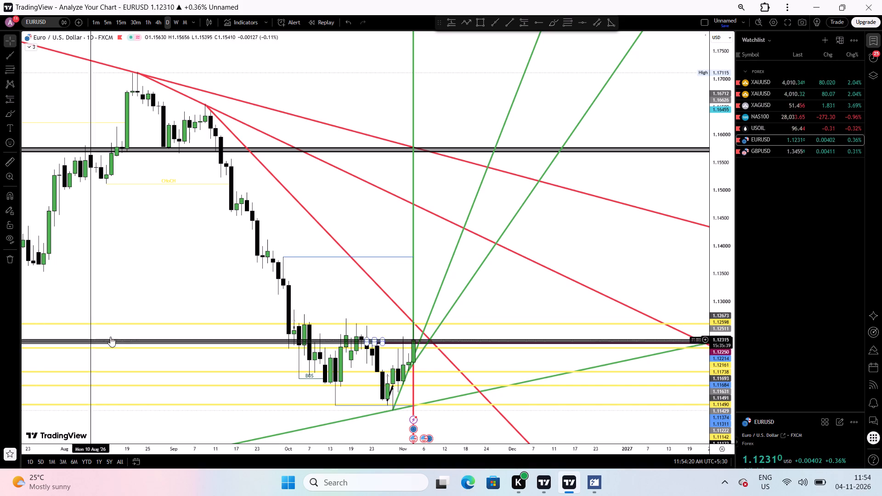
{"action": "left_click_drag", "start_coordinate": [164, 446], "coordinate": [514, 379]}
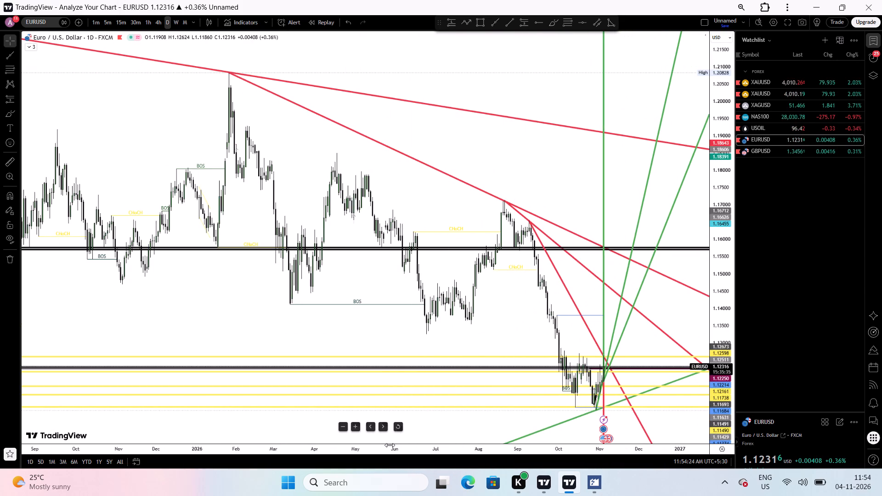
{"action": "left_click_drag", "start_coordinate": [386, 445], "coordinate": [616, 448]}
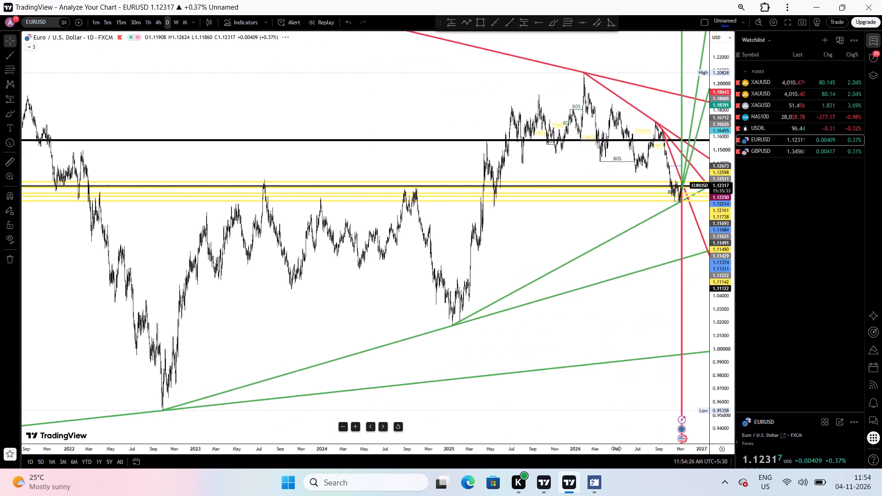
{"action": "left_click_drag", "start_coordinate": [616, 448], "coordinate": [259, 443]}
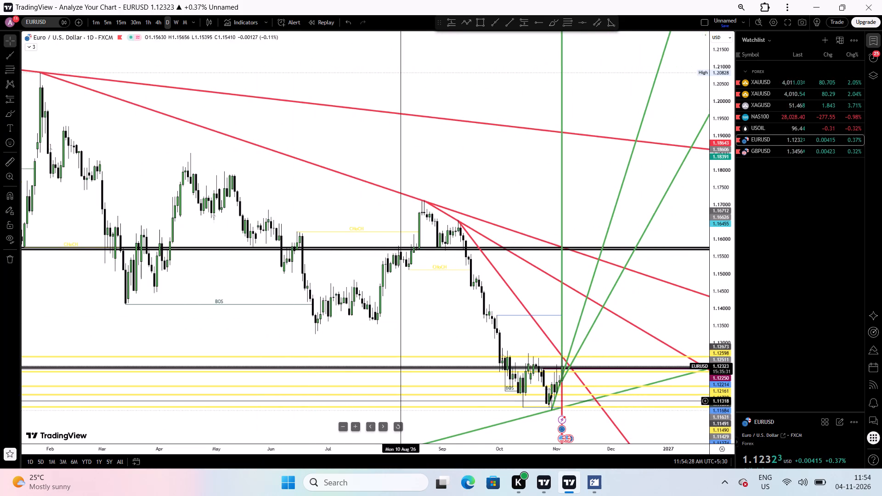
{"action": "left_click_drag", "start_coordinate": [409, 334], "coordinate": [314, 345]}
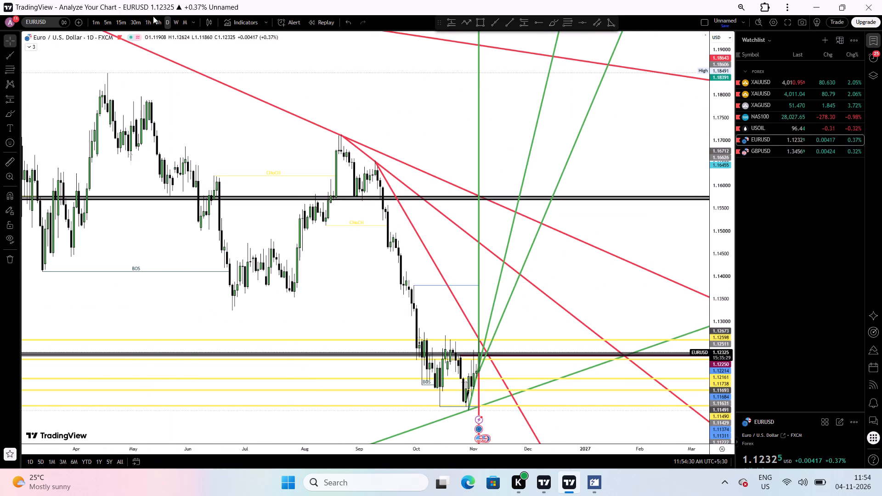
Examine EURUSD on the 4-hour timeframe, comparing October's price action around the grey zone with the latest candles.
{"action": "left_click", "coordinate": [155, 23]}
{"action": "right_click", "coordinate": [247, 195]}
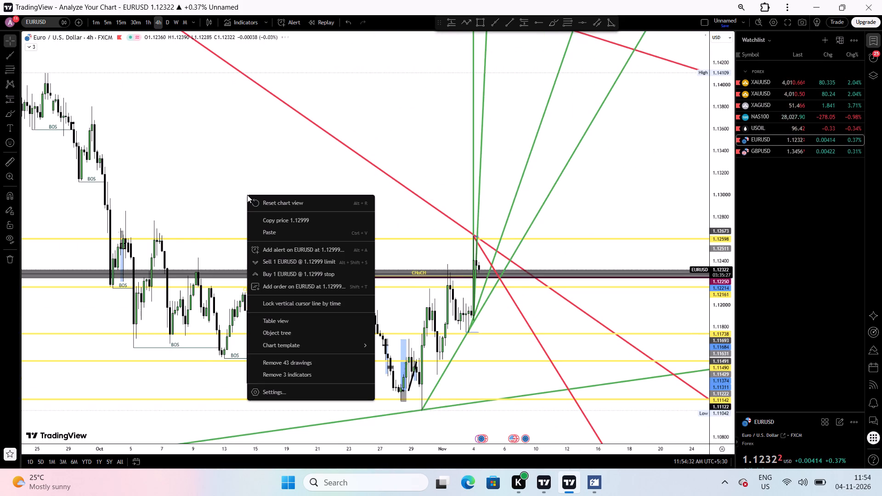
{"action": "left_click", "coordinate": [276, 200]}
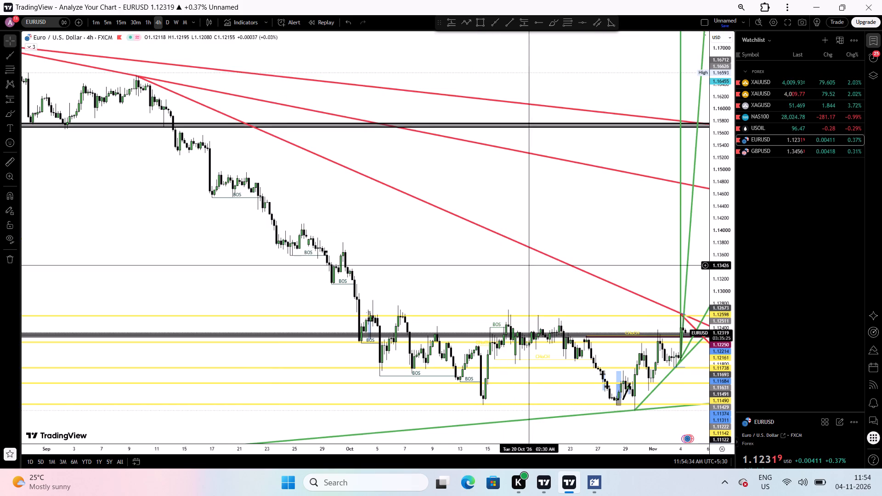
{"action": "left_click_drag", "start_coordinate": [658, 445], "coordinate": [656, 445]}
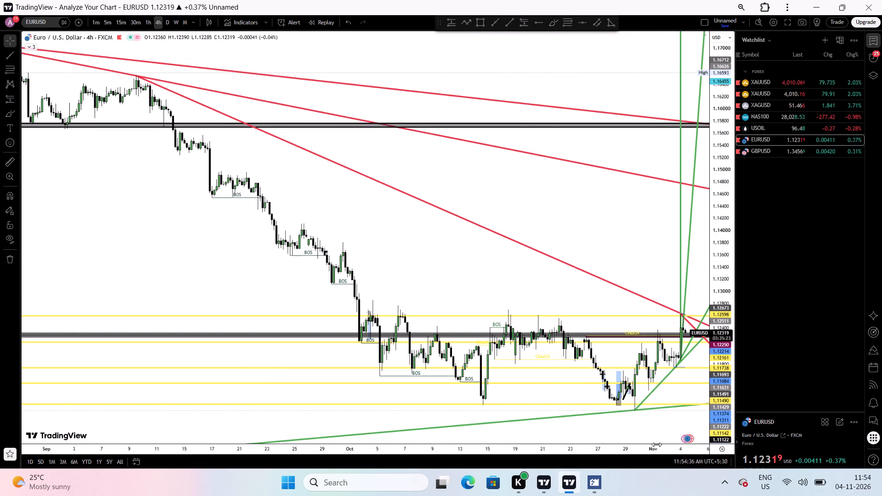
{"action": "left_click_drag", "start_coordinate": [656, 445], "coordinate": [521, 431]}
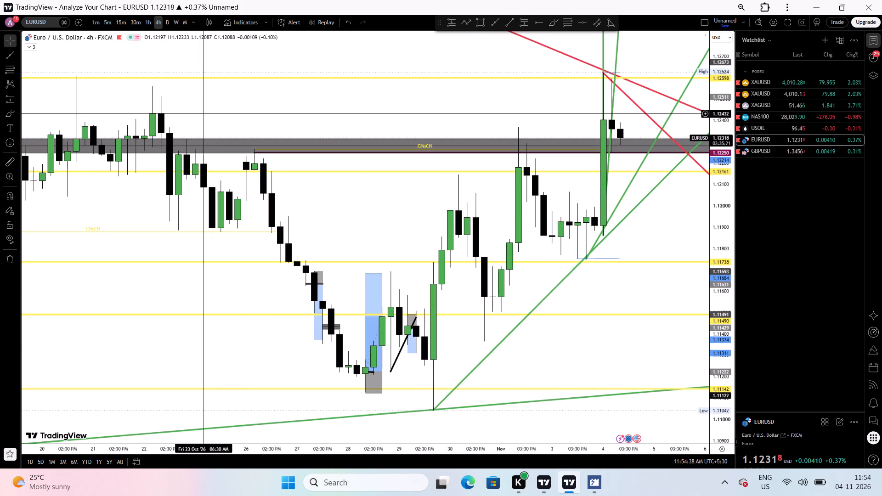
{"action": "left_click_drag", "start_coordinate": [198, 106], "coordinate": [608, 126]}
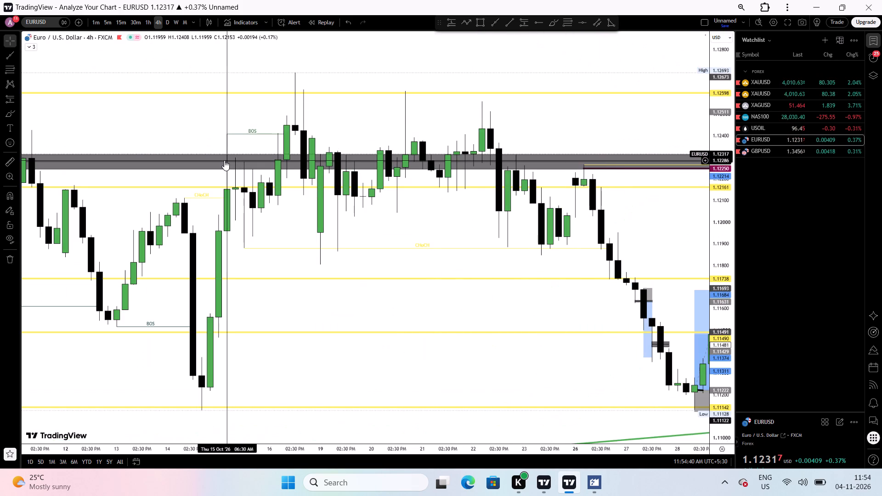
{"action": "left_click", "coordinate": [224, 160]}
{"action": "left_click_drag", "start_coordinate": [181, 139], "coordinate": [569, 158]}
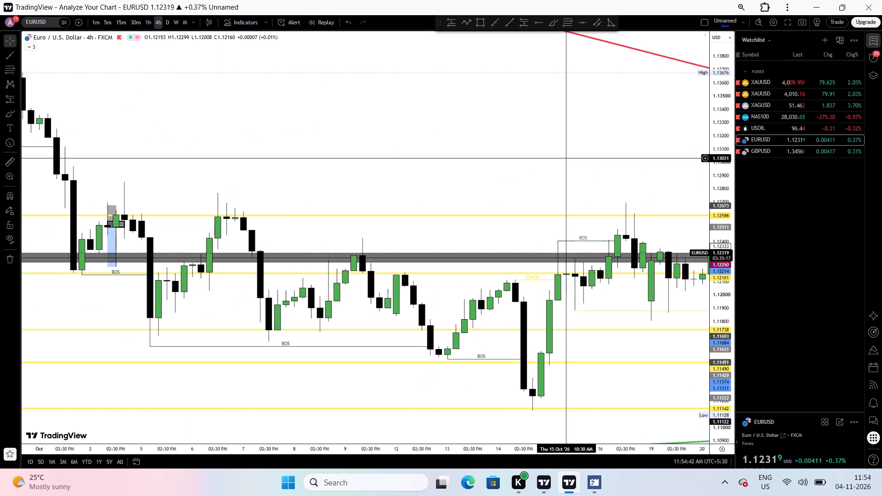
{"action": "left_click_drag", "start_coordinate": [569, 158], "coordinate": [524, 175]}
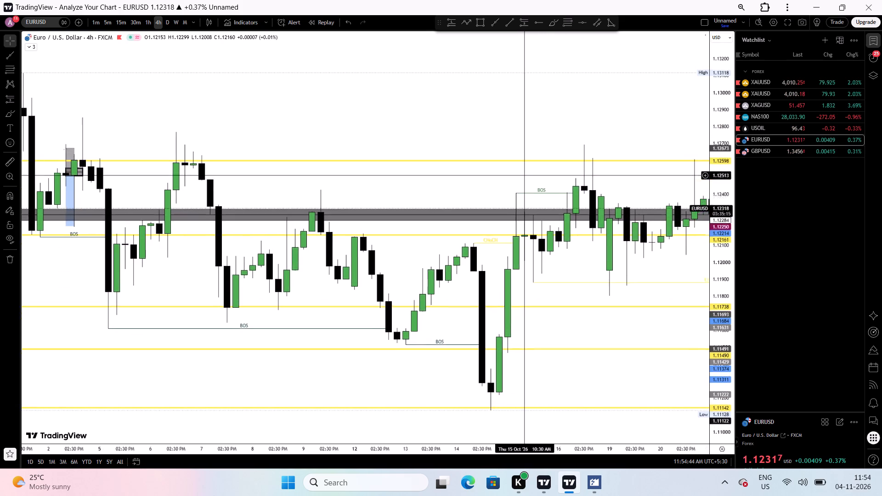
{"action": "left_click_drag", "start_coordinate": [524, 175], "coordinate": [155, 262]}
{"action": "left_click_drag", "start_coordinate": [562, 130], "coordinate": [201, 250]}
{"action": "left_click_drag", "start_coordinate": [628, 202], "coordinate": [566, 245]}
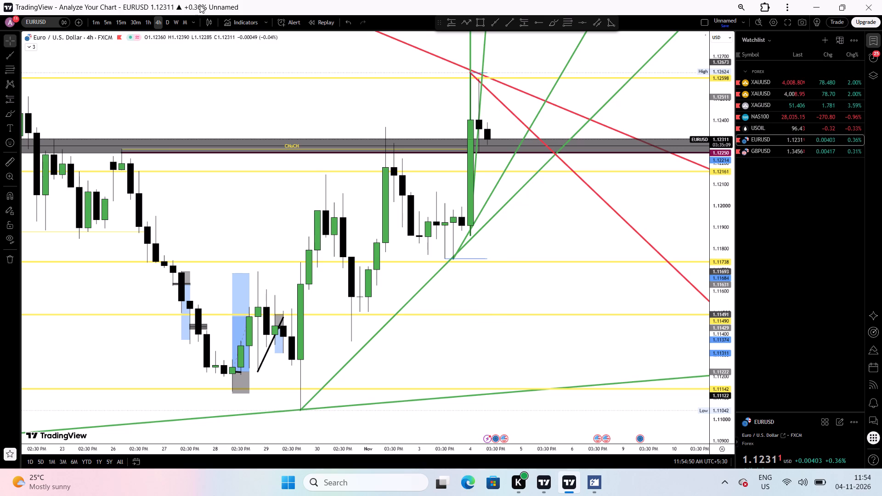
Examine EURUSD on the 1-hour timeframe, comparing late October's price action with the latest candles around the grey zone and trend lines.
{"action": "left_click", "coordinate": [143, 25]}
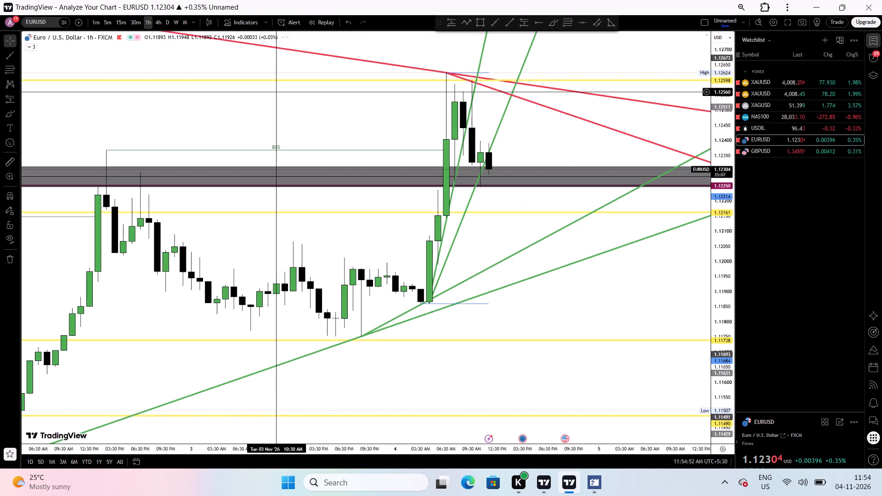
{"action": "right_click", "coordinate": [280, 92]}
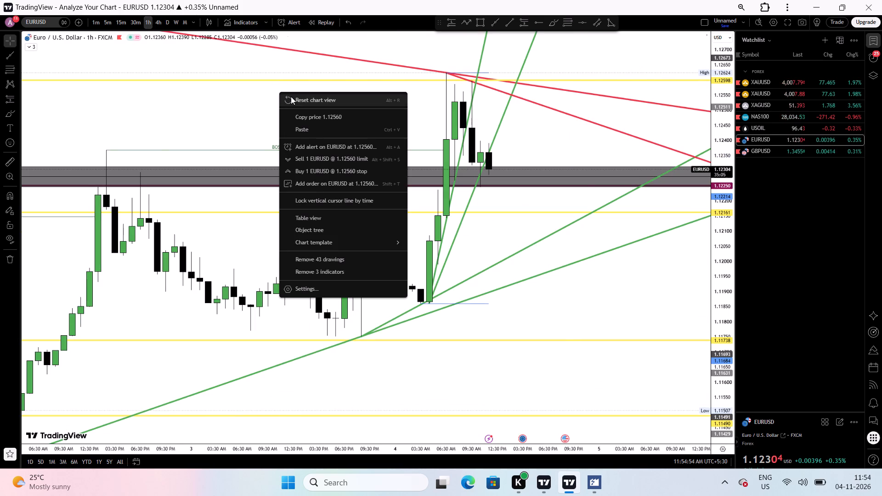
{"action": "left_click", "coordinate": [291, 96]}
{"action": "left_click_drag", "start_coordinate": [525, 206], "coordinate": [244, 297]}
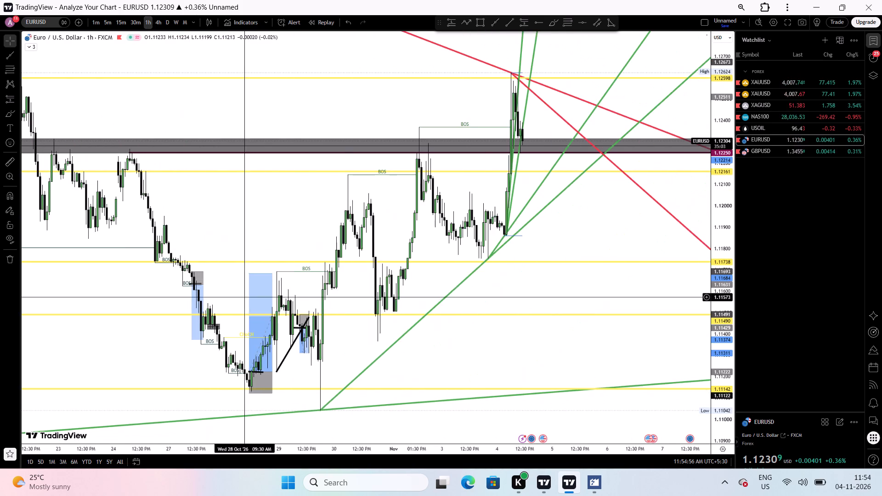
{"action": "left_click_drag", "start_coordinate": [559, 448], "coordinate": [510, 444]}
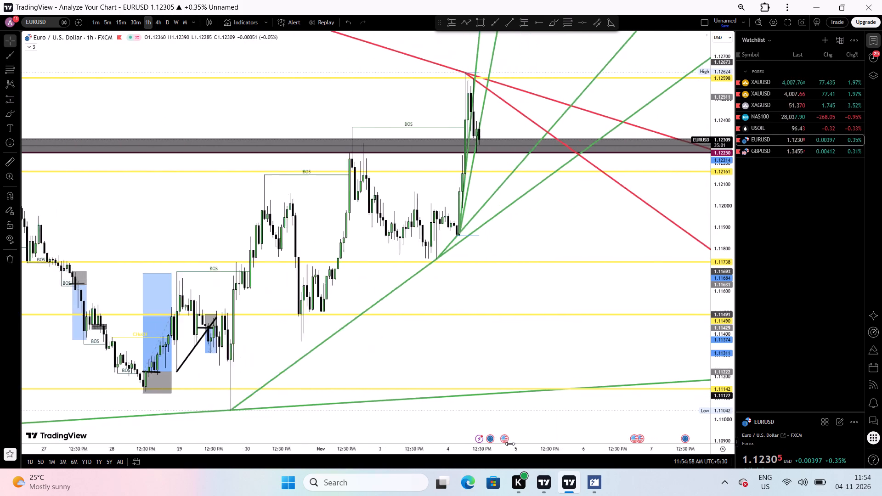
{"action": "left_click_drag", "start_coordinate": [510, 444], "coordinate": [346, 447]}
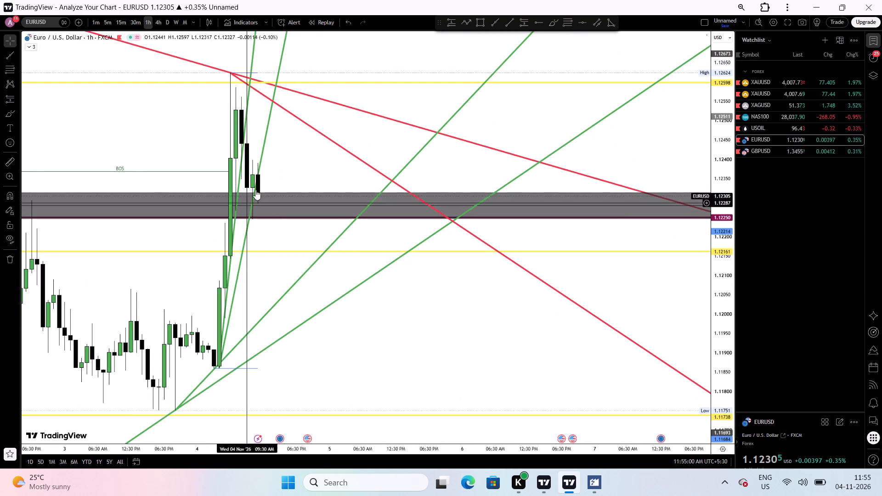
{"action": "left_click_drag", "start_coordinate": [156, 179], "coordinate": [396, 162]}
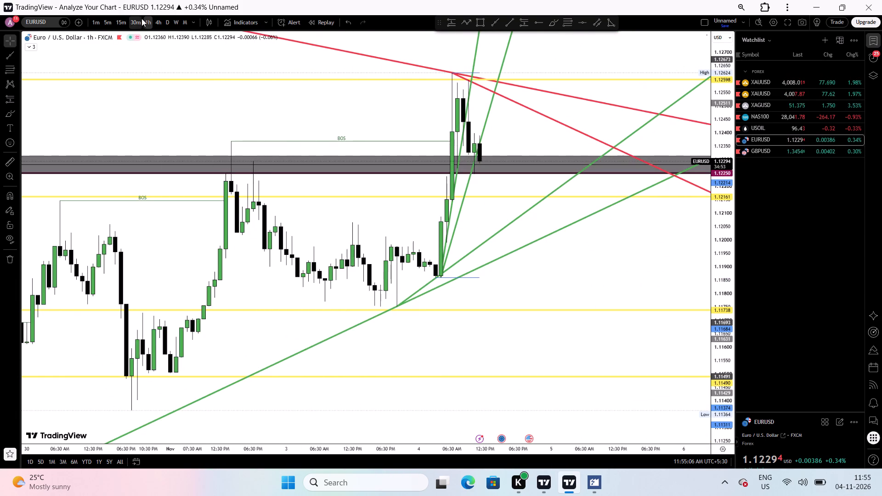
On the 5-minute EURUSD chart, adjust the lower red descending trend line so its second point sits at about 1.12591 at 10:50 AM.
{"action": "left_click", "coordinate": [107, 22]}
{"action": "right_click", "coordinate": [192, 62]}
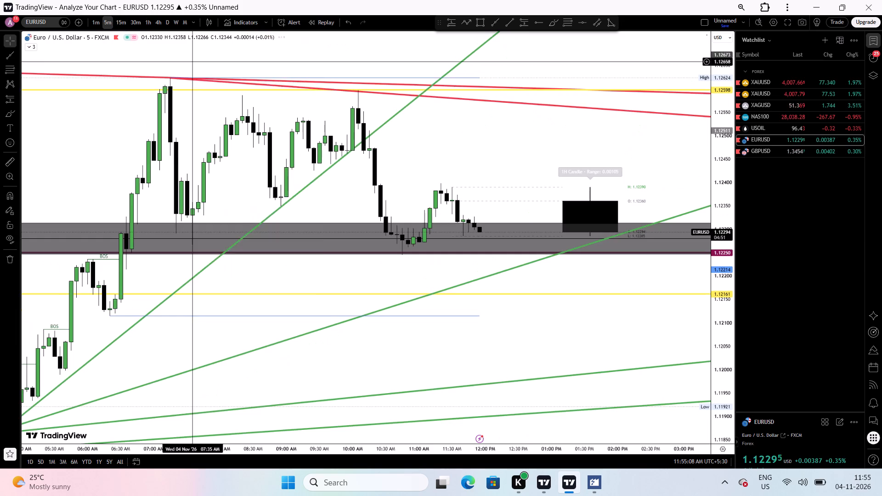
{"action": "left_click", "coordinate": [204, 70]}
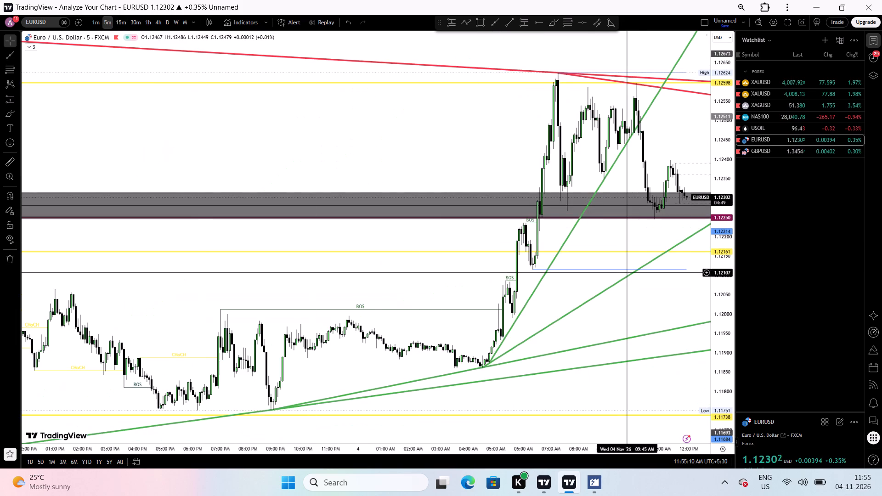
{"action": "left_click_drag", "start_coordinate": [624, 262], "coordinate": [489, 361]}
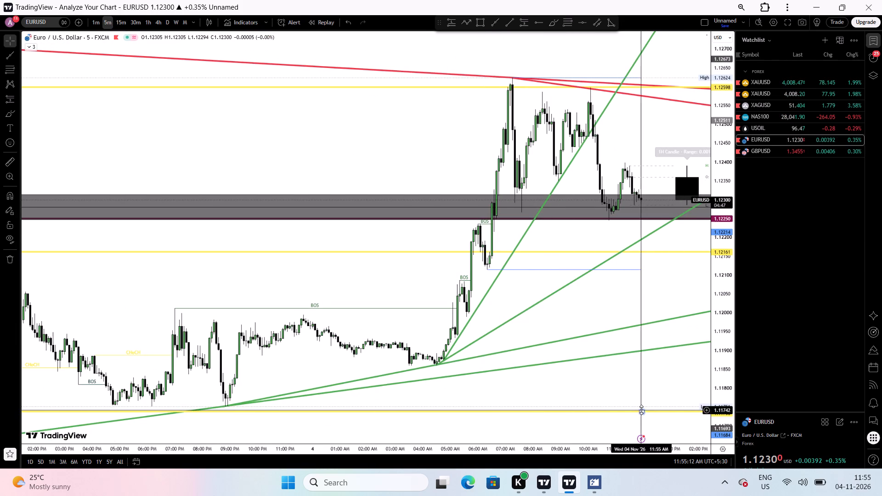
{"action": "left_click_drag", "start_coordinate": [643, 451], "coordinate": [532, 458]}
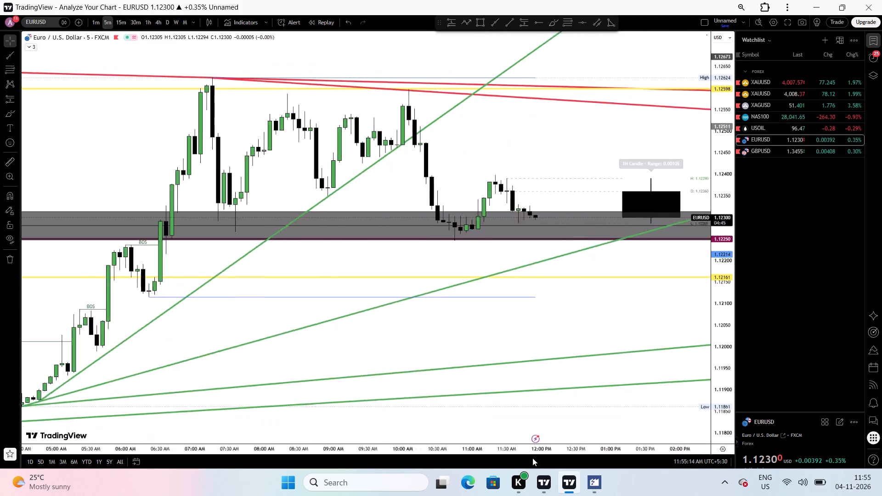
{"action": "left_click_drag", "start_coordinate": [532, 458], "coordinate": [515, 467]}
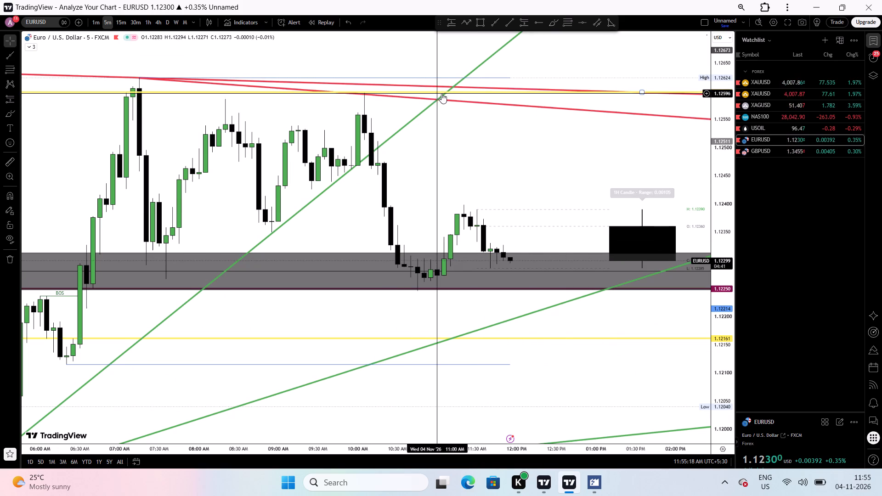
{"action": "left_click_drag", "start_coordinate": [436, 98], "coordinate": [426, 94]}
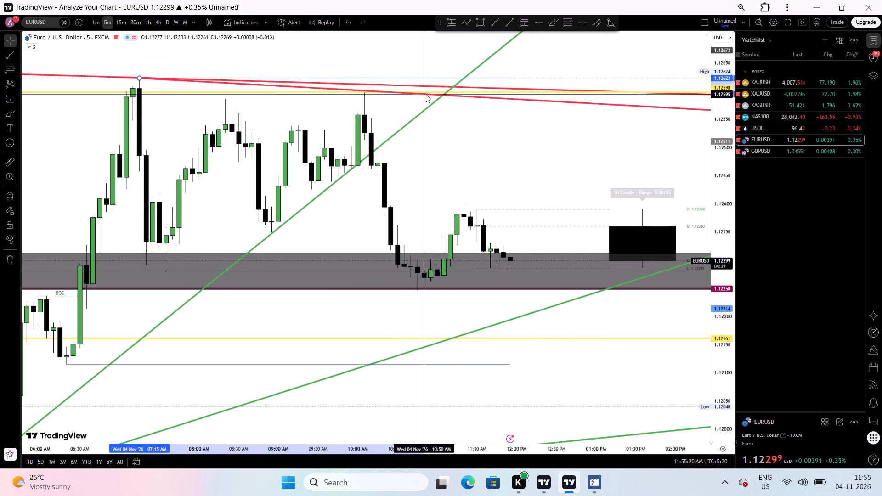
{"action": "left_click_drag", "start_coordinate": [426, 94], "coordinate": [426, 96]}
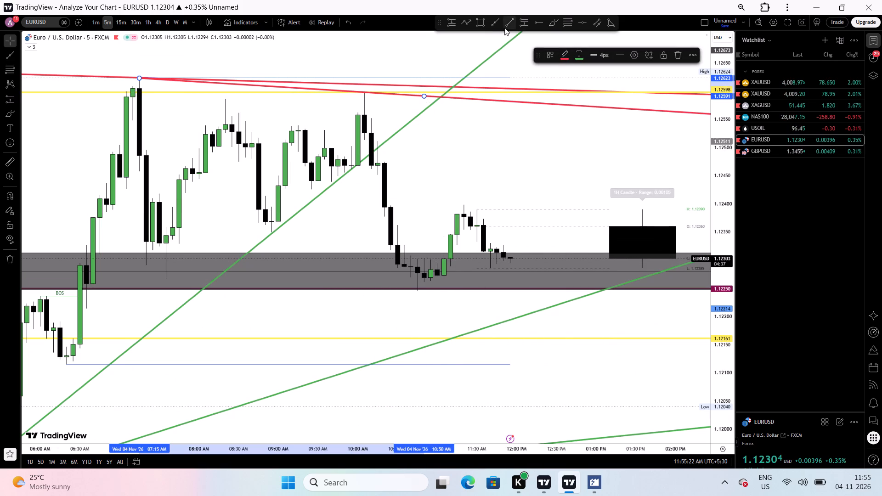
Draw a steep red descending trend line from the 10:05 AM high at 1.12597 through about 1.12342 at 11:50 AM.
{"action": "left_click", "coordinate": [497, 24]}
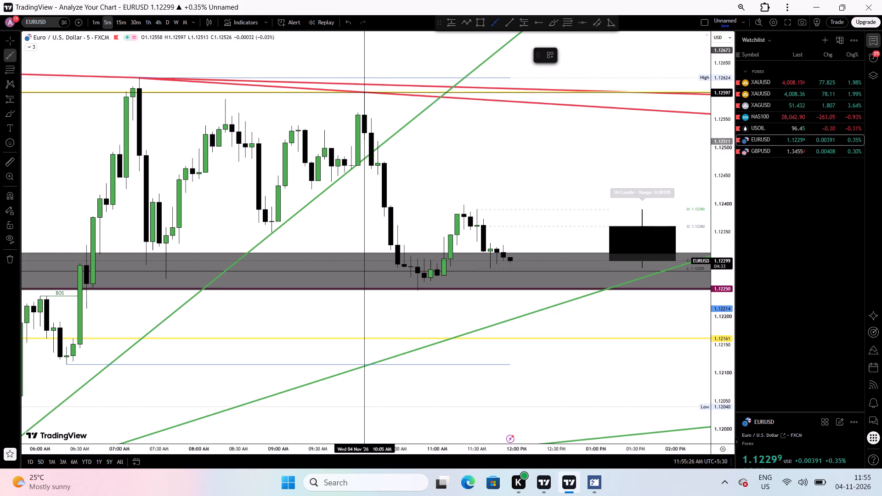
{"action": "left_click_drag", "start_coordinate": [362, 92], "coordinate": [515, 199]}
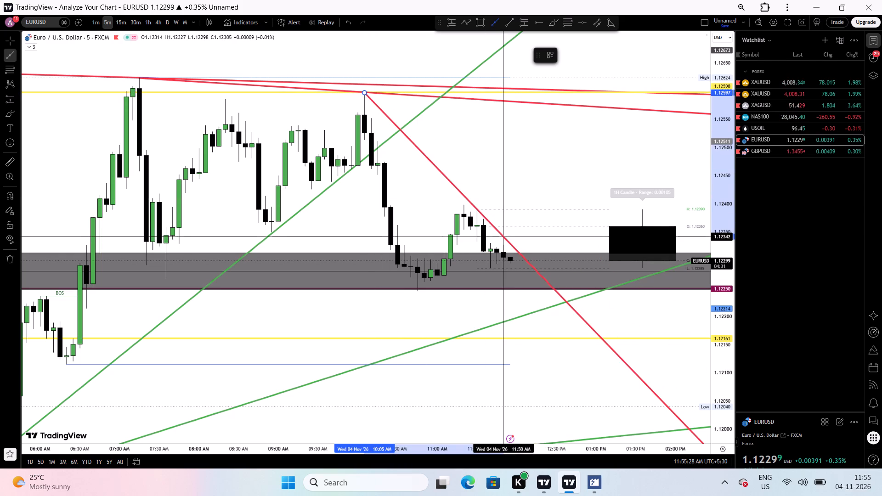
{"action": "left_click", "coordinate": [503, 237]}
Sketch a projected zigzag path from the 11:25 AM swing, dipping into the grey zone and rising to about 1.12405 at 12:10 PM.
{"action": "left_click_drag", "start_coordinate": [554, 233], "coordinate": [498, 209]}
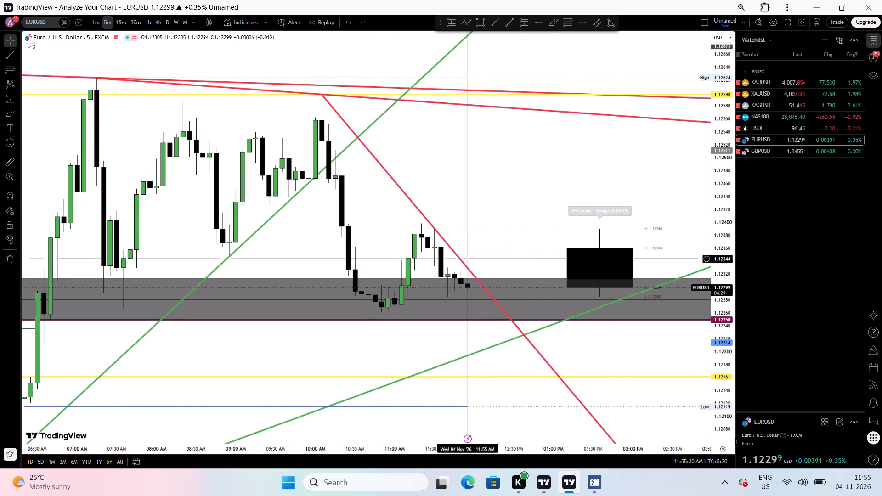
{"action": "left_click_drag", "start_coordinate": [505, 245], "coordinate": [469, 237]}
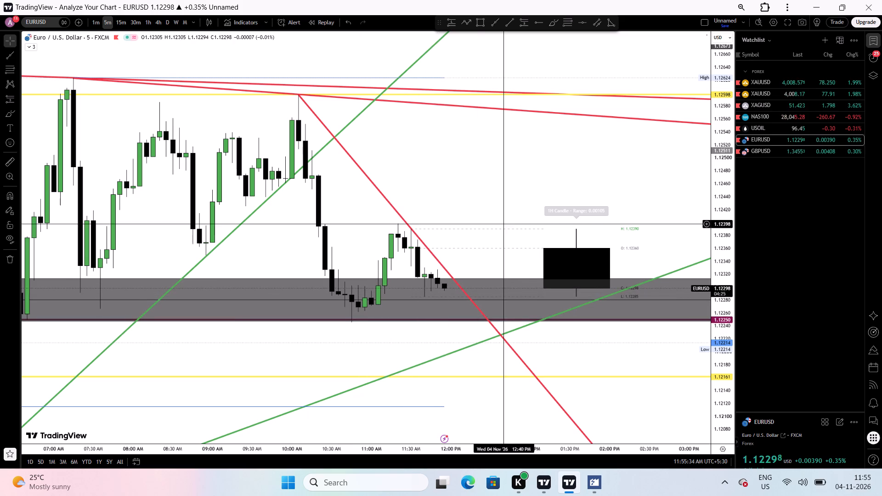
{"action": "left_click", "coordinate": [465, 21]}
{"action": "left_click_drag", "start_coordinate": [406, 233], "coordinate": [436, 287]}
{"action": "left_click_drag", "start_coordinate": [436, 287], "coordinate": [445, 269]}
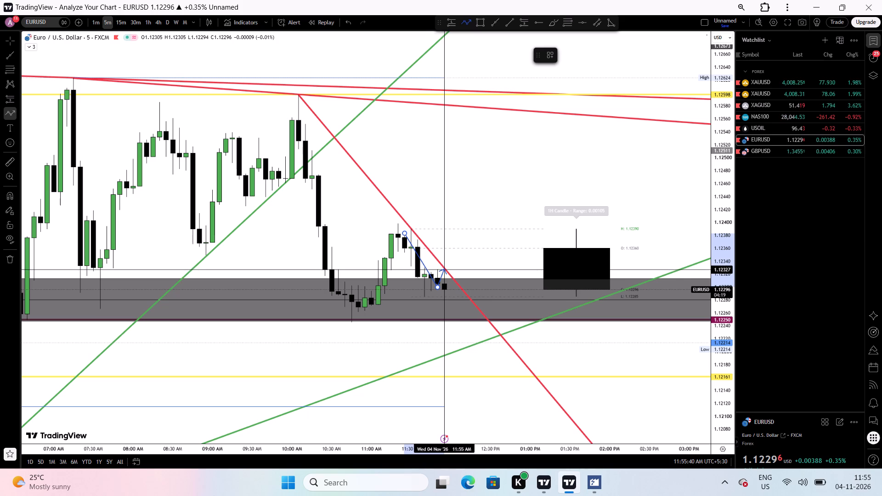
{"action": "left_click_drag", "start_coordinate": [445, 269], "coordinate": [458, 285]}
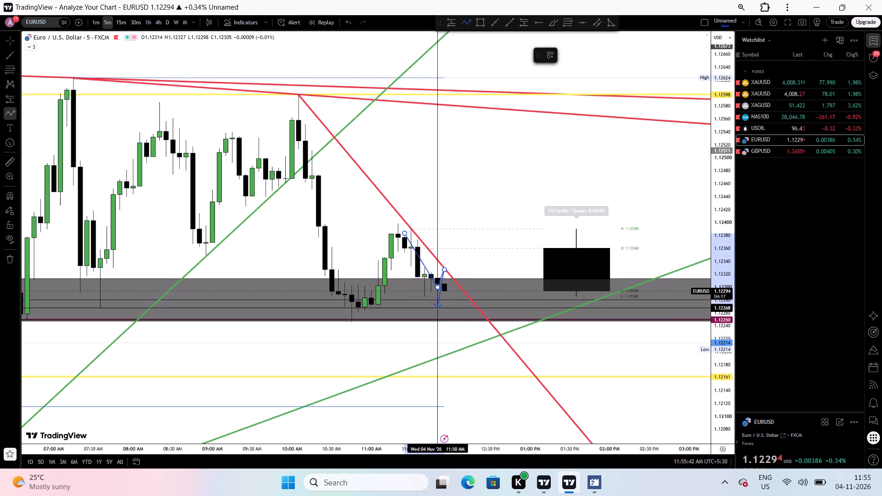
{"action": "left_click_drag", "start_coordinate": [455, 304], "coordinate": [463, 219]}
{"action": "double_click", "coordinate": [463, 219]}
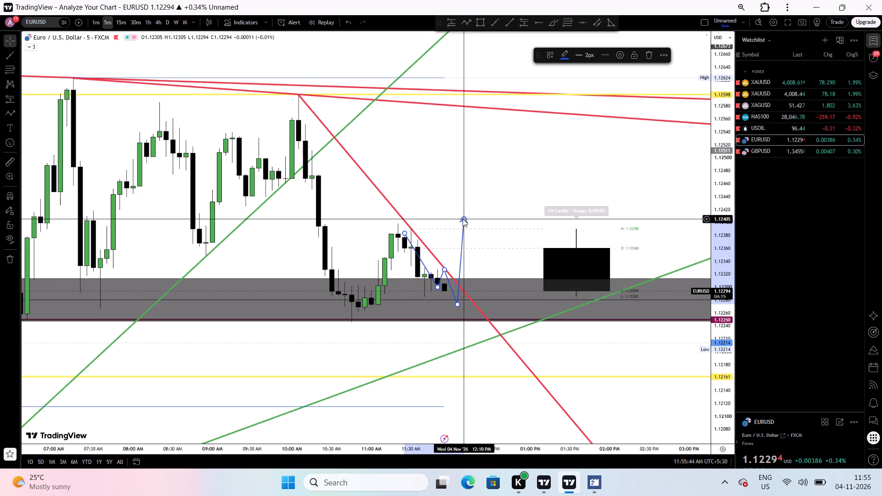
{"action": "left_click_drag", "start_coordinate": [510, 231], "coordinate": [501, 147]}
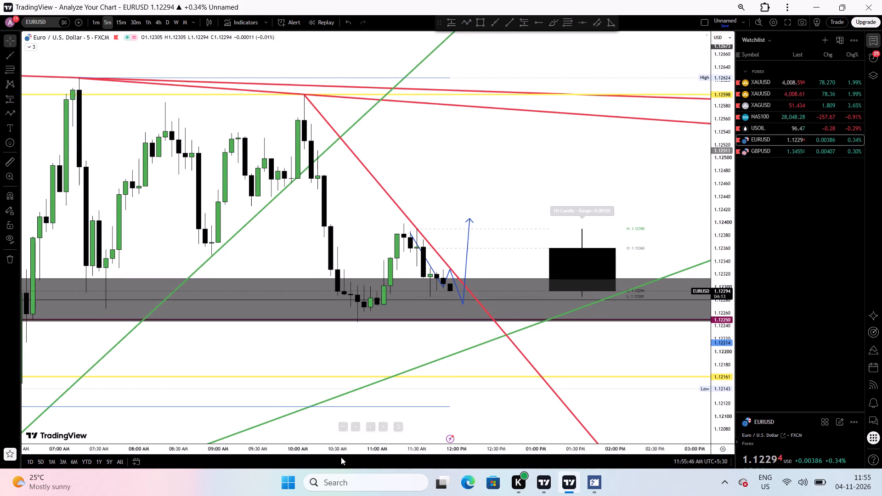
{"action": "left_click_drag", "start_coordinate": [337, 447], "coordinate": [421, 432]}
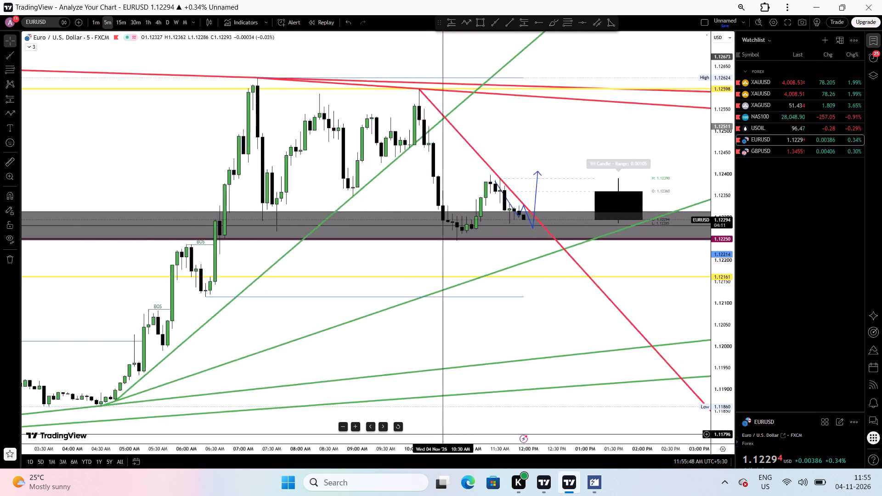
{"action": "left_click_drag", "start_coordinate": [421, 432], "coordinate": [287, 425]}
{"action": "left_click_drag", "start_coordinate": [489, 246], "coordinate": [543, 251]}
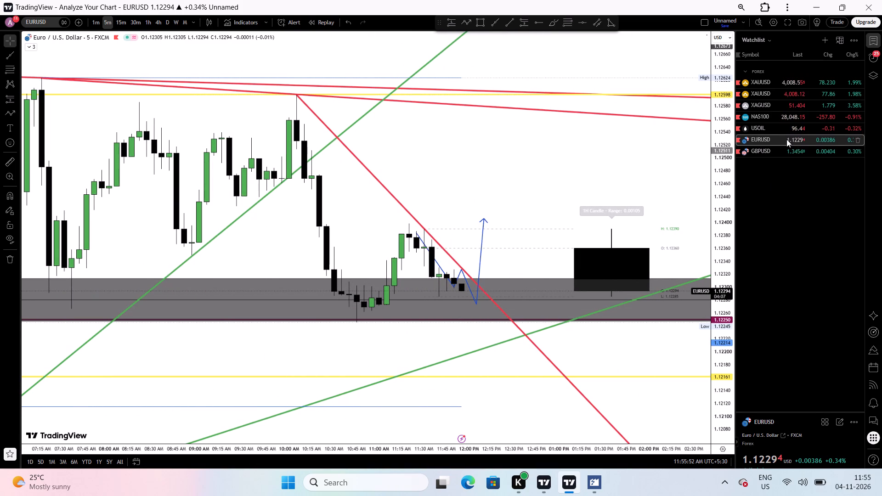
Switch to NAS100 and draw a red ascending trend line from the 10:05 AM low at 27,524.33 to about 28,074.85 at 11:35 AM.
{"action": "left_click", "coordinate": [783, 117]}
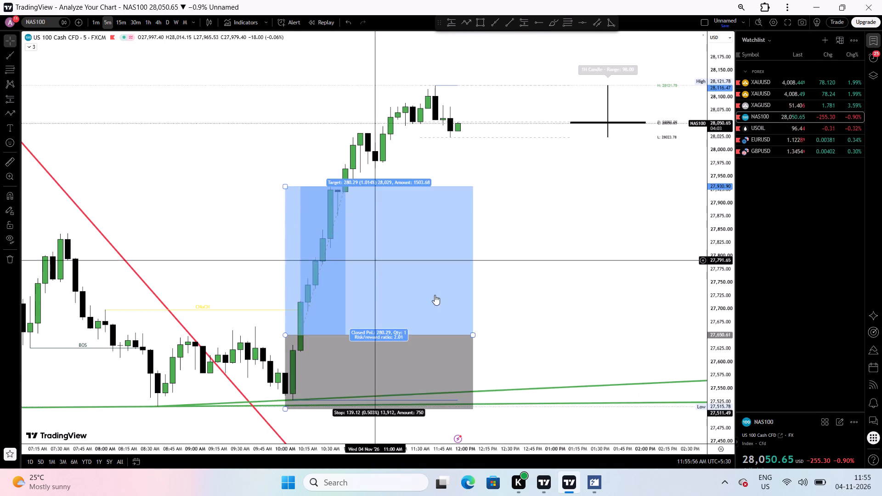
{"action": "left_click", "coordinate": [492, 28]}
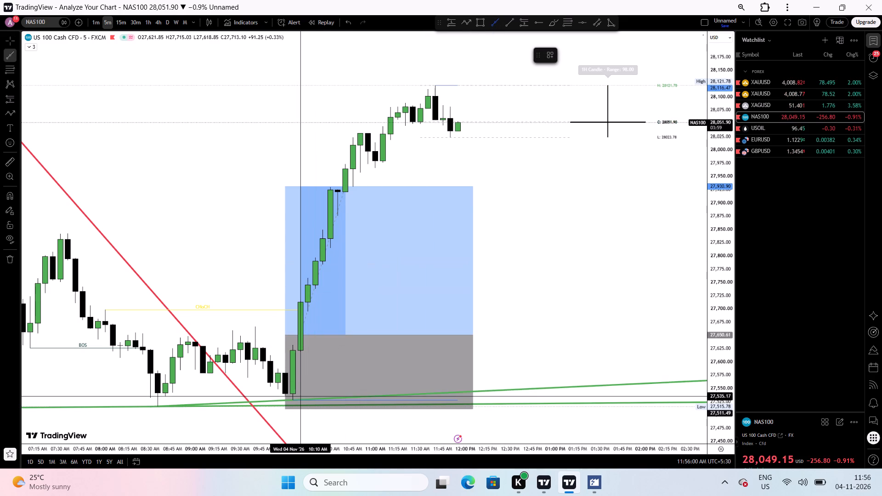
{"action": "left_click_drag", "start_coordinate": [291, 402], "coordinate": [381, 167]}
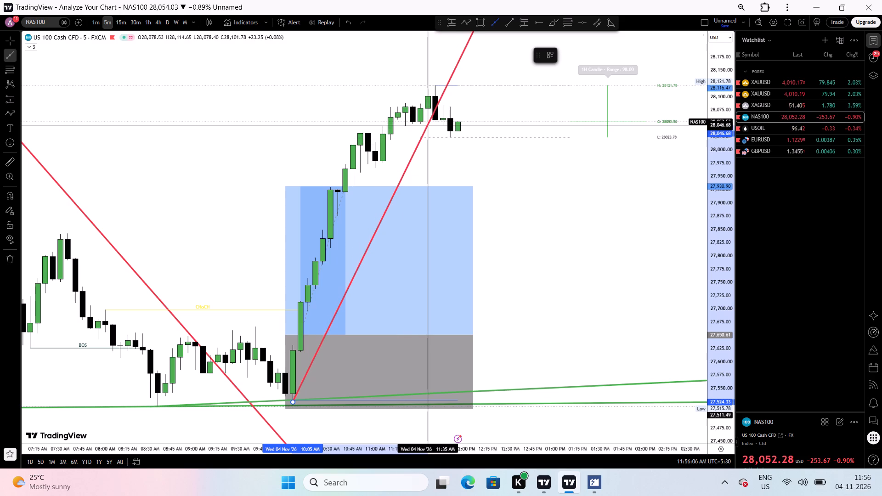
{"action": "left_click", "coordinate": [426, 110]}
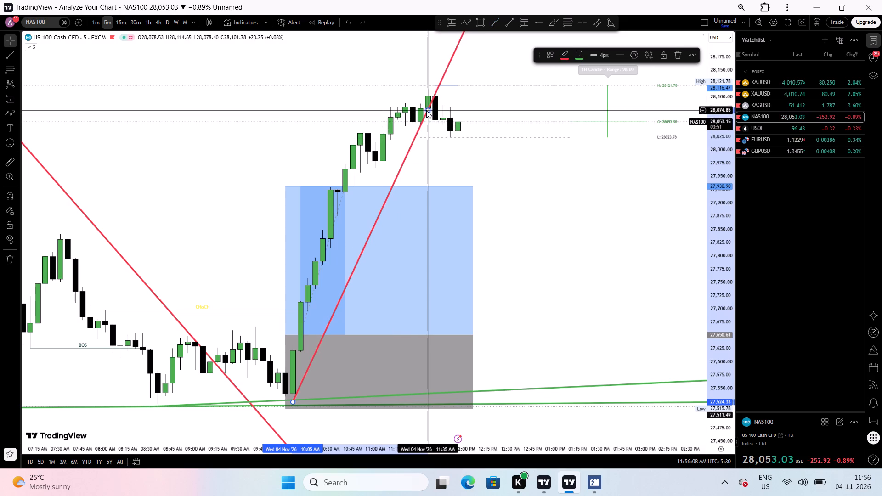
Place a short position on NAS100 at 11:45 AM with entry 28,050.29, stop 28,128.32 and target 27,517.11.
{"action": "left_click_drag", "start_coordinate": [472, 143], "coordinate": [391, 192]}
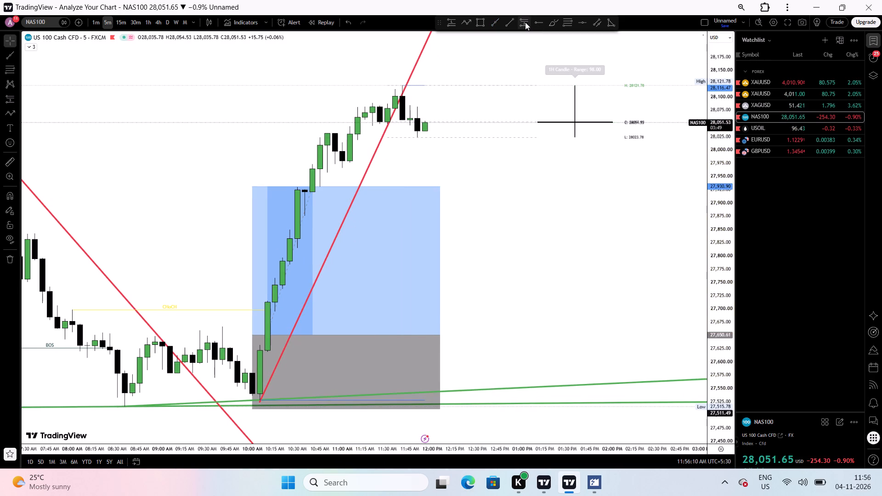
{"action": "left_click_drag", "start_coordinate": [525, 22], "coordinate": [411, 121]}
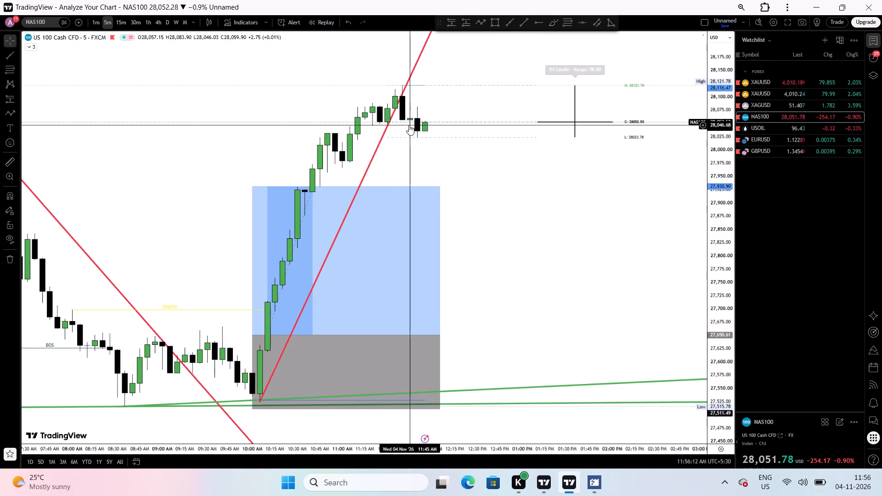
{"action": "left_click", "coordinate": [409, 125]}
{"action": "left_click", "coordinate": [451, 23]}
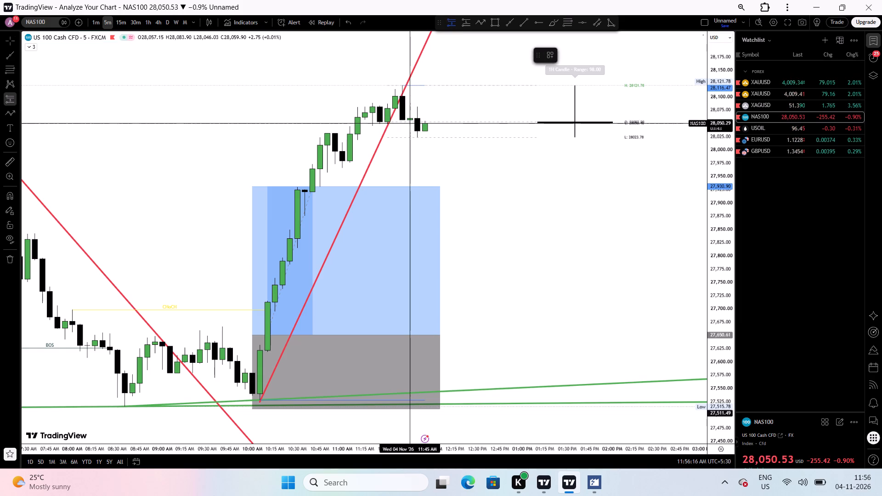
{"action": "left_click", "coordinate": [411, 123]}
{"action": "left_click_drag", "start_coordinate": [408, 59], "coordinate": [407, 78]}
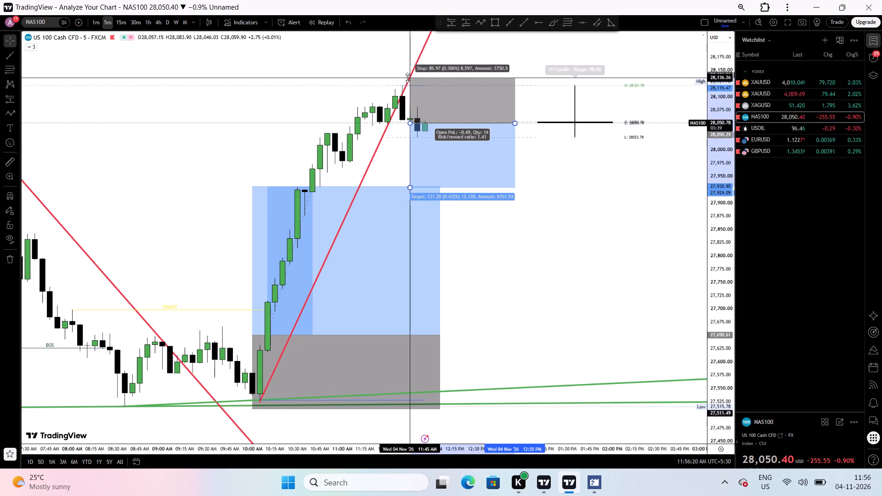
{"action": "left_click_drag", "start_coordinate": [407, 78], "coordinate": [411, 82]}
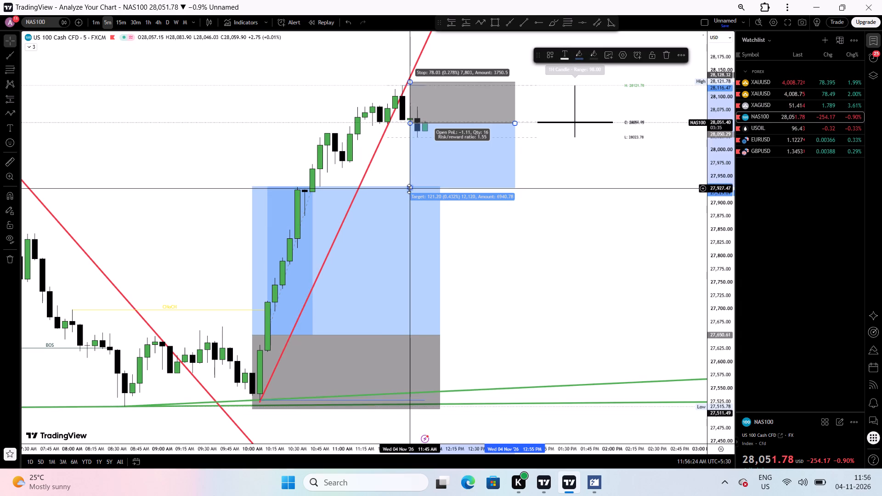
{"action": "left_click_drag", "start_coordinate": [409, 189], "coordinate": [459, 330]}
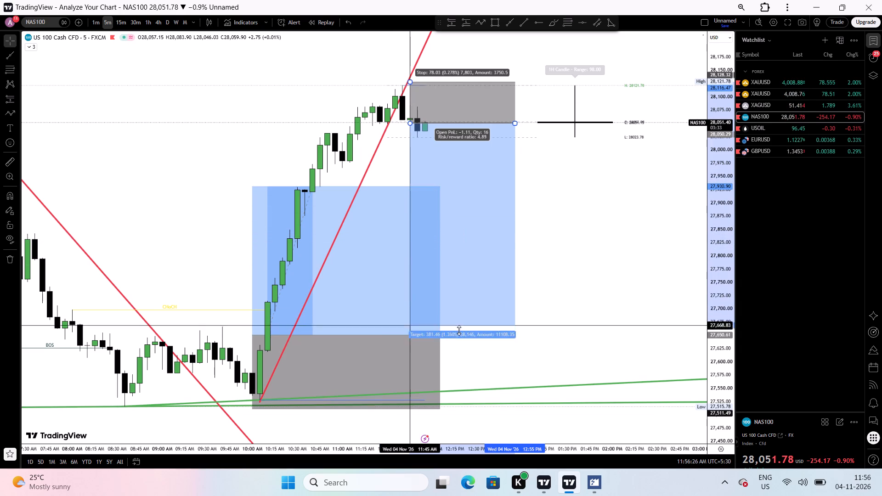
{"action": "left_click_drag", "start_coordinate": [459, 330], "coordinate": [454, 406]}
Shorten the earlier NAS100 long position that starts at 10:00 AM so it ends at about 10:55 AM.
{"action": "left_click_drag", "start_coordinate": [571, 258], "coordinate": [477, 296]}
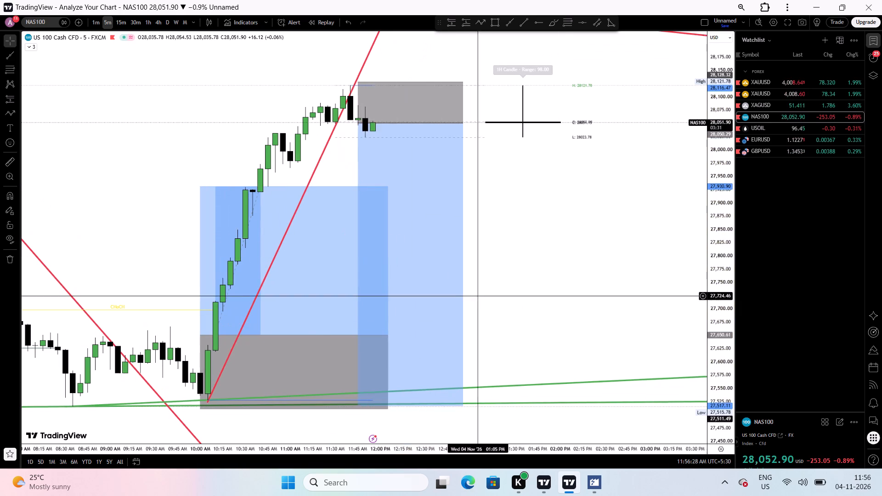
{"action": "left_click", "coordinate": [309, 292]}
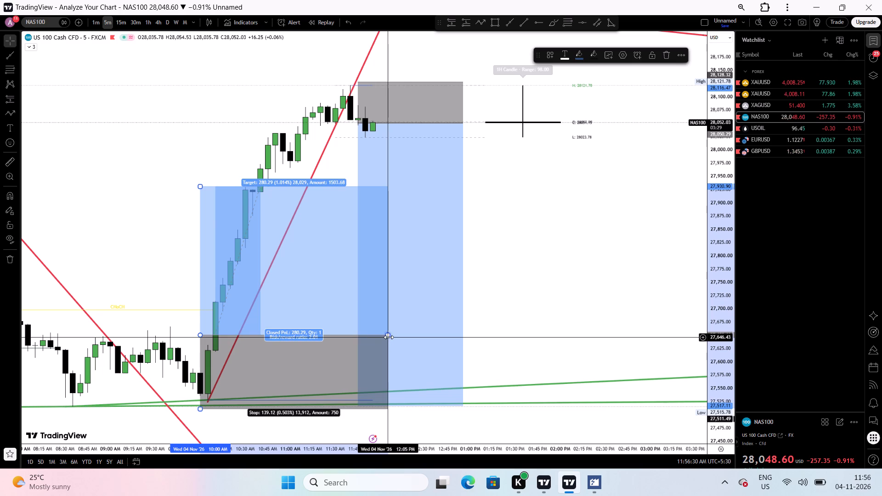
{"action": "left_click_drag", "start_coordinate": [389, 337], "coordinate": [284, 330]}
{"action": "left_click", "coordinate": [327, 321]}
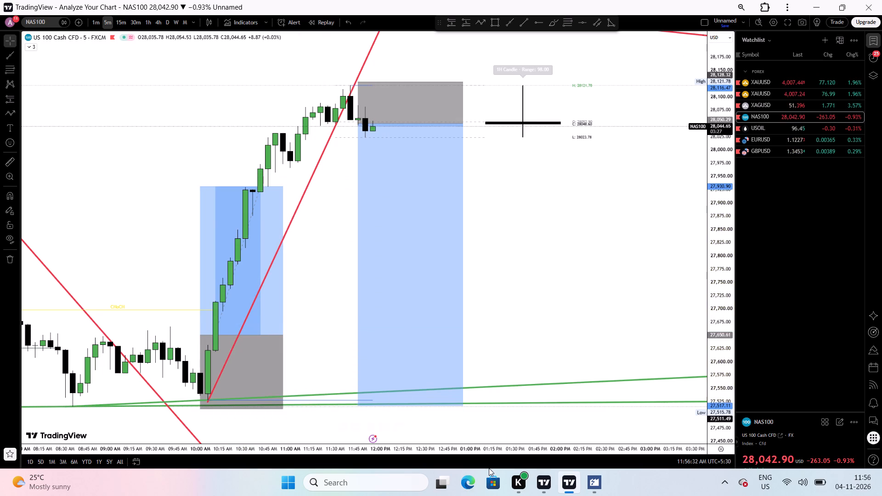
Switch to the other chart window with the MONEY layout and reconnect its disconnected session.
{"action": "left_click", "coordinate": [548, 481]}
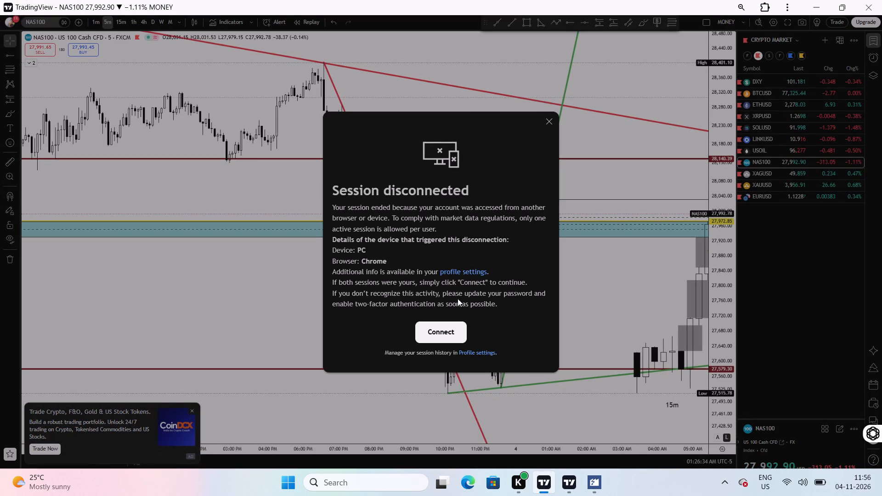
{"action": "left_click", "coordinate": [440, 326]}
{"action": "left_click_drag", "start_coordinate": [597, 280], "coordinate": [586, 281]}
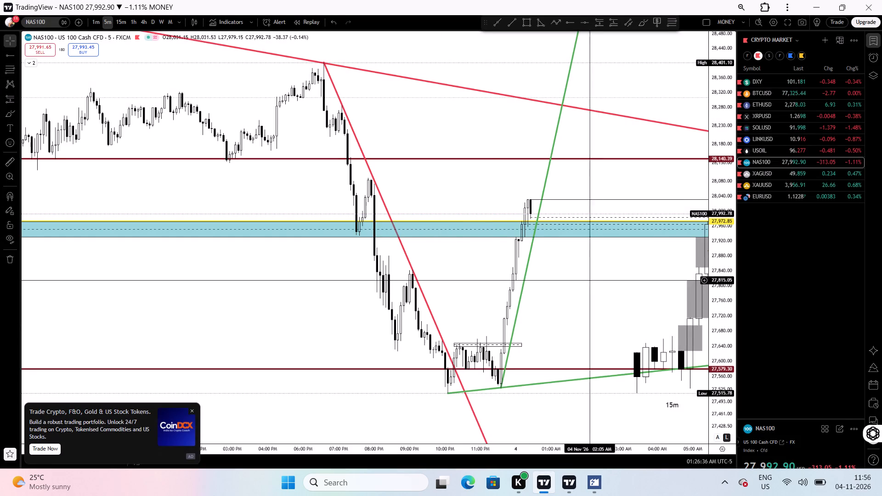
{"action": "left_click_drag", "start_coordinate": [586, 281], "coordinate": [556, 285]}
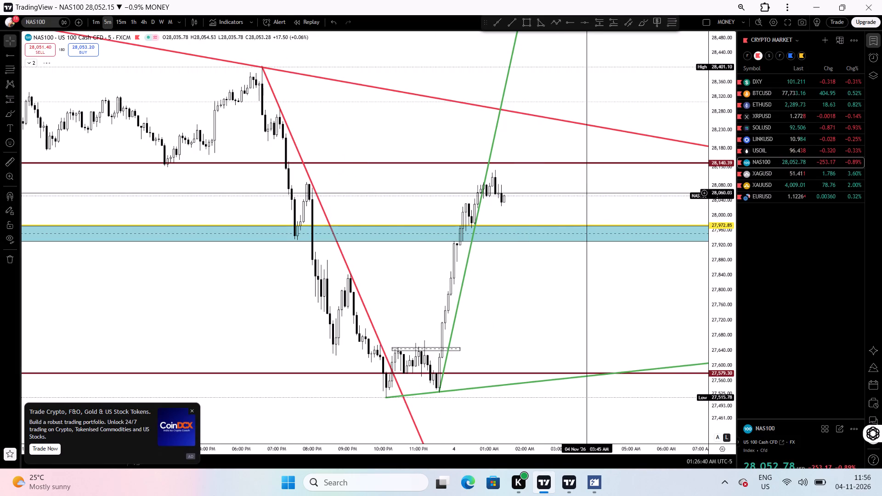
Examine NAS100 on the 1-hour and 15-minute charts around the 28,140.39 level and the blue zone below 27,972.85.
{"action": "left_click", "coordinate": [134, 23]}
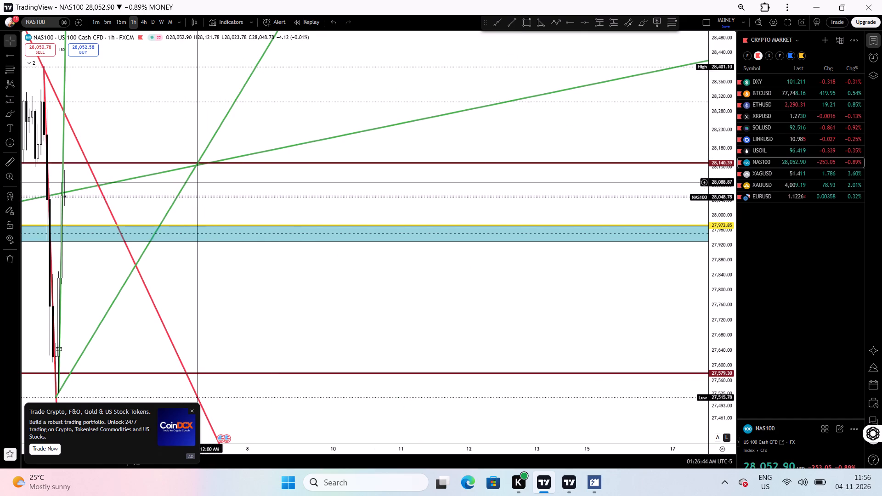
{"action": "left_click_drag", "start_coordinate": [219, 182], "coordinate": [402, 207]}
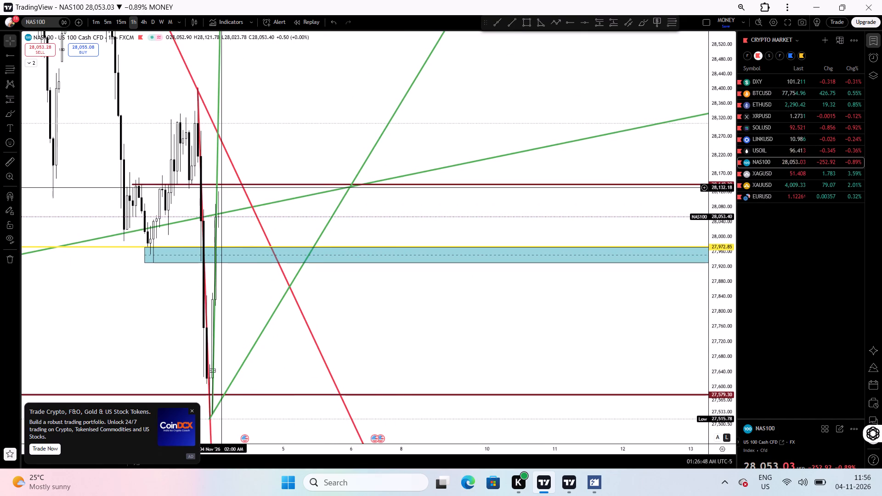
{"action": "left_click_drag", "start_coordinate": [181, 230], "coordinate": [204, 228]}
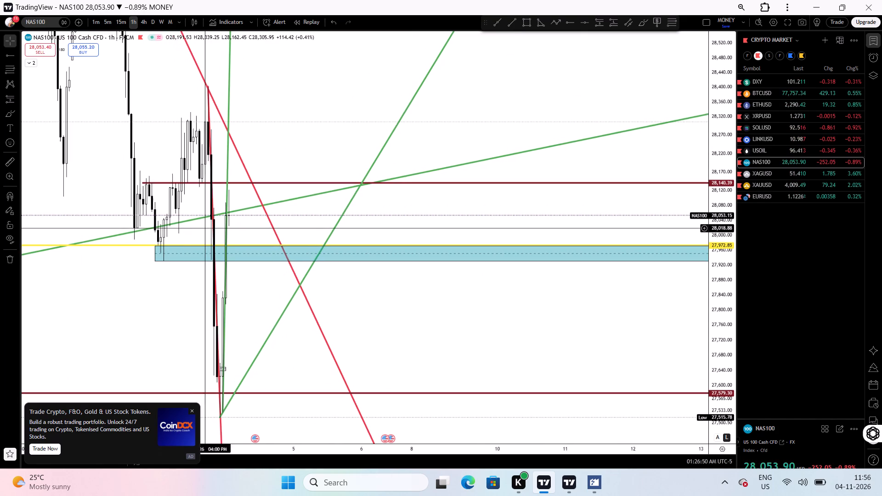
{"action": "left_click", "coordinate": [119, 23]}
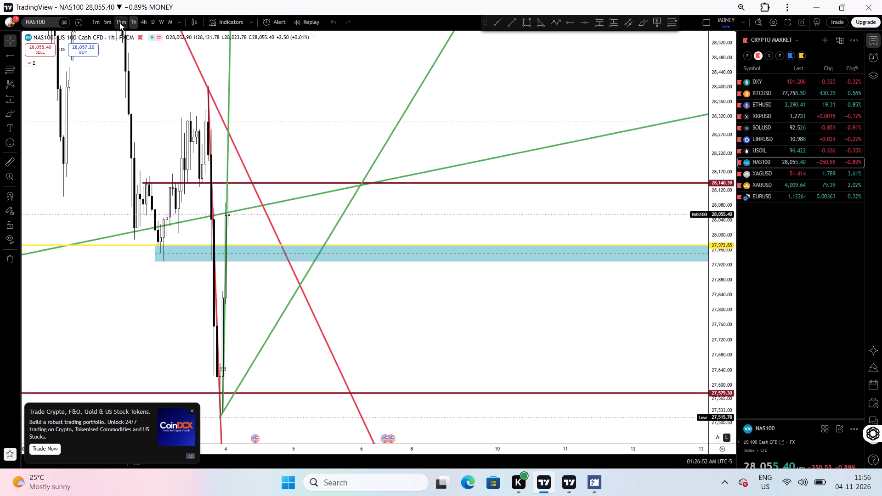
{"action": "left_click", "coordinate": [104, 21]}
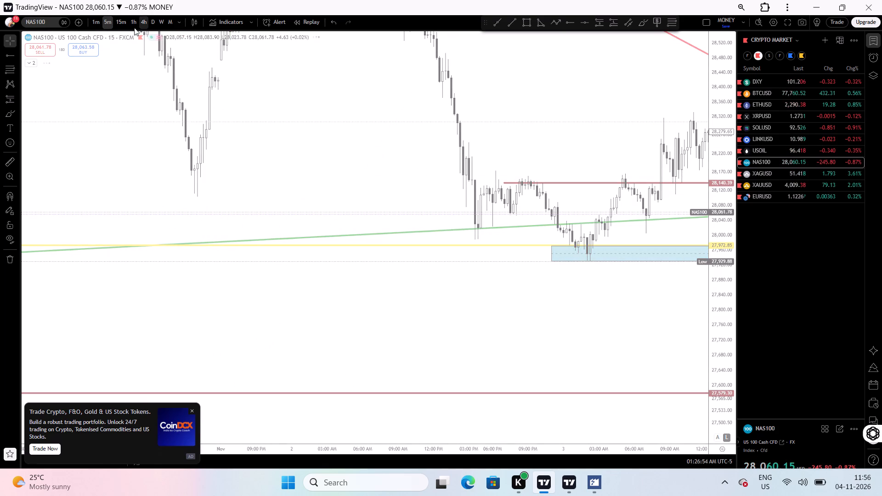
{"action": "left_click", "coordinate": [116, 20]}
{"action": "right_click", "coordinate": [192, 124]}
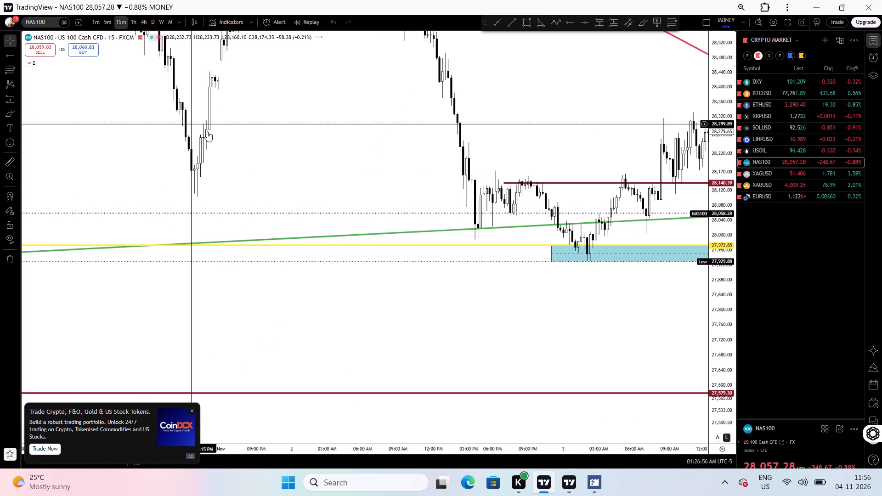
{"action": "right_click", "coordinate": [261, 130]}
{"action": "left_click", "coordinate": [287, 140]}
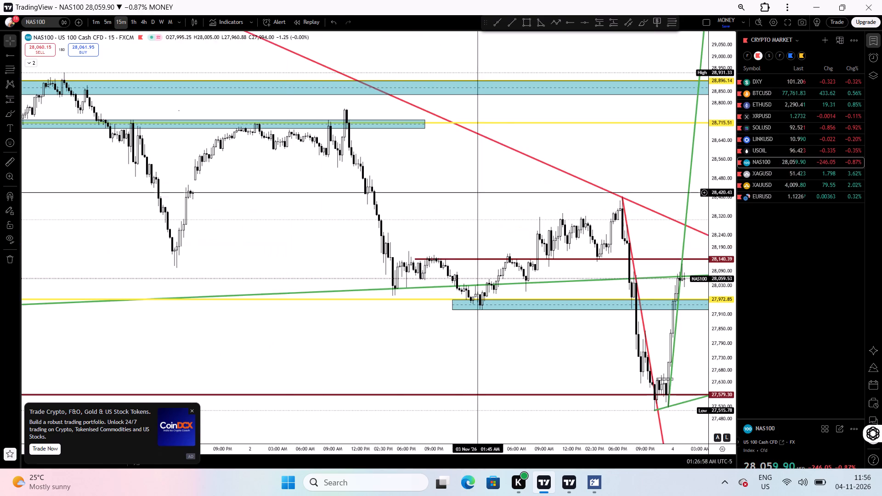
{"action": "left_click_drag", "start_coordinate": [504, 202], "coordinate": [237, 219]}
{"action": "left_click_drag", "start_coordinate": [525, 342], "coordinate": [763, 317]}
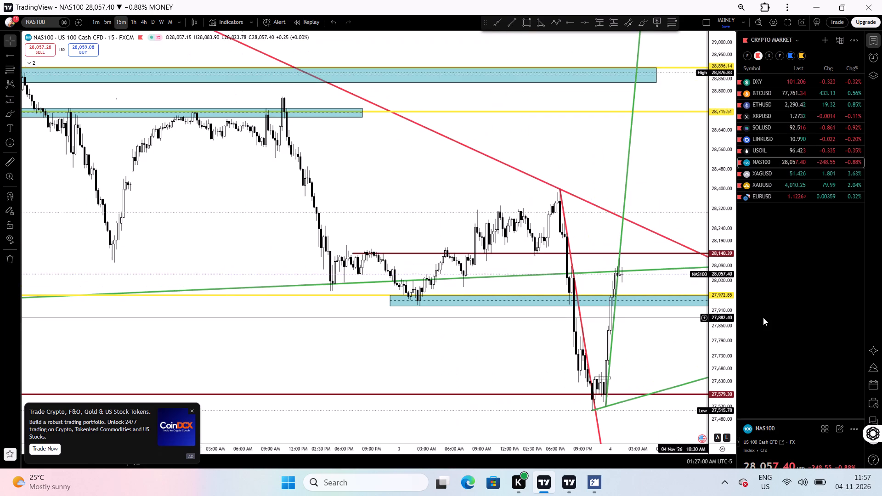
{"action": "left_click_drag", "start_coordinate": [726, 395], "coordinate": [667, 177]}
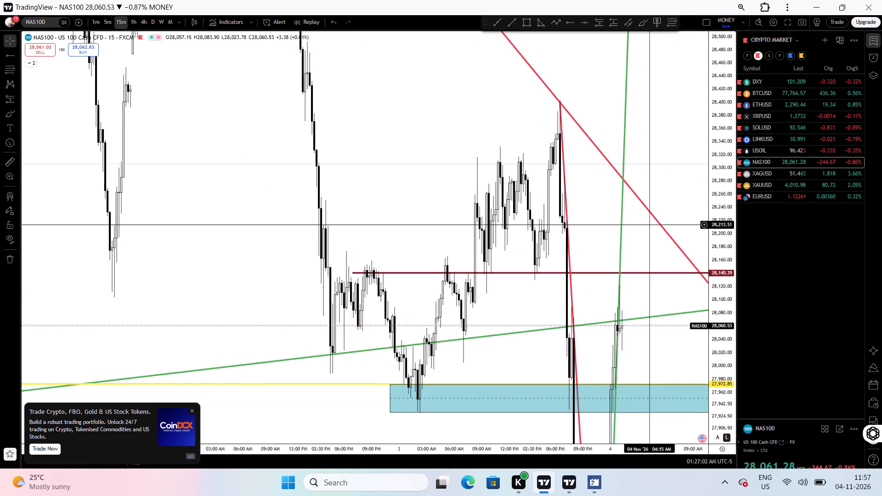
{"action": "left_click_drag", "start_coordinate": [594, 307], "coordinate": [669, 180]}
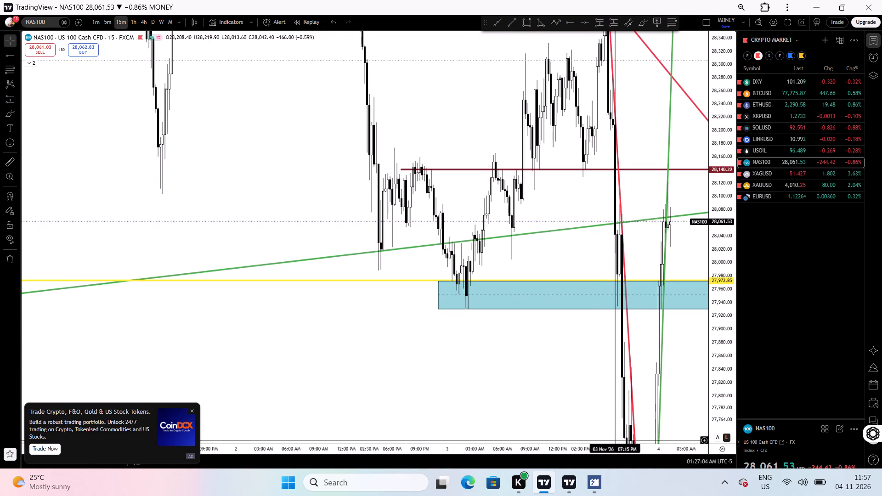
{"action": "left_click_drag", "start_coordinate": [614, 449], "coordinate": [467, 415]}
{"action": "left_click_drag", "start_coordinate": [437, 370], "coordinate": [348, 298]}
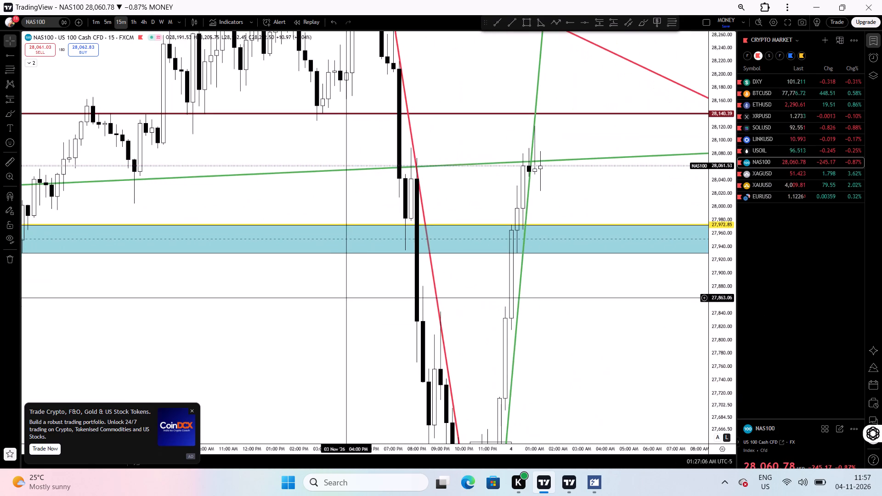
{"action": "left_click_drag", "start_coordinate": [353, 314], "coordinate": [288, 330]}
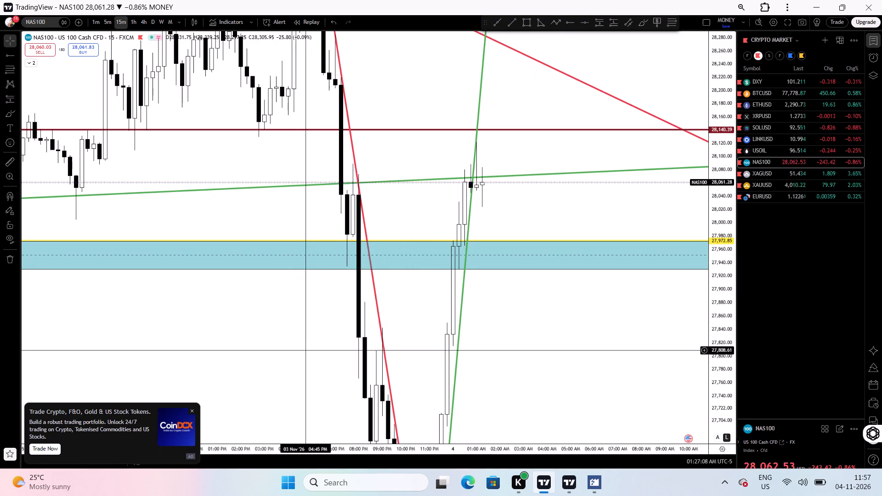
{"action": "left_click_drag", "start_coordinate": [306, 350], "coordinate": [319, 353]}
On the 5-minute NAS100 chart, move the steep green trend line's upper anchor to 1:05 AM at about 28,069.23.
{"action": "left_click", "coordinate": [109, 19]}
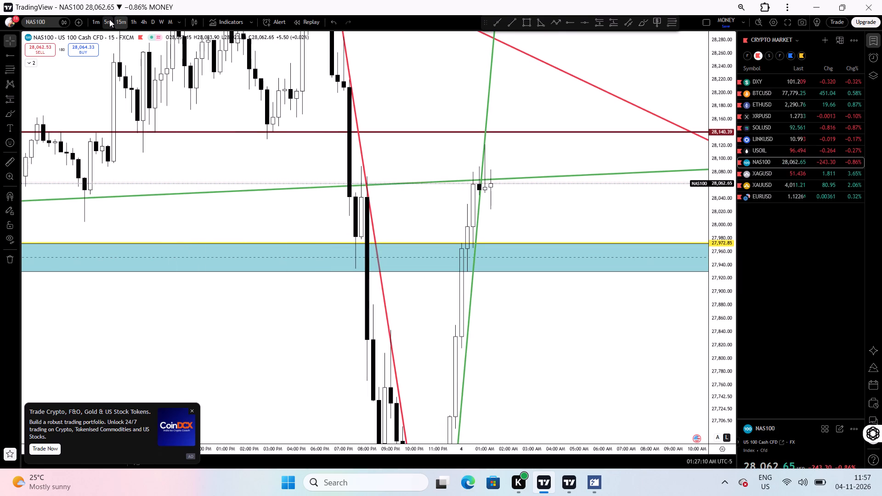
{"action": "right_click", "coordinate": [311, 177]}
{"action": "left_click", "coordinate": [322, 184]}
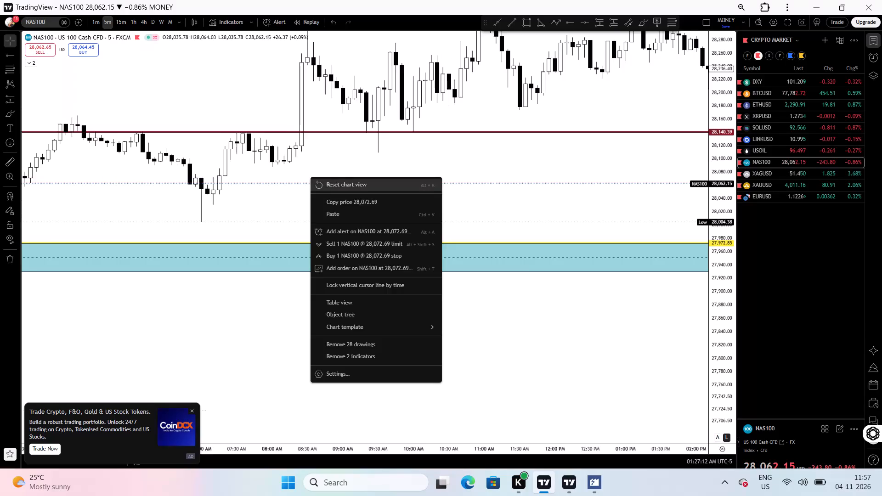
{"action": "left_click_drag", "start_coordinate": [617, 310], "coordinate": [512, 297]}
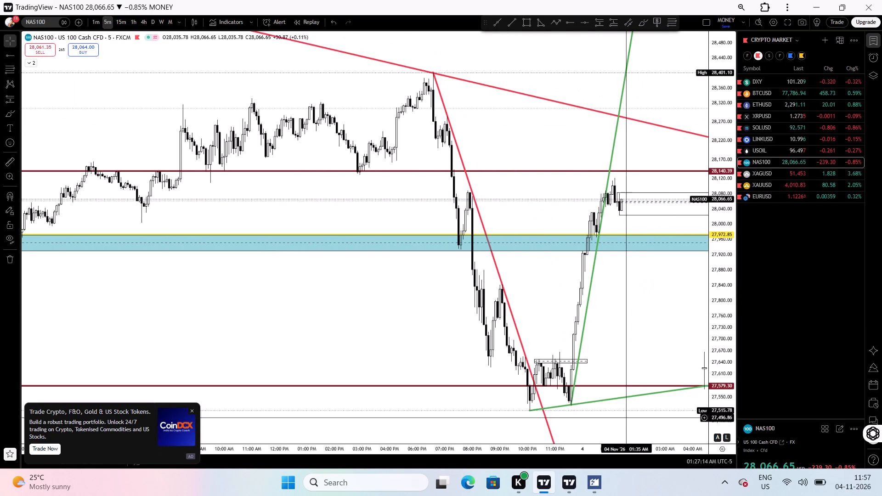
{"action": "left_click_drag", "start_coordinate": [630, 446], "coordinate": [457, 430]}
{"action": "left_click_drag", "start_coordinate": [537, 269], "coordinate": [612, 304]}
{"action": "left_click_drag", "start_coordinate": [717, 309], "coordinate": [650, 152]}
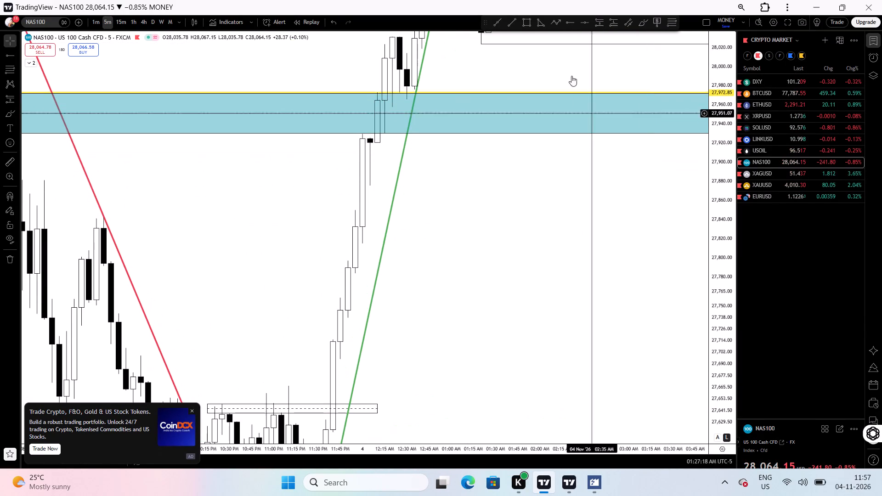
{"action": "left_click_drag", "start_coordinate": [565, 59], "coordinate": [544, 299]}
{"action": "left_click_drag", "start_coordinate": [568, 242], "coordinate": [543, 242]}
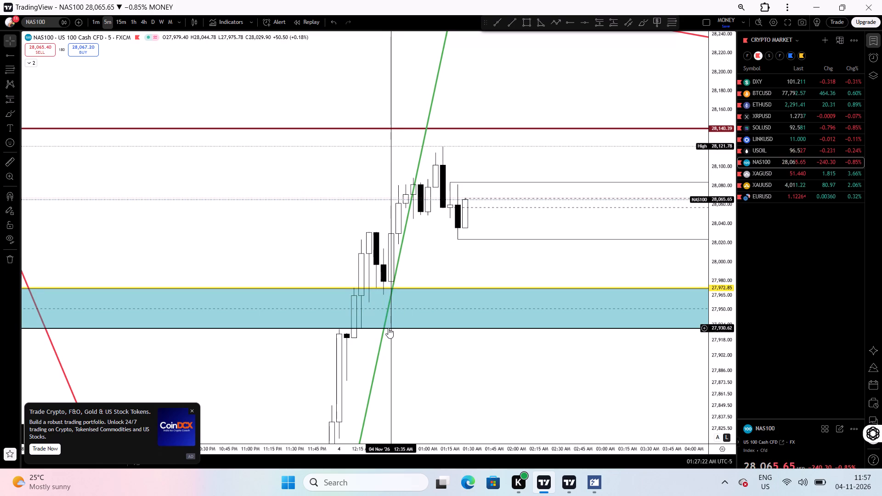
{"action": "left_click_drag", "start_coordinate": [382, 331], "coordinate": [425, 246]}
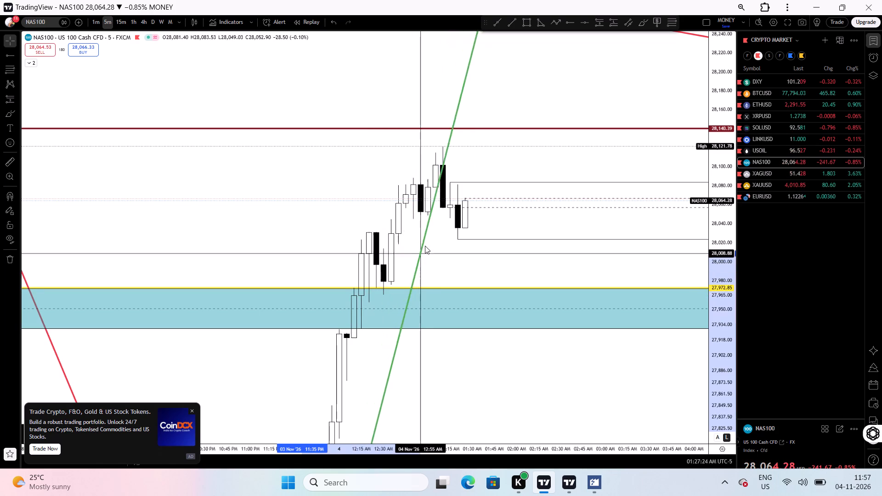
{"action": "left_click_drag", "start_coordinate": [425, 246], "coordinate": [433, 201]}
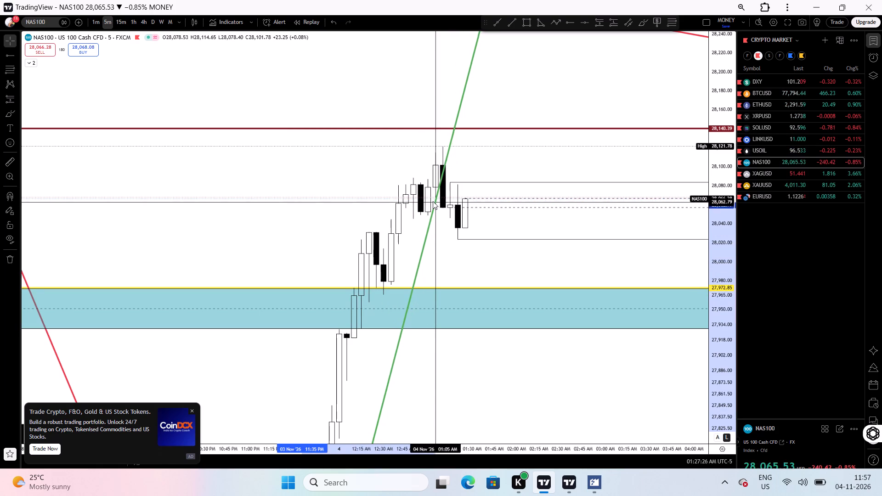
{"action": "left_click_drag", "start_coordinate": [433, 201], "coordinate": [432, 196]}
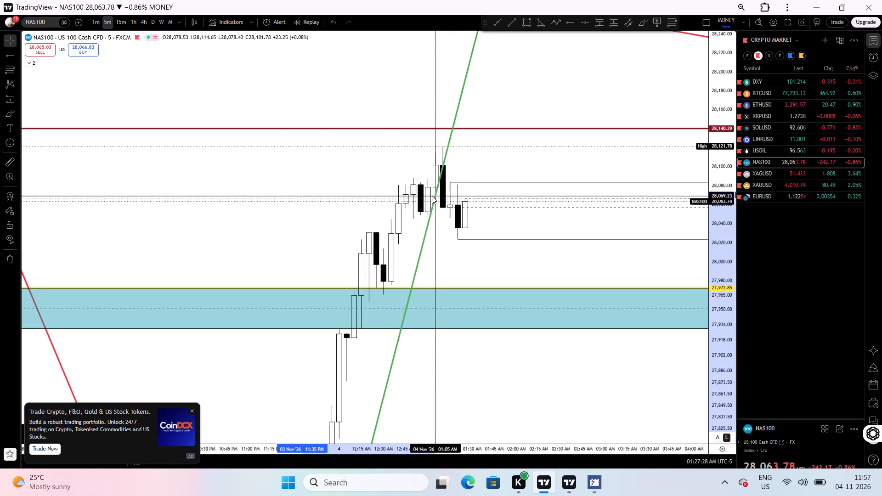
{"action": "left_click_drag", "start_coordinate": [432, 196], "coordinate": [430, 206]}
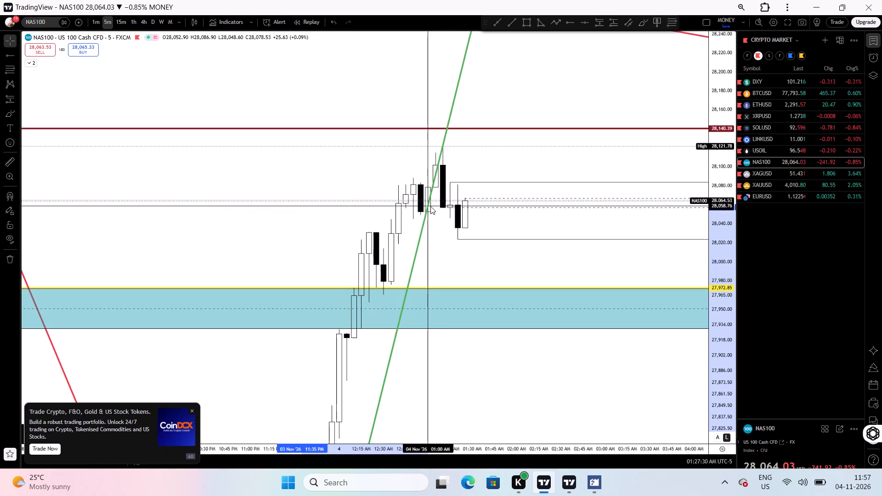
{"action": "left_click_drag", "start_coordinate": [430, 206], "coordinate": [433, 201]}
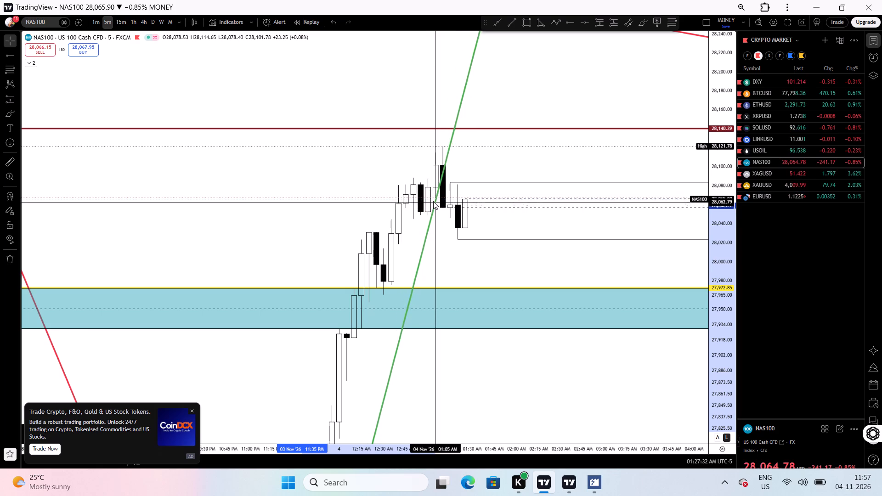
{"action": "left_click_drag", "start_coordinate": [433, 201], "coordinate": [433, 195]}
{"action": "left_click", "coordinate": [433, 195]}
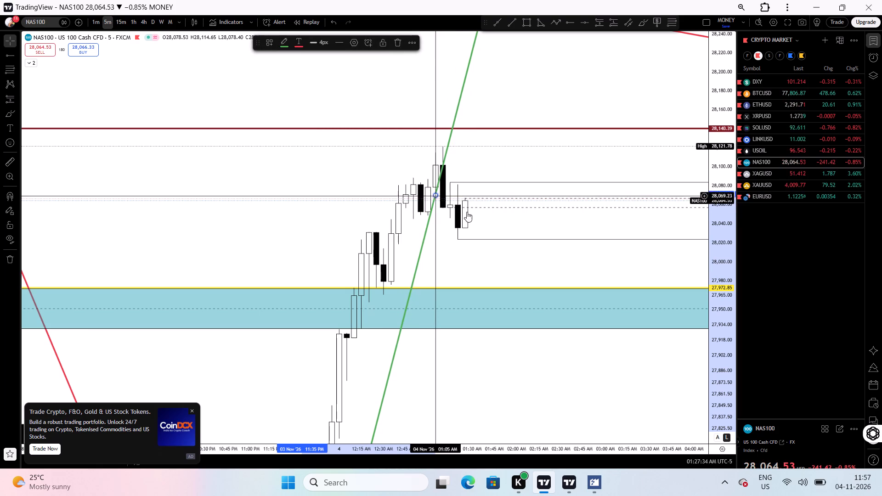
Place a dark red horizontal ray at 28,048.30 on NAS100, starting from the 12:50 AM candle low.
{"action": "left_click_drag", "start_coordinate": [486, 223], "coordinate": [594, 250]}
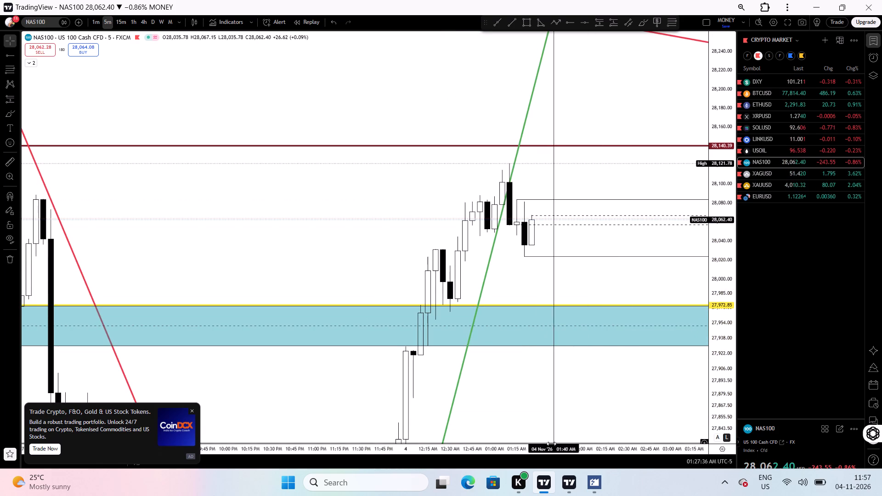
{"action": "left_click_drag", "start_coordinate": [552, 446], "coordinate": [480, 431]}
{"action": "left_click_drag", "start_coordinate": [472, 263], "coordinate": [503, 264]}
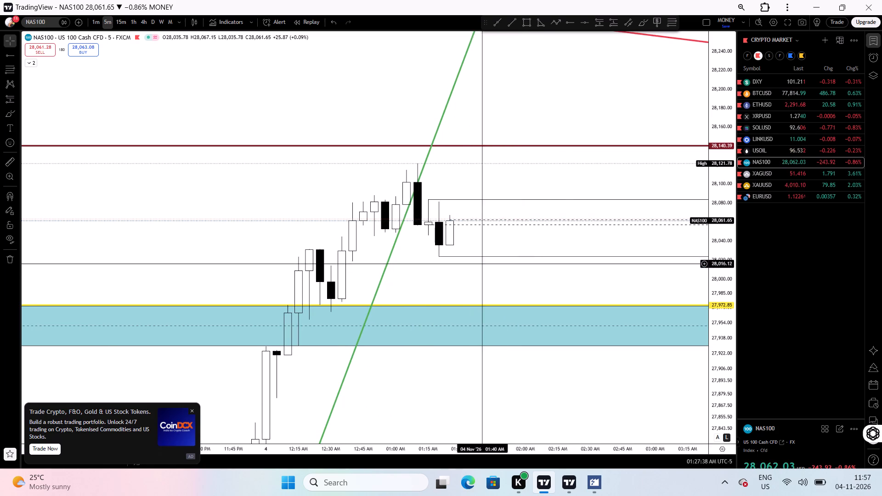
{"action": "left_click_drag", "start_coordinate": [503, 264], "coordinate": [565, 264]}
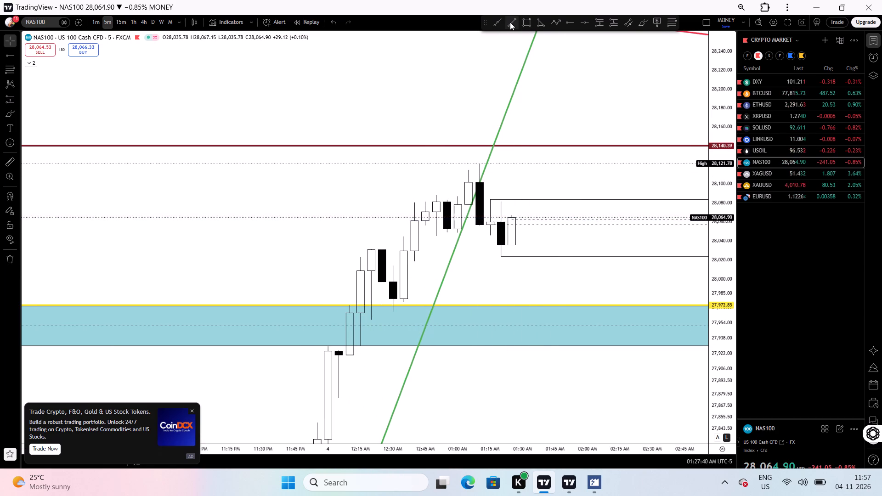
{"action": "left_click", "coordinate": [570, 21]}
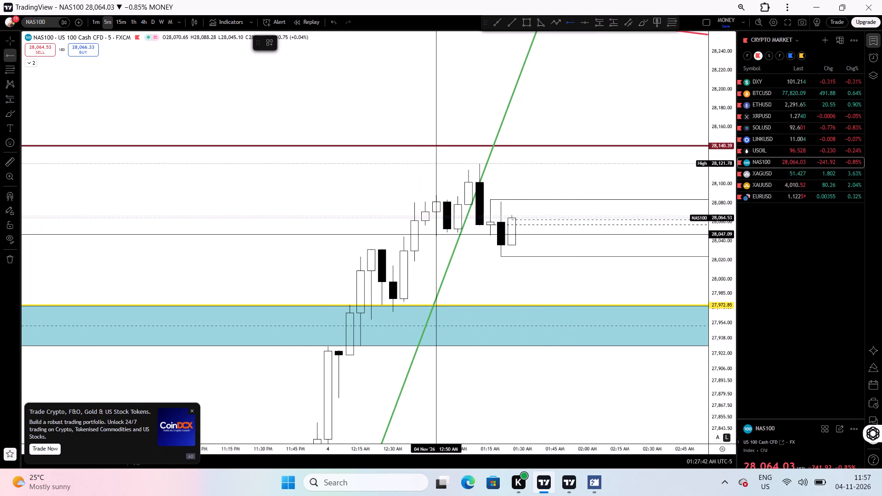
{"action": "left_click", "coordinate": [438, 233]}
{"action": "left_click_drag", "start_coordinate": [541, 265], "coordinate": [512, 242]}
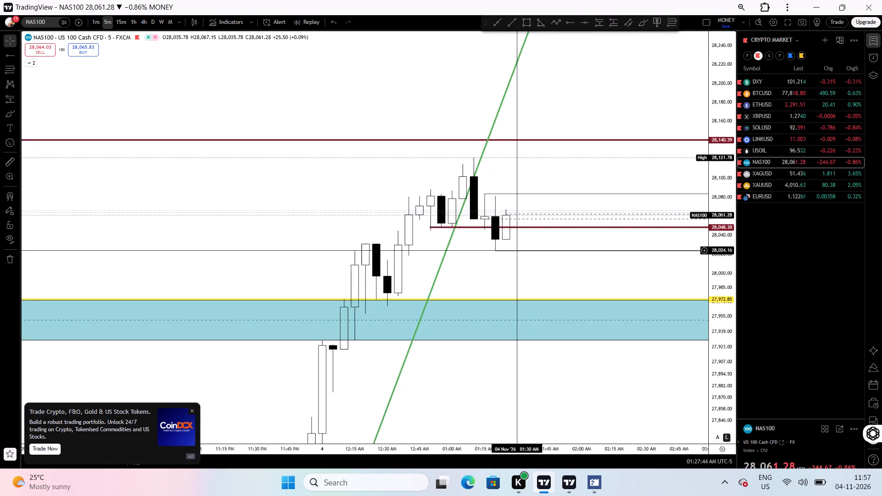
{"action": "left_click_drag", "start_coordinate": [512, 242], "coordinate": [500, 227]}
{"action": "left_click_drag", "start_coordinate": [533, 234], "coordinate": [504, 236]}
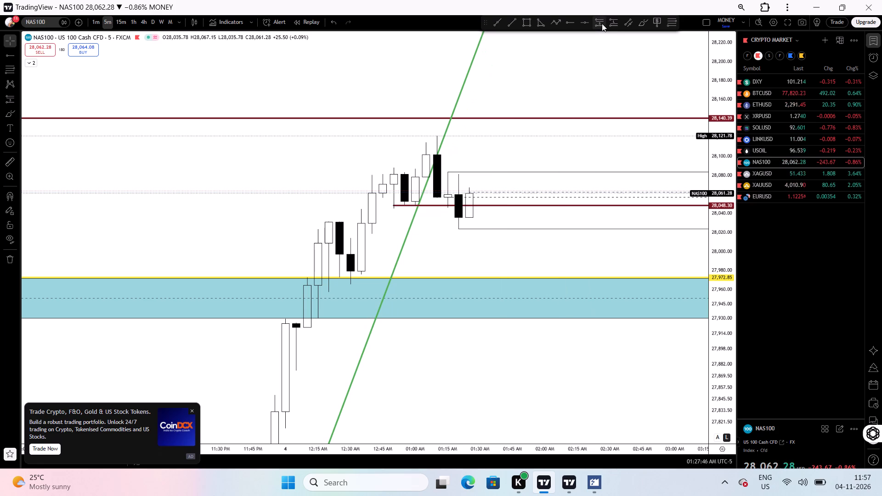
Place a short position on NAS100 at the 1:20 AM candle with entry at 28,049.50 and stop at about 28,123.66.
{"action": "left_click_drag", "start_coordinate": [602, 23], "coordinate": [498, 169]}
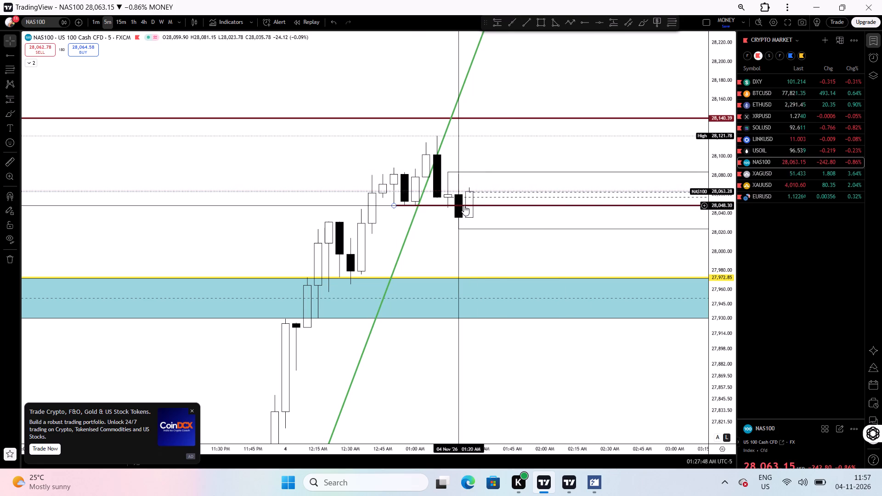
{"action": "left_click", "coordinate": [464, 205]}
{"action": "left_click", "coordinate": [540, 157]}
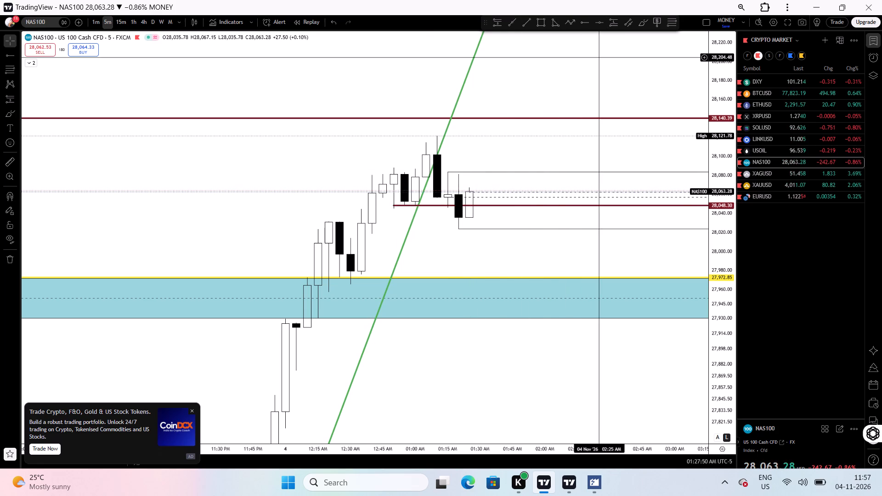
{"action": "left_click", "coordinate": [497, 22]}
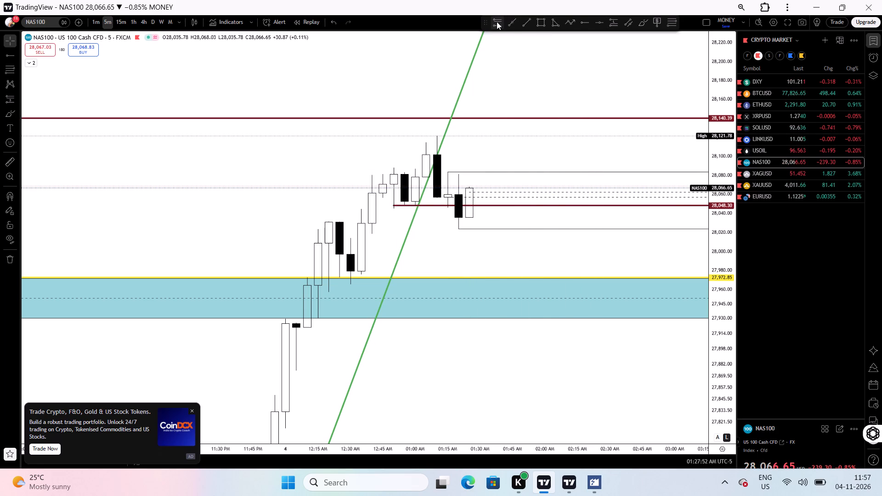
{"action": "left_click", "coordinate": [457, 204]}
{"action": "left_click_drag", "start_coordinate": [458, 90], "coordinate": [456, 135]}
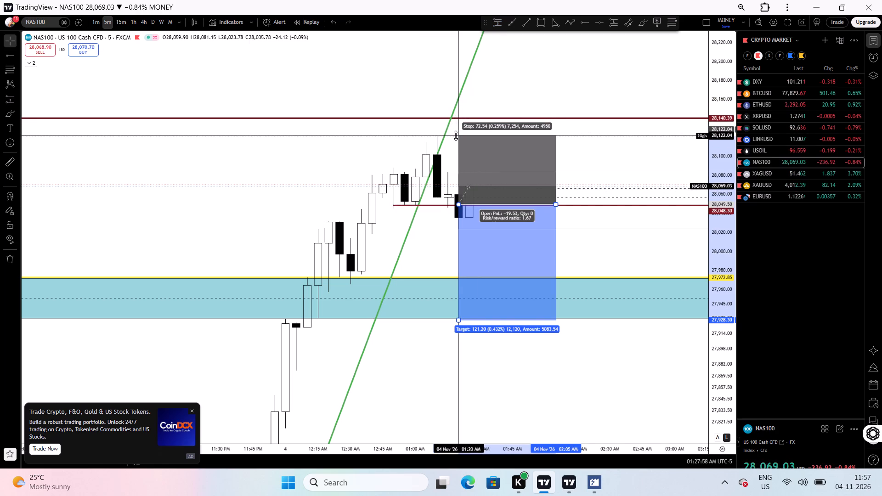
{"action": "left_click_drag", "start_coordinate": [456, 135], "coordinate": [456, 134]}
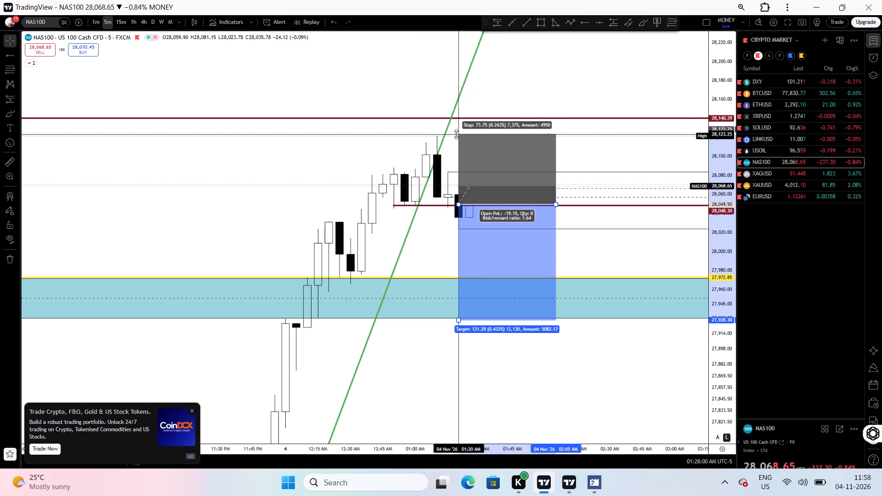
{"action": "left_click_drag", "start_coordinate": [456, 134], "coordinate": [456, 134]}
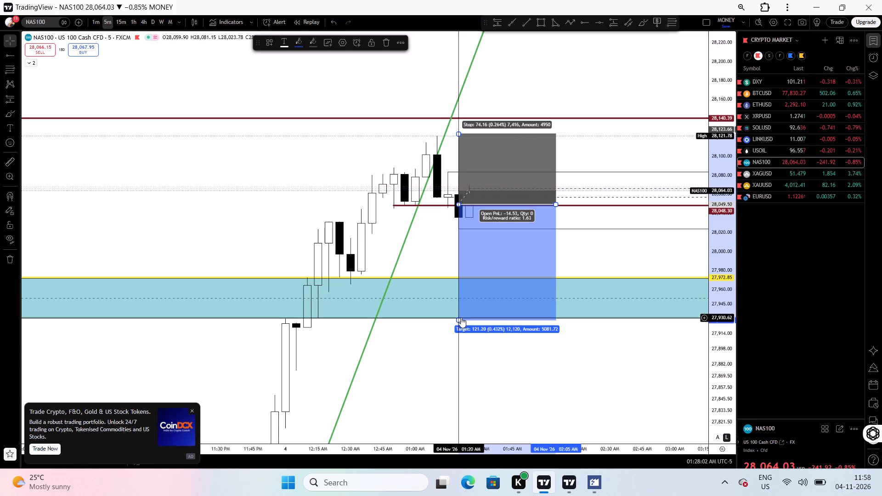
Extend the short position's target below the blue zone to about 27,913.80.
{"action": "left_click_drag", "start_coordinate": [459, 321], "coordinate": [463, 321]}
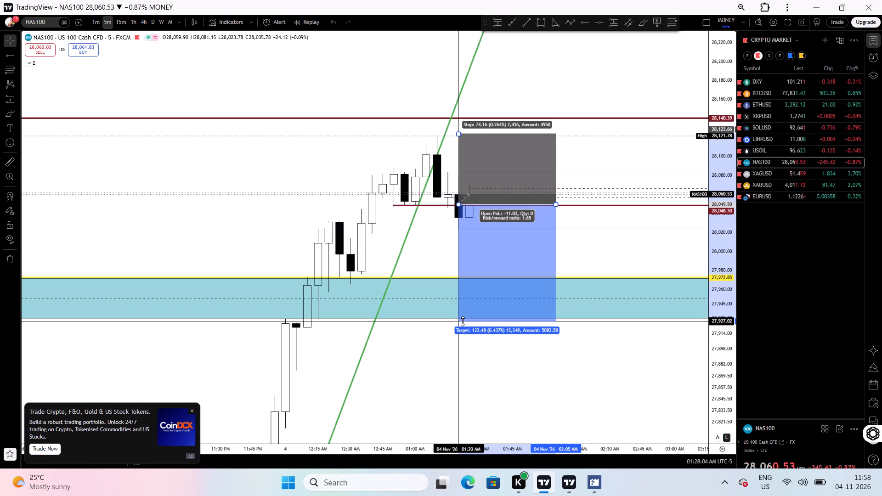
{"action": "left_click_drag", "start_coordinate": [463, 321], "coordinate": [464, 321]}
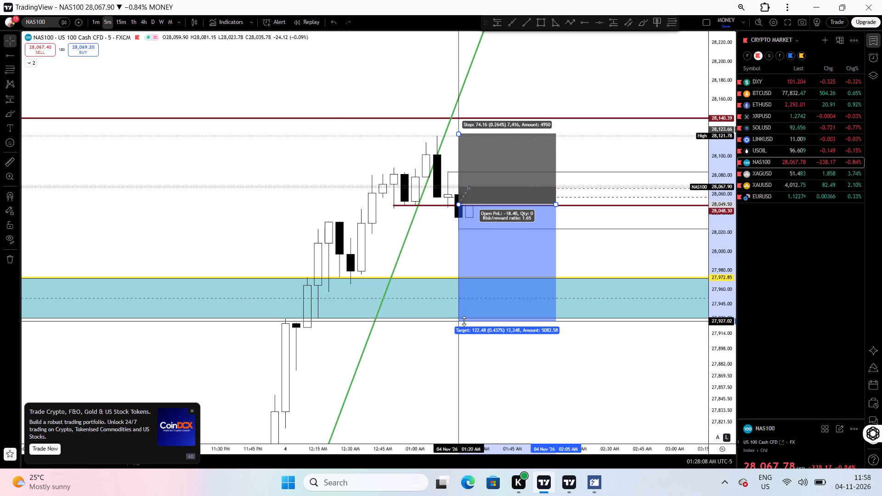
{"action": "left_click_drag", "start_coordinate": [464, 321], "coordinate": [464, 322]}
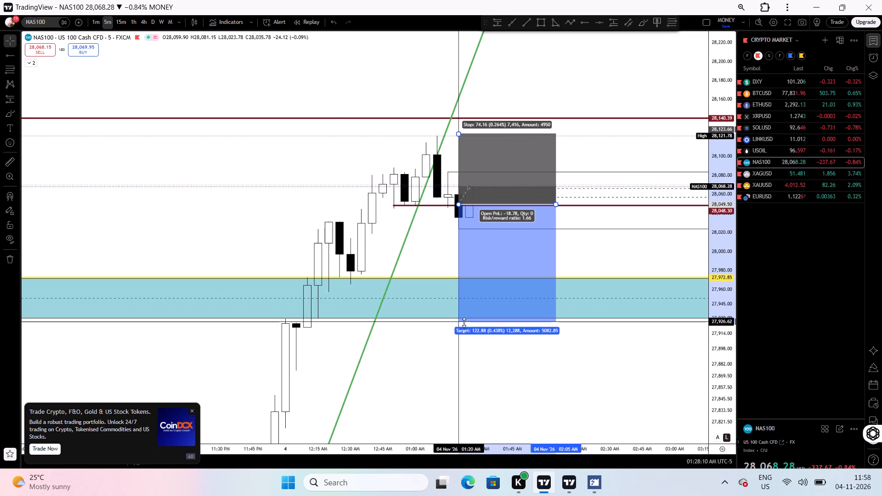
{"action": "left_click_drag", "start_coordinate": [464, 322], "coordinate": [464, 326]}
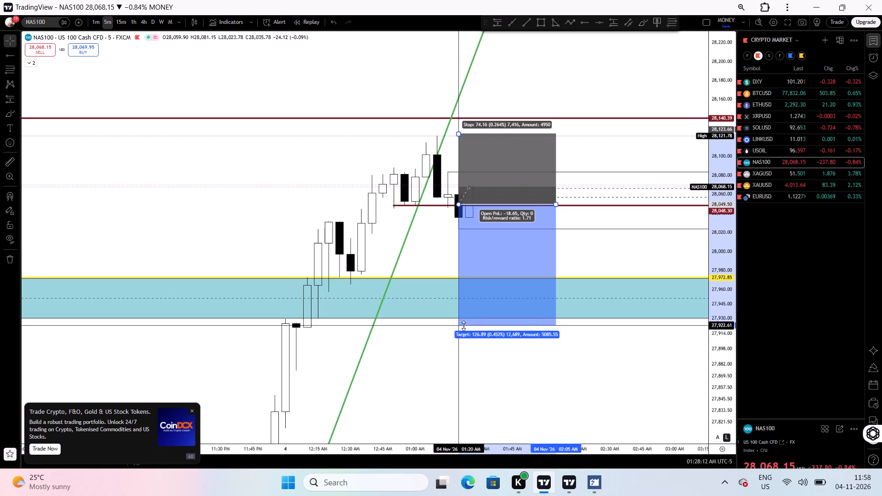
{"action": "left_click_drag", "start_coordinate": [464, 326], "coordinate": [462, 331]}
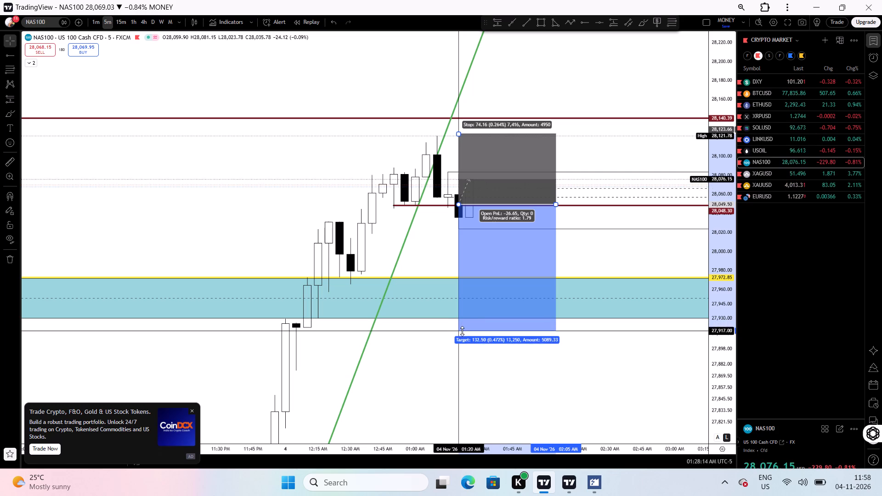
{"action": "left_click_drag", "start_coordinate": [462, 331], "coordinate": [463, 333]}
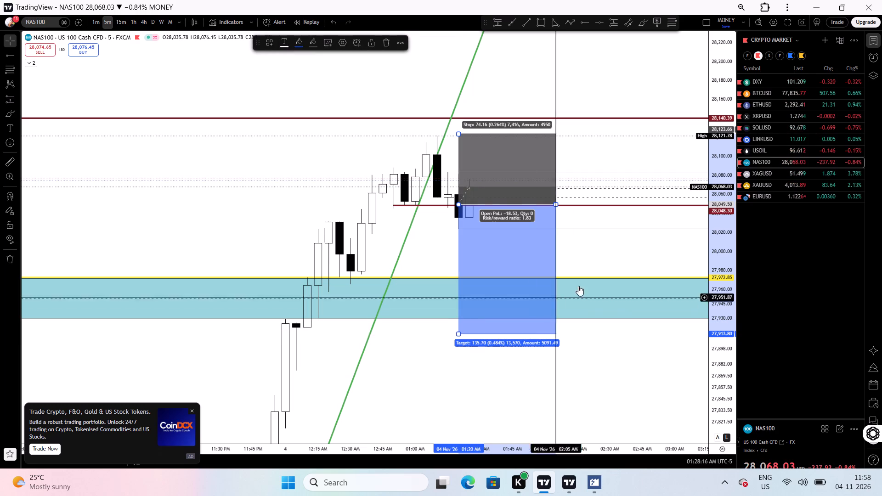
Shift the whole short position slightly down so its entry sits at 28,047.09, just under the dark red ray.
{"action": "left_click_drag", "start_coordinate": [642, 254], "coordinate": [593, 228]}
{"action": "left_click_drag", "start_coordinate": [625, 231], "coordinate": [599, 236]}
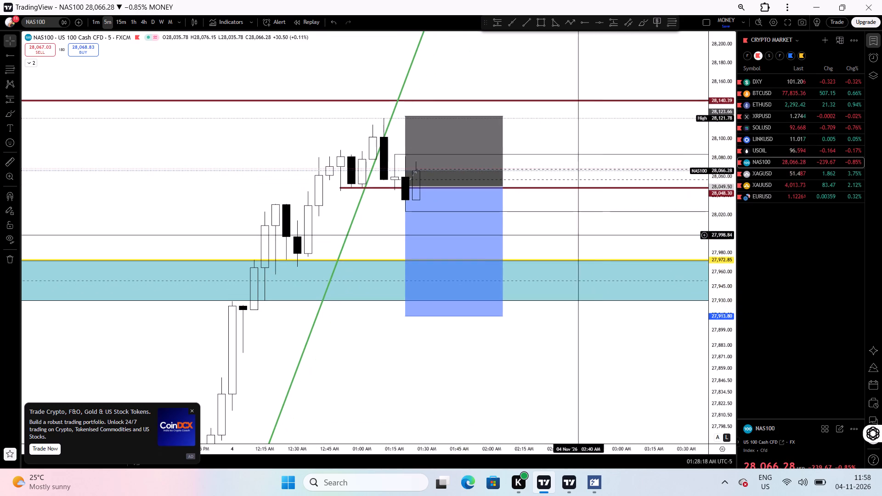
{"action": "left_click", "coordinate": [452, 234]}
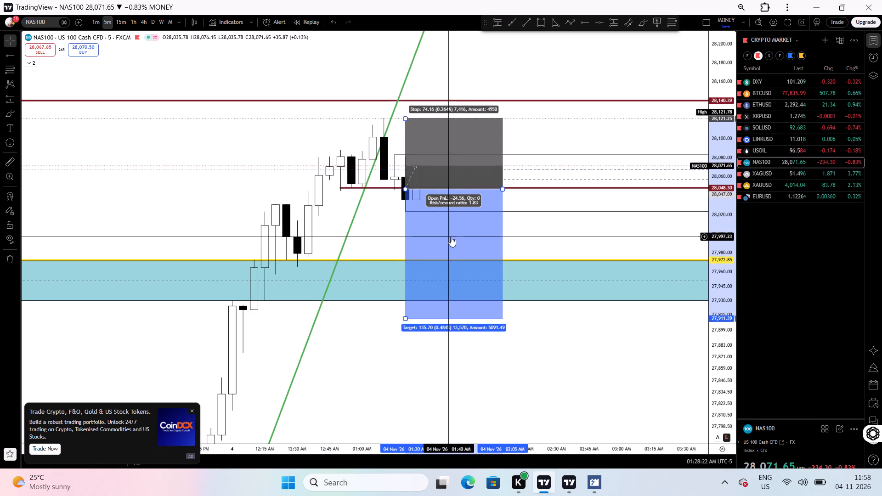
{"action": "left_click_drag", "start_coordinate": [535, 222], "coordinate": [519, 214]}
{"action": "left_click_drag", "start_coordinate": [519, 214], "coordinate": [547, 223]}
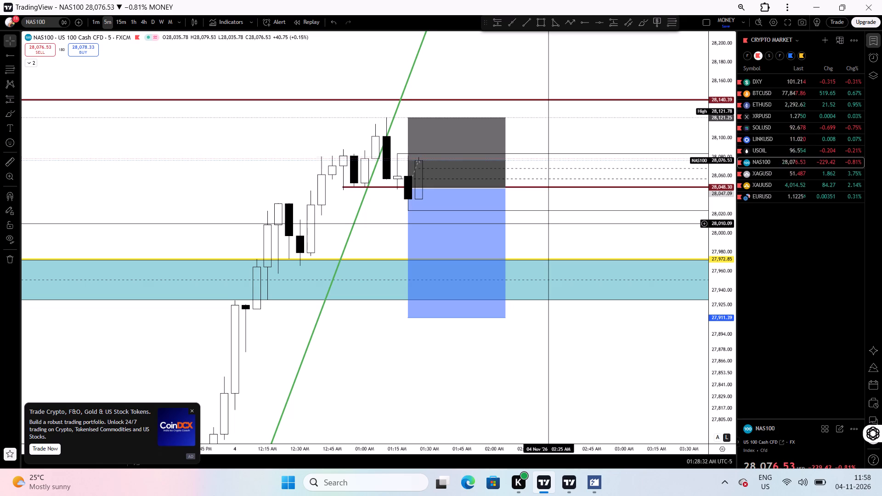
Delete the dark red horizontal ray at 3,998.63 from the 5-minute XAUUSD chart.
{"action": "key", "text": "Down"}
{"action": "key", "text": "Down"}
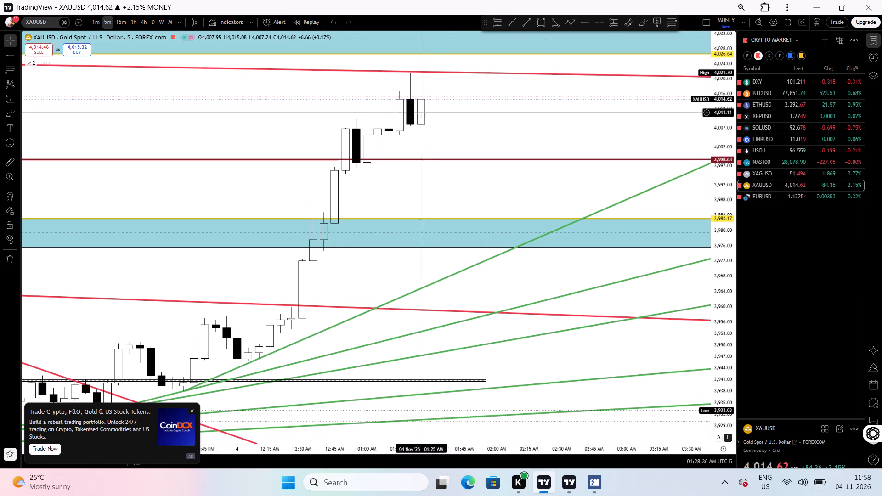
{"action": "left_click_drag", "start_coordinate": [432, 107], "coordinate": [652, 236]}
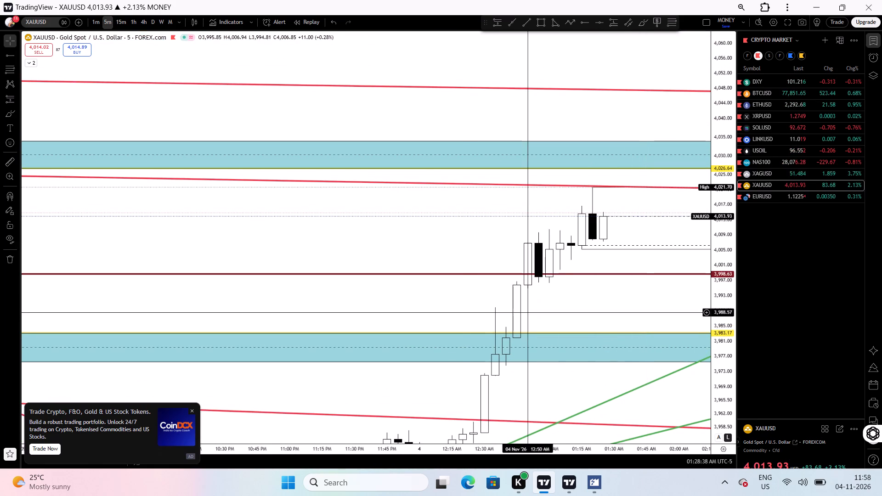
{"action": "left_click_drag", "start_coordinate": [351, 447], "coordinate": [704, 417]}
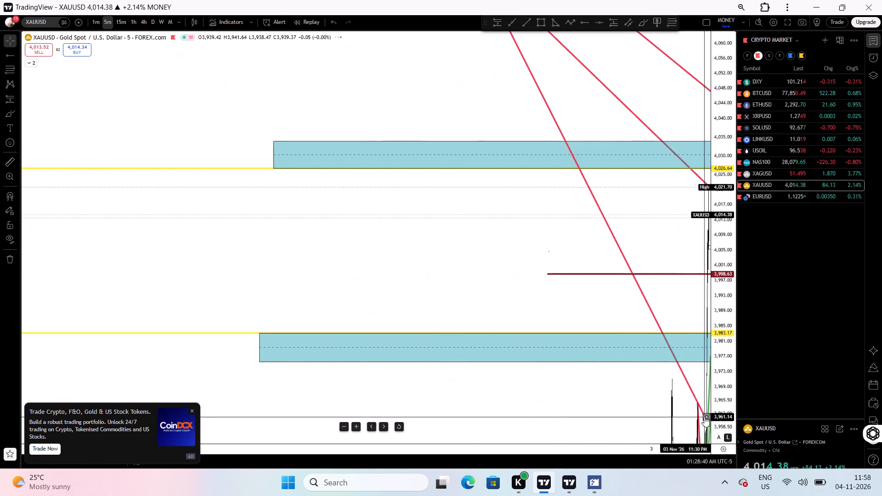
{"action": "left_click_drag", "start_coordinate": [704, 417], "coordinate": [445, 367]}
{"action": "left_click_drag", "start_coordinate": [595, 229], "coordinate": [422, 228]}
{"action": "left_click_drag", "start_coordinate": [458, 318], "coordinate": [498, 299]}
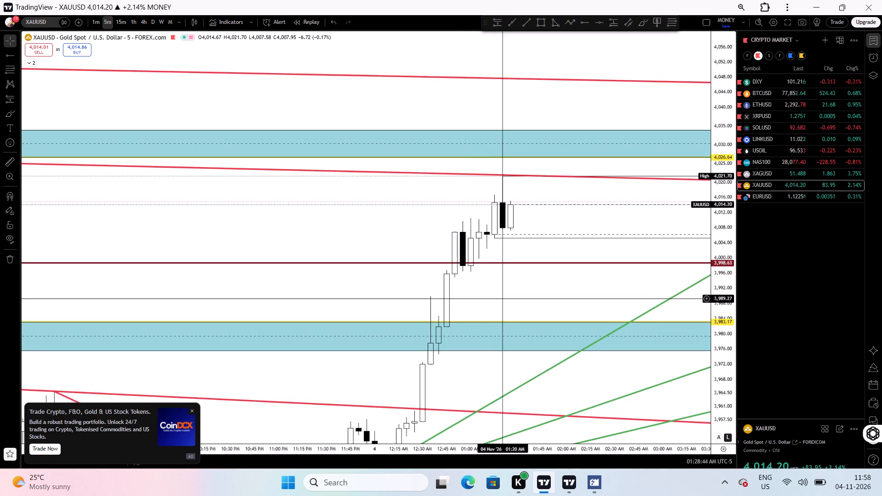
{"action": "left_click_drag", "start_coordinate": [522, 296], "coordinate": [474, 240]}
{"action": "left_click", "coordinate": [474, 218]}
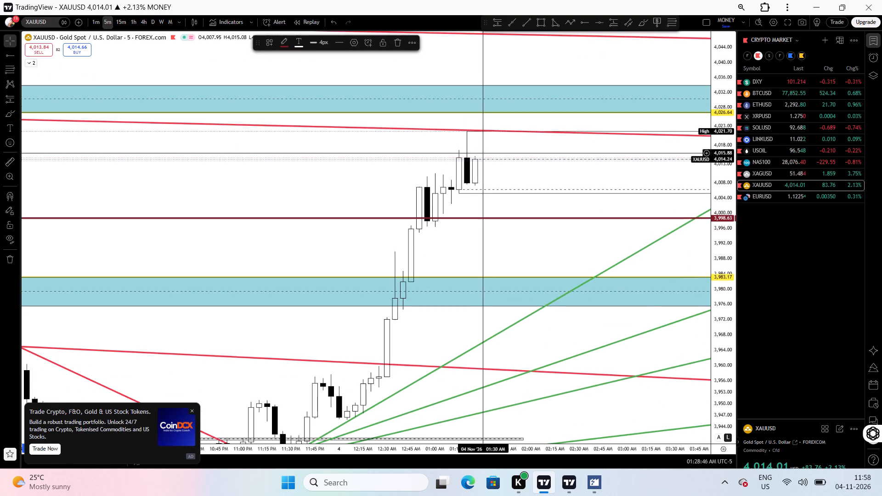
{"action": "left_click", "coordinate": [395, 37]}
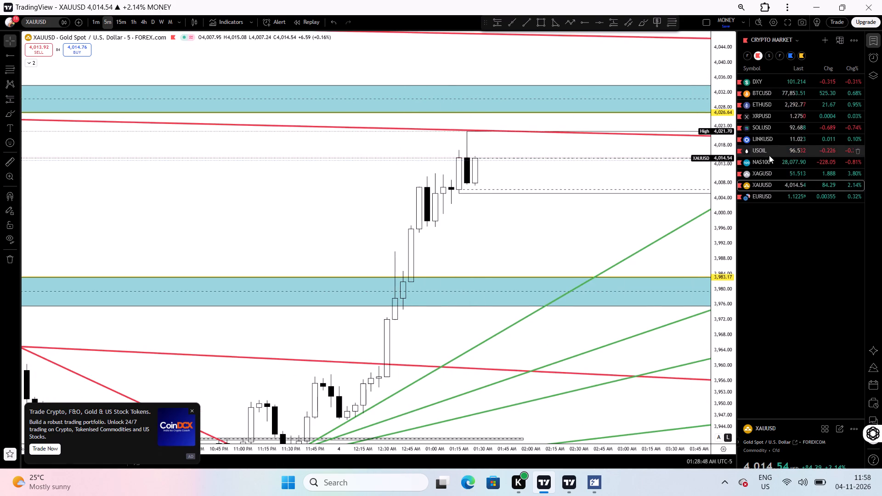
Check EURUSD on the 5-minute chart, and examine NAS100's price action around the short position and the 28,048.30 ray.
{"action": "left_click", "coordinate": [771, 193]}
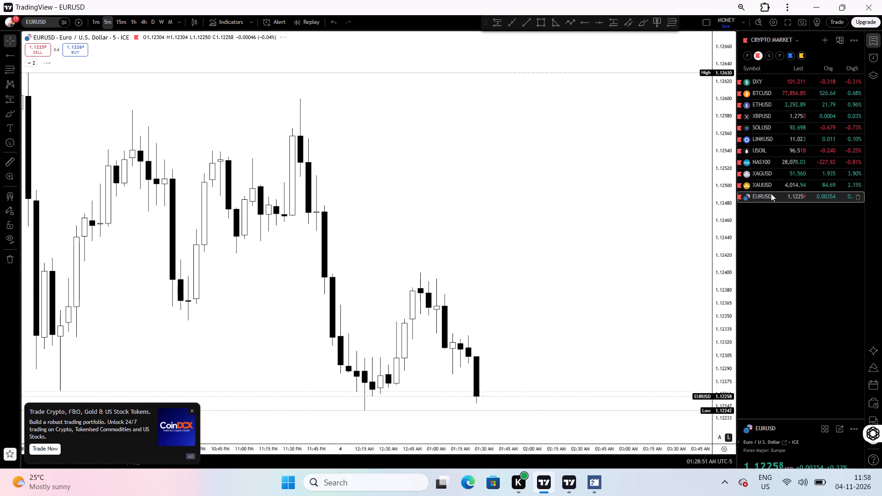
{"action": "left_click_drag", "start_coordinate": [532, 325], "coordinate": [615, 194]}
{"action": "left_click_drag", "start_coordinate": [654, 130], "coordinate": [589, 209]}
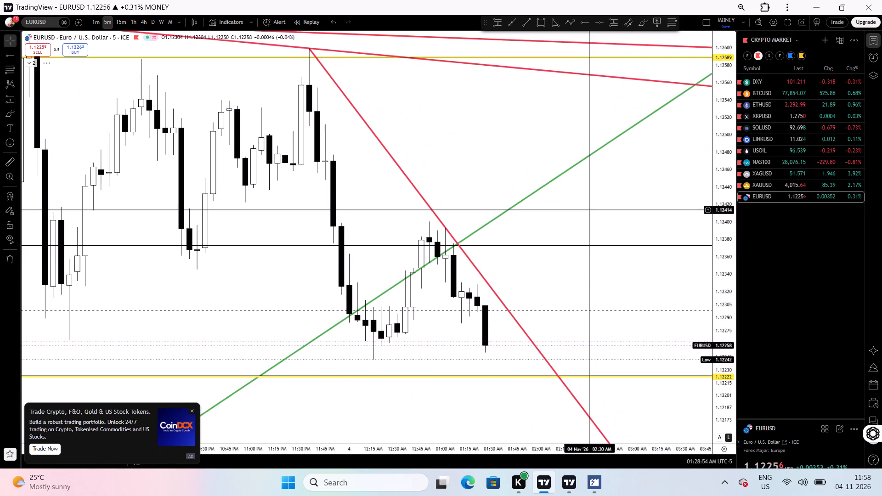
{"action": "left_click", "coordinate": [768, 184]}
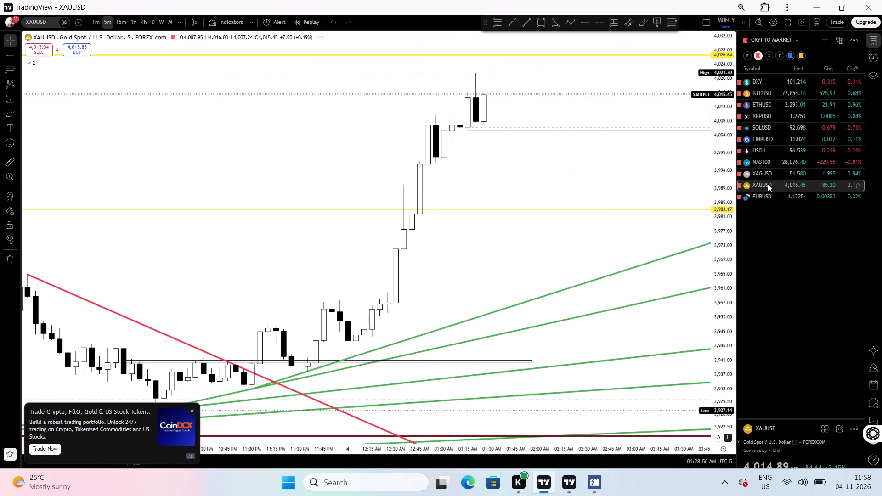
{"action": "left_click", "coordinate": [773, 177]}
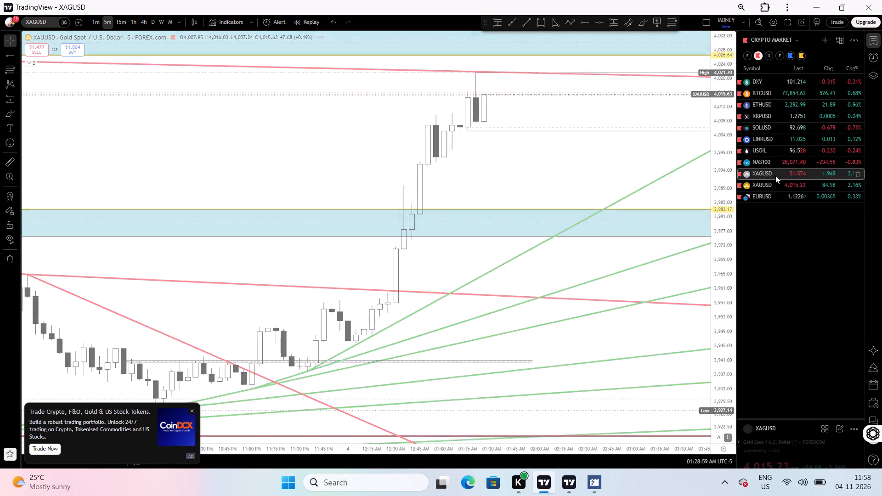
{"action": "left_click", "coordinate": [780, 165]}
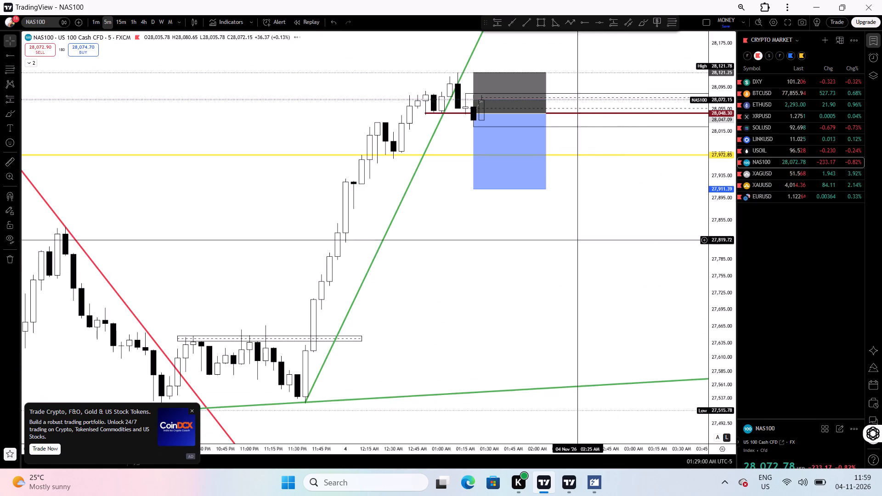
{"action": "left_click_drag", "start_coordinate": [616, 223], "coordinate": [629, 307]}
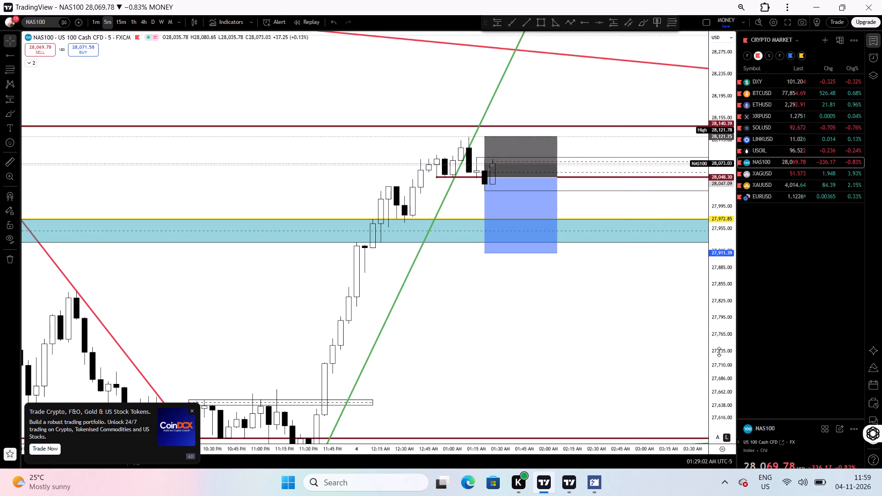
{"action": "left_click_drag", "start_coordinate": [719, 352], "coordinate": [653, 184]}
{"action": "left_click_drag", "start_coordinate": [623, 172], "coordinate": [647, 315]}
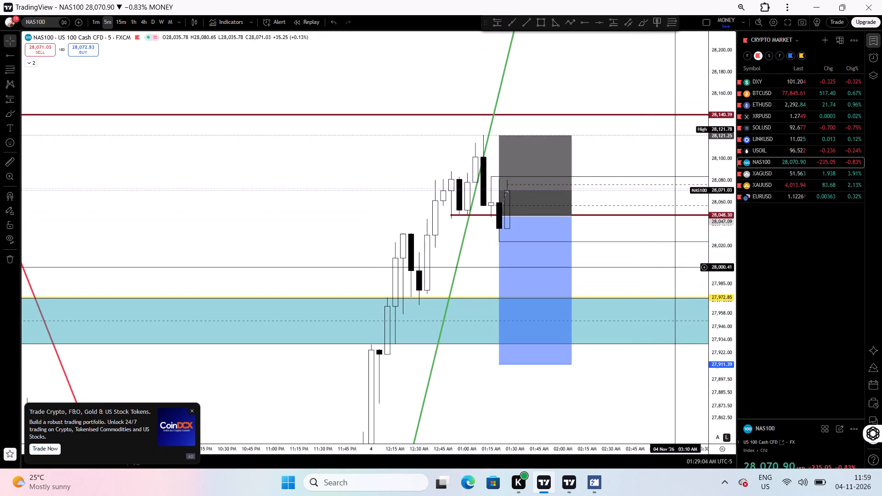
{"action": "left_click_drag", "start_coordinate": [678, 267], "coordinate": [667, 240]}
{"action": "left_click_drag", "start_coordinate": [621, 253], "coordinate": [641, 248]}
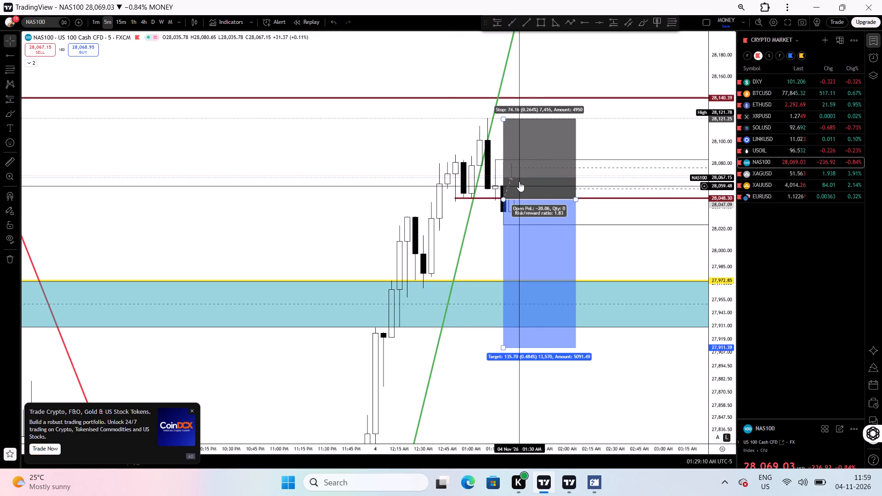
{"action": "left_click_drag", "start_coordinate": [609, 223], "coordinate": [588, 186]}
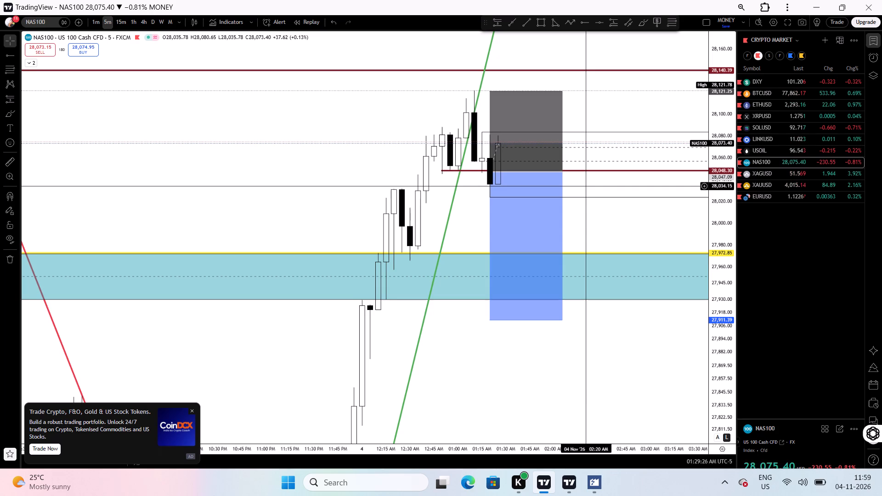
Examine XAUUSD's latest price action on the 1-minute chart, with the chart view reset to the current candles.
{"action": "key", "text": "Down"}
{"action": "key", "text": "Down"}
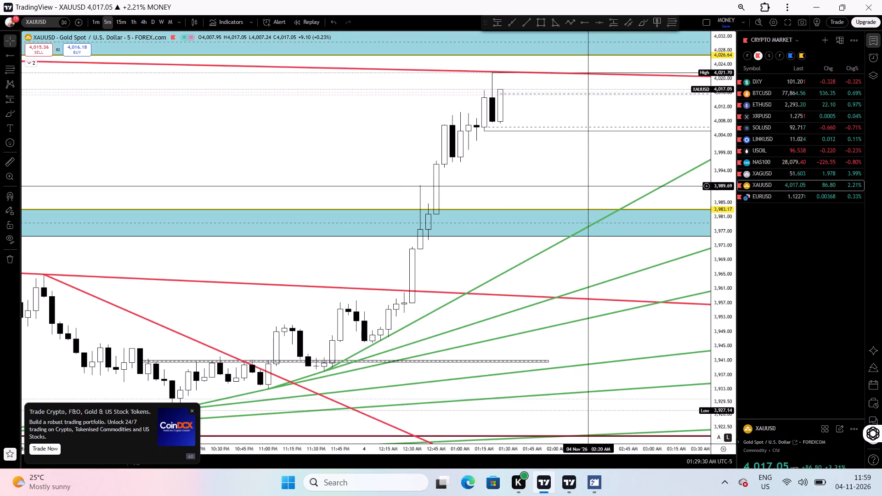
{"action": "key", "text": "1"}
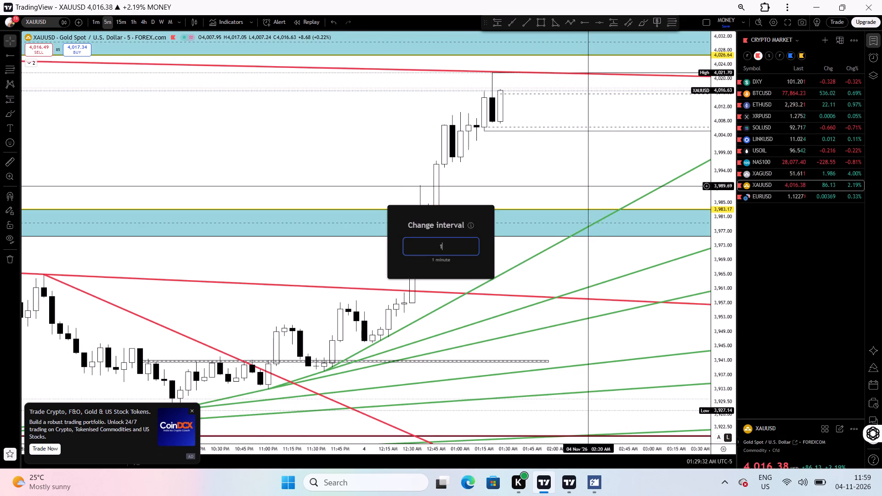
{"action": "key", "text": "Return"}
{"action": "right_click", "coordinate": [552, 165]}
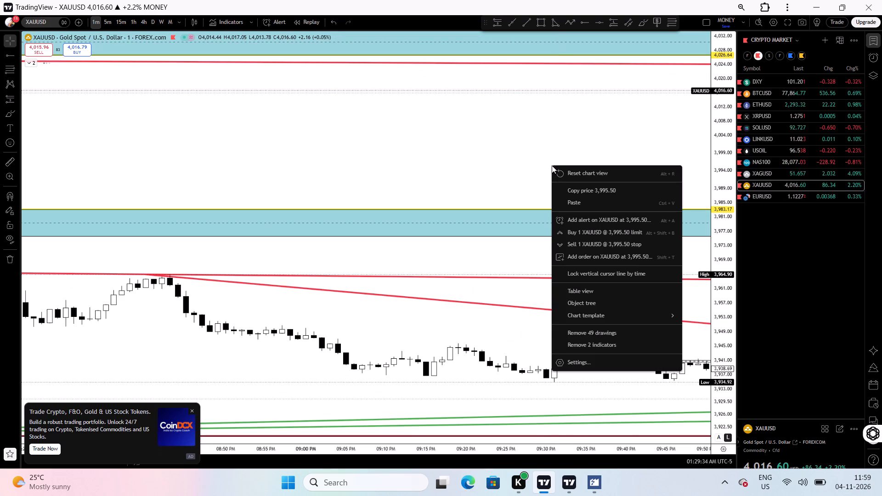
{"action": "left_click", "coordinate": [560, 170]}
{"action": "left_click_drag", "start_coordinate": [625, 150], "coordinate": [488, 199]}
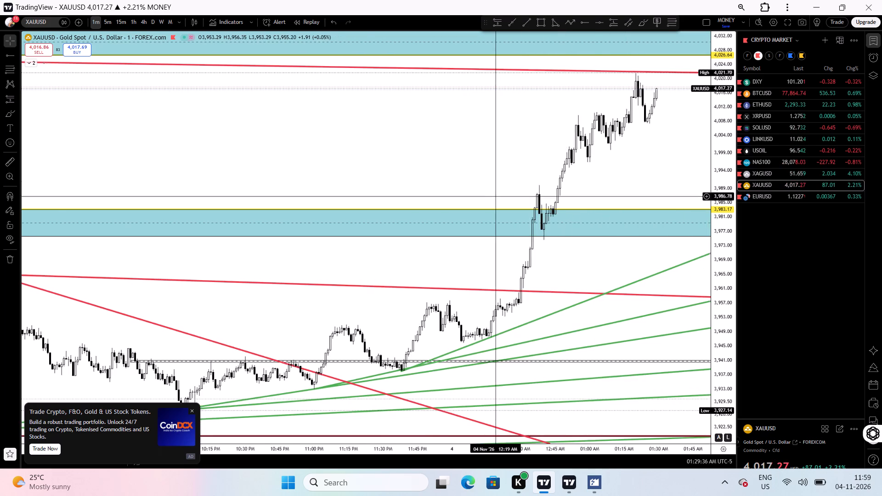
{"action": "left_click_drag", "start_coordinate": [590, 171], "coordinate": [512, 207]}
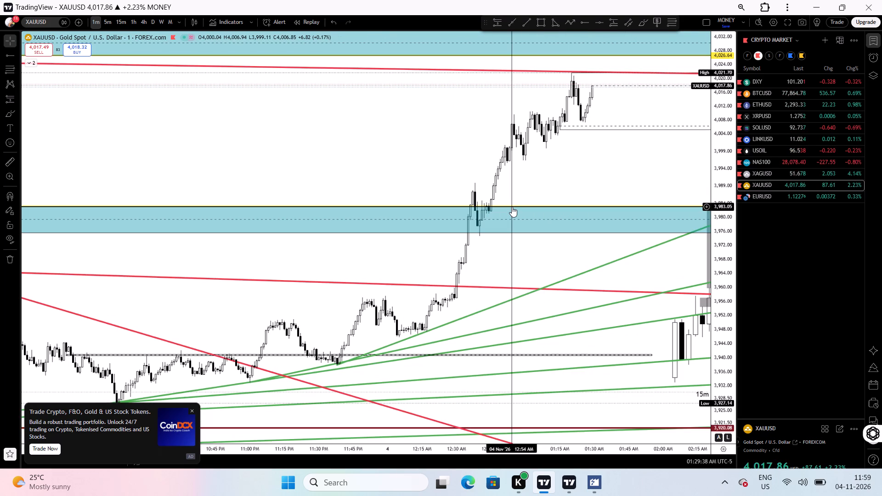
Delete the steep red descending trend line running from the 3,964.90 swing high on the 5-minute XAUUSD chart.
{"action": "left_click", "coordinate": [103, 18]}
{"action": "right_click", "coordinate": [184, 71]}
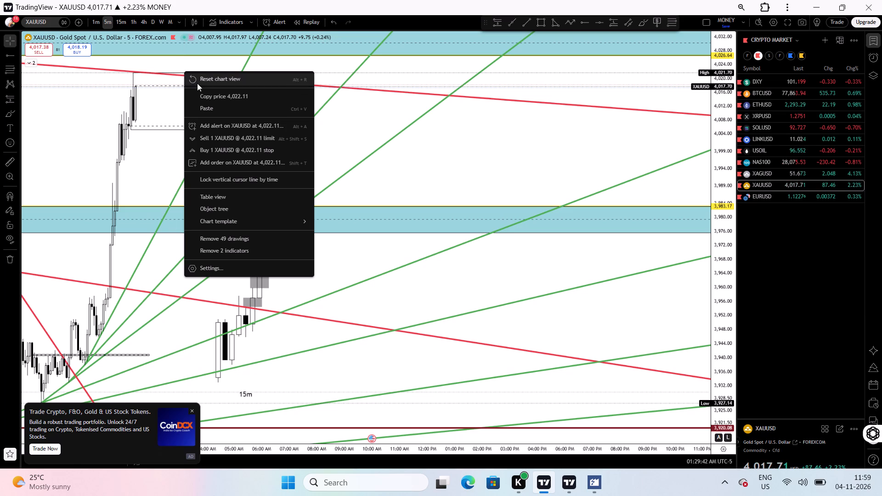
{"action": "left_click", "coordinate": [198, 84]}
{"action": "left_click_drag", "start_coordinate": [587, 121], "coordinate": [421, 190]}
{"action": "left_click_drag", "start_coordinate": [587, 138], "coordinate": [489, 189]}
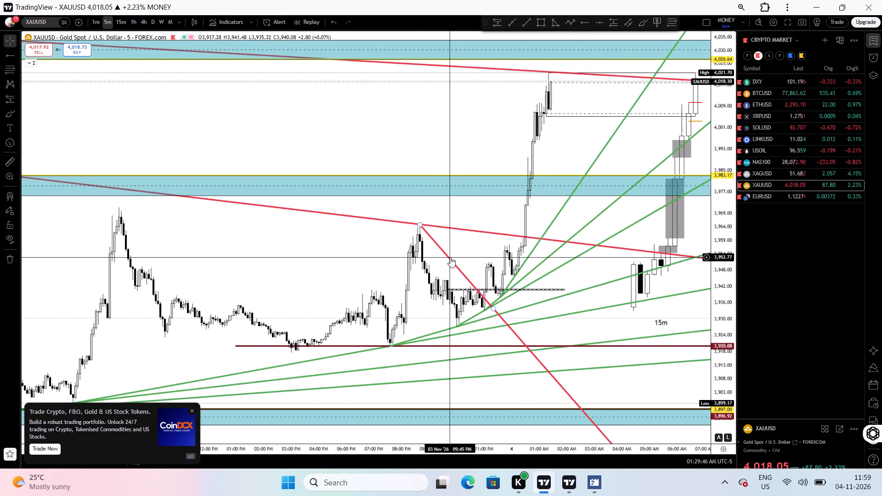
{"action": "left_click", "coordinate": [450, 258]}
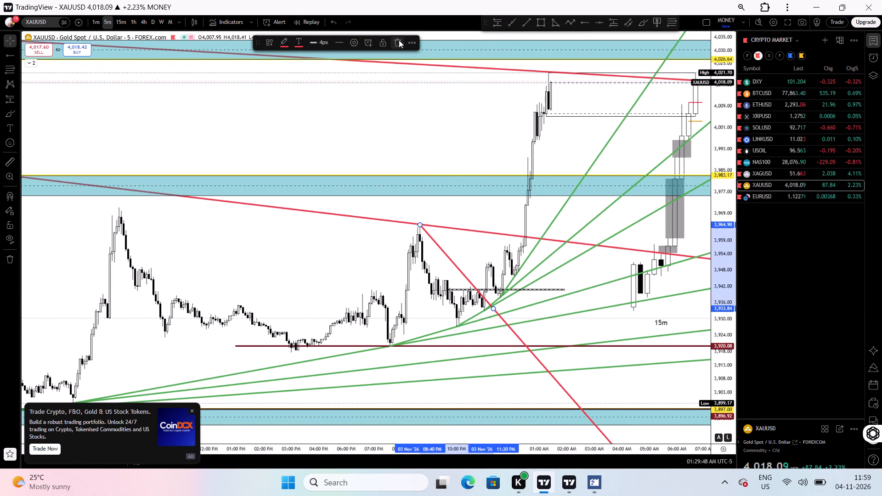
{"action": "left_click", "coordinate": [398, 40]}
Check EURUSD on the 5-minute chart, and go through the watchlist from DXY to NAS100 to examine its short position area.
{"action": "left_click_drag", "start_coordinate": [384, 256], "coordinate": [269, 304]}
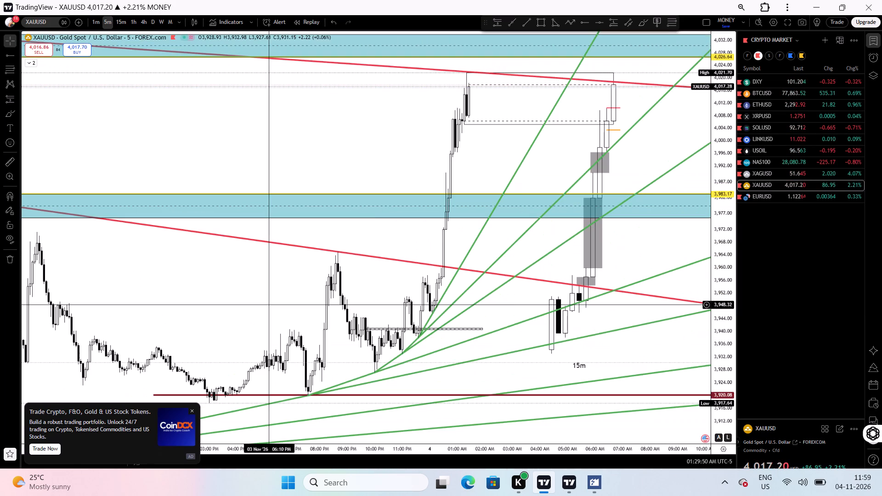
{"action": "key", "text": "Down"}
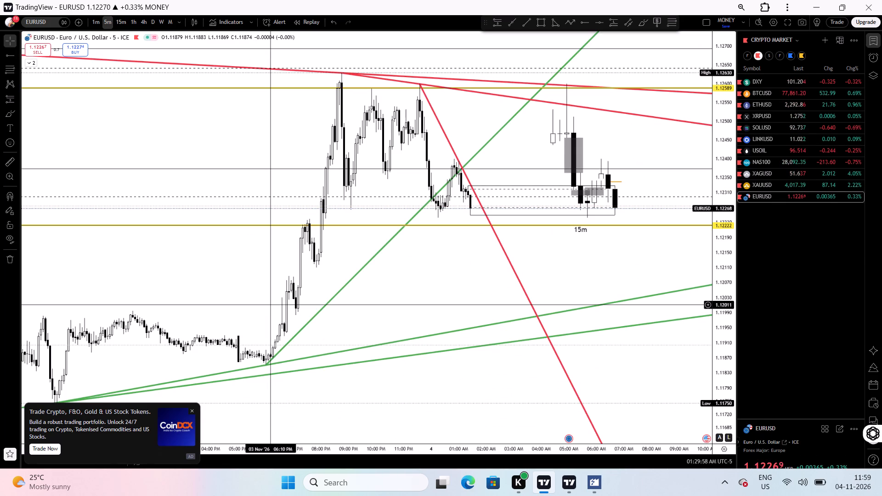
{"action": "key", "text": "Down"}
{"action": "key", "text": "Down"}
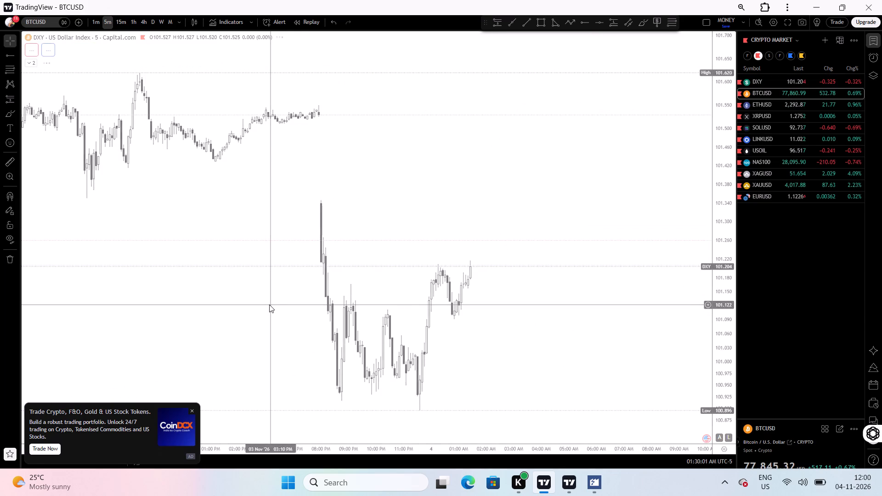
{"action": "key", "text": "Down"}
{"action": "key", "text": "Down"}
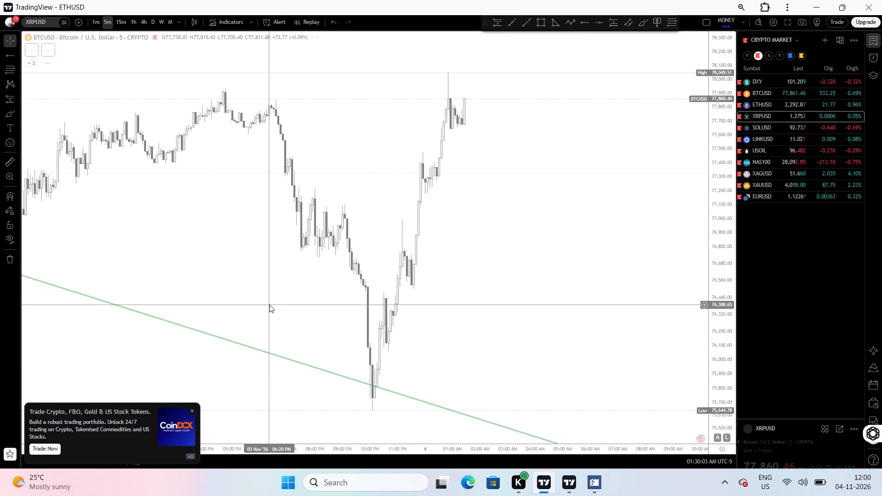
{"action": "key", "text": "Down"}
{"action": "key", "text": "Down"}
{"action": "key", "text": "Down"}
{"action": "key", "text": "Down"}
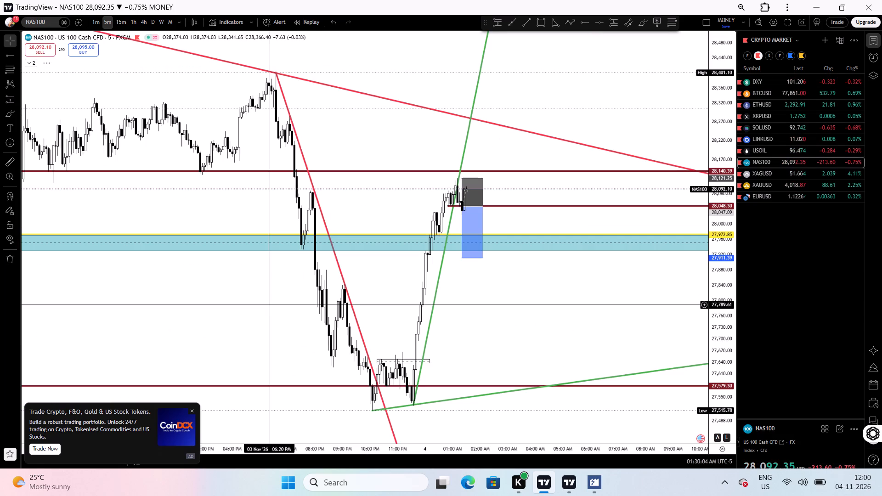
Compare the latest 5-minute price action of XAUUSD, EURUSD, NAS100 and XAGUSD against their trend lines and levels.
{"action": "key", "text": "Down"}
{"action": "key", "text": "Down"}
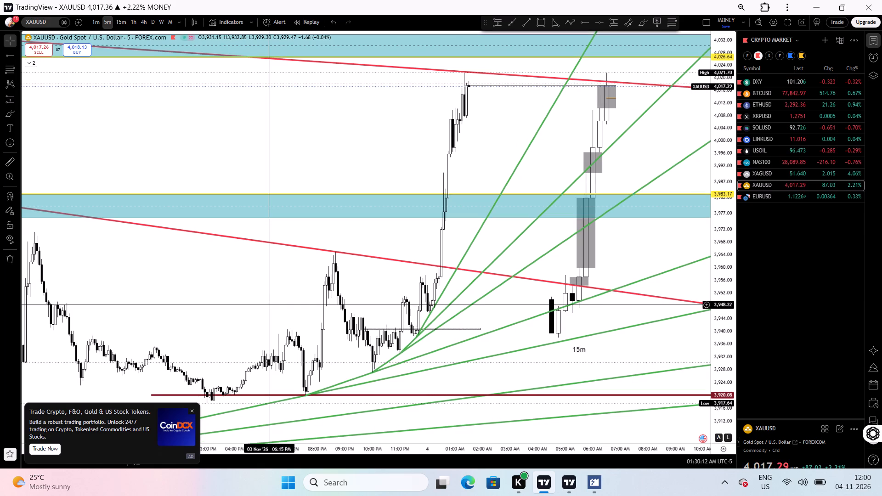
{"action": "key", "text": "Down"}
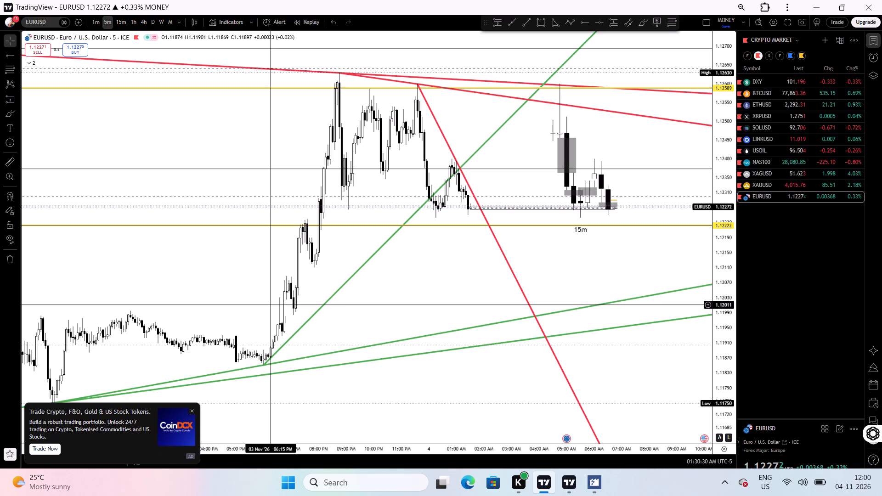
{"action": "key", "text": "Up"}
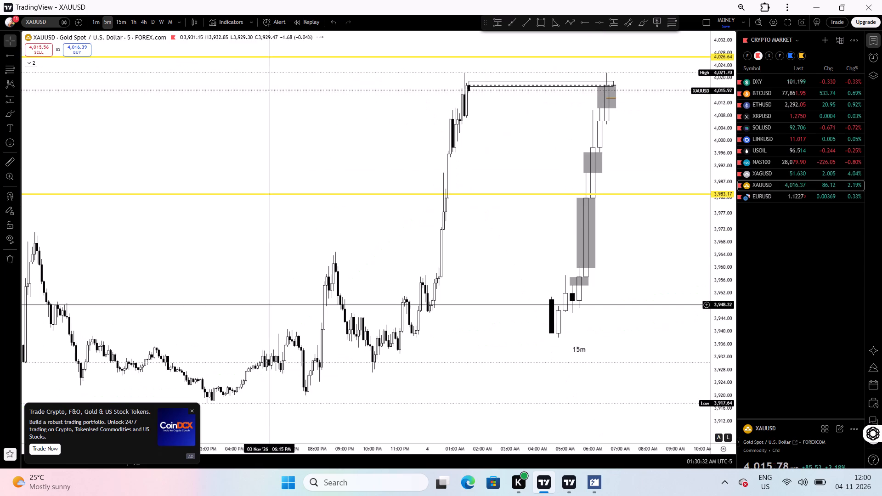
{"action": "key", "text": "Up"}
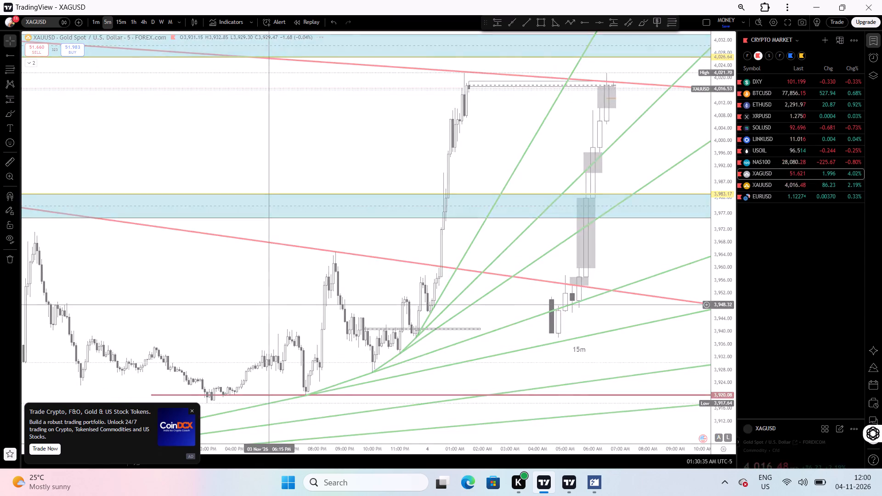
{"action": "key", "text": "Up"}
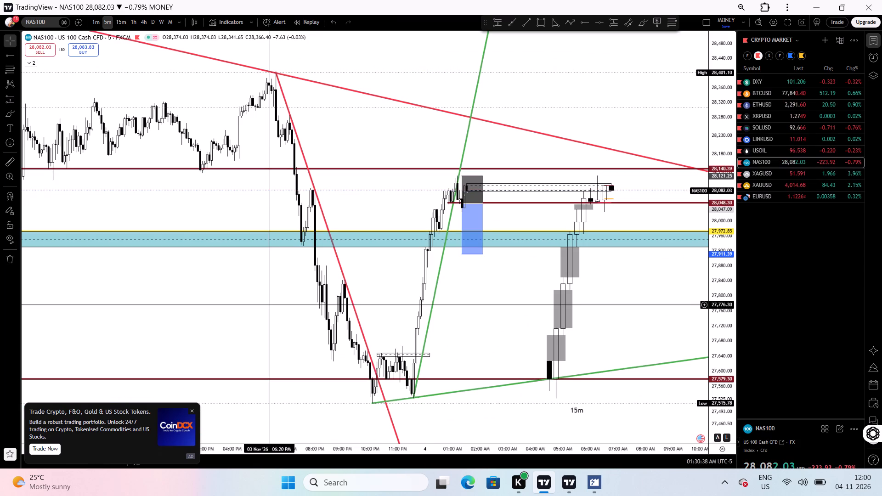
{"action": "key", "text": "Down"}
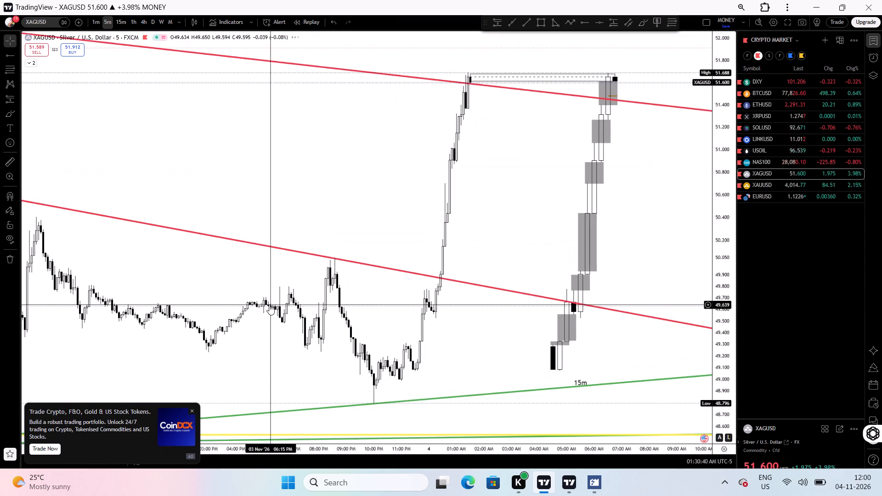
{"action": "key", "text": "Down"}
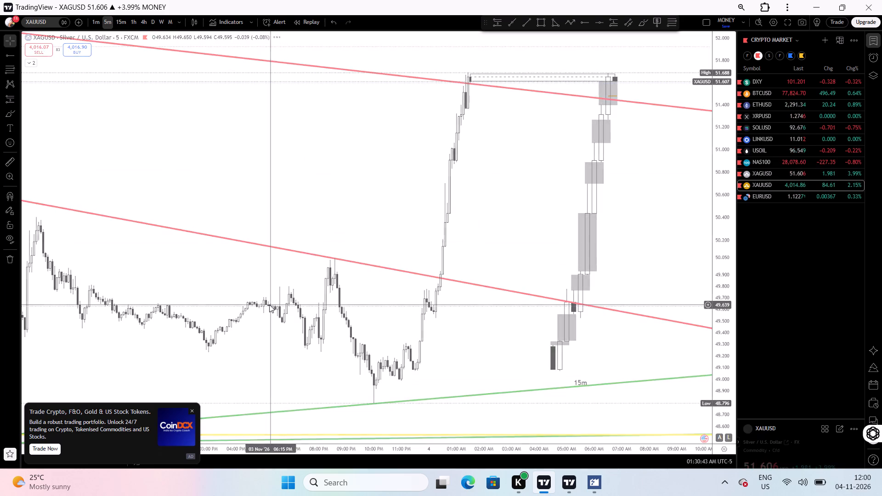
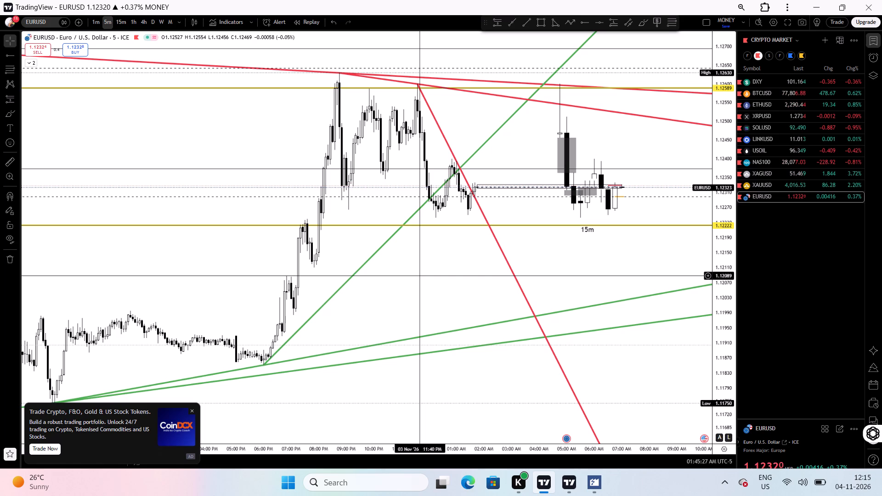
Go through XAUUSD and XAGUSD to NAS100 and re-anchor its steep green trend line's upper end at 01:25 AM, about 28,045.
{"action": "key", "text": "Up"}
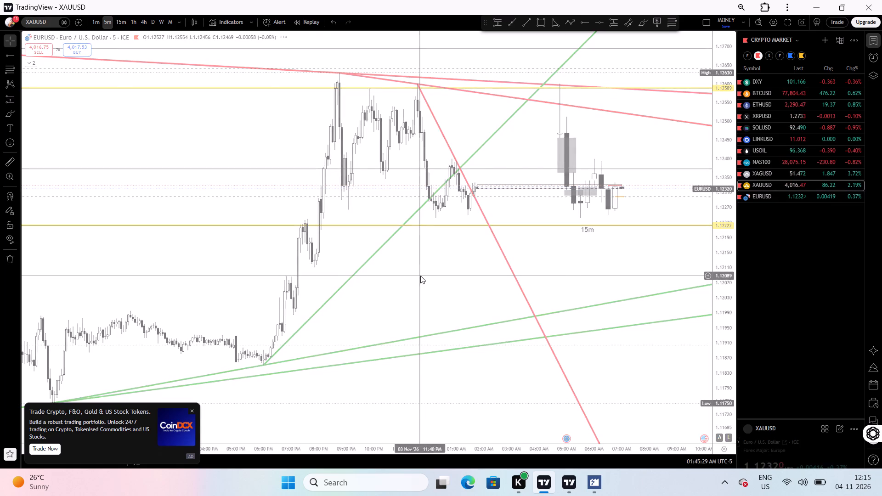
{"action": "key", "text": "Up"}
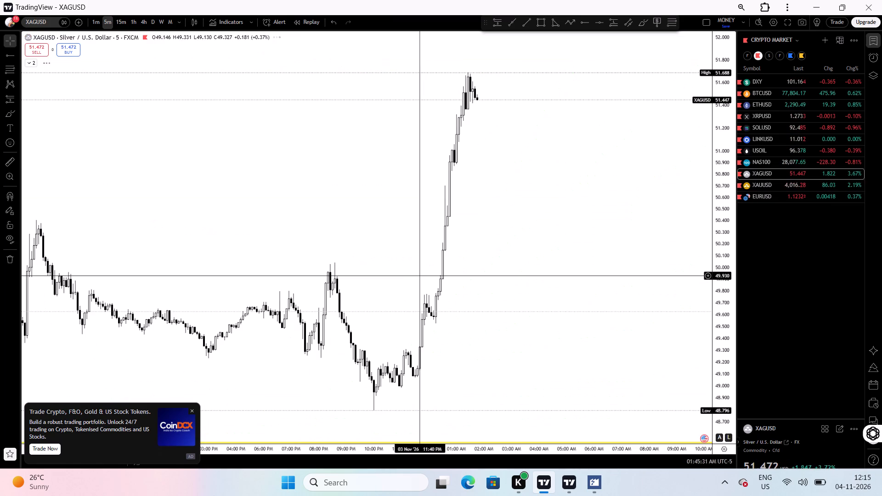
{"action": "key", "text": "Up"}
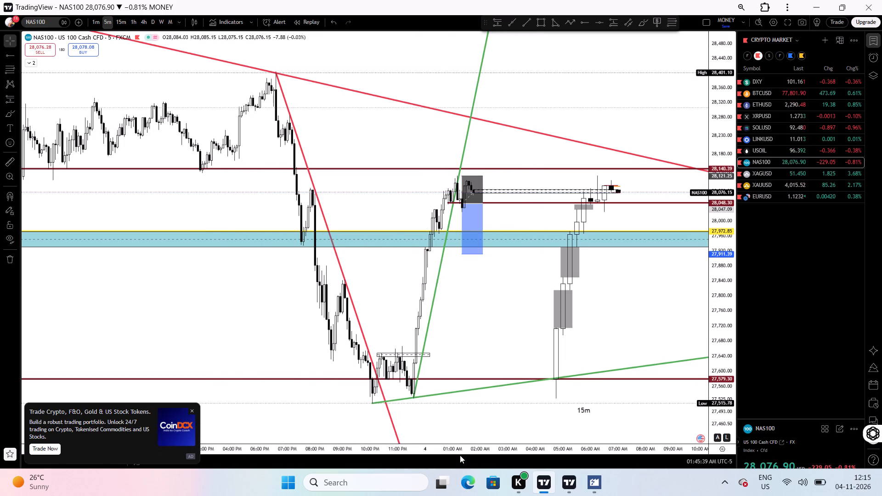
{"action": "left_click_drag", "start_coordinate": [487, 450], "coordinate": [319, 421]}
{"action": "left_click_drag", "start_coordinate": [287, 283], "coordinate": [557, 317]}
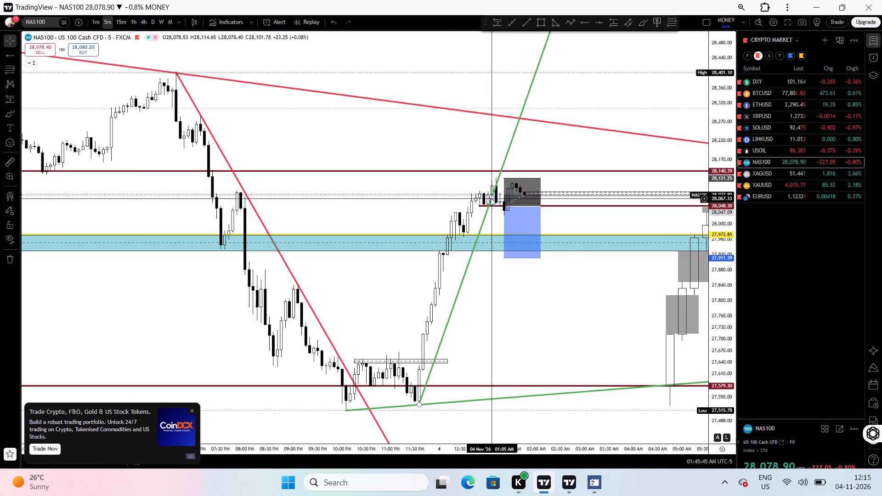
{"action": "left_click_drag", "start_coordinate": [491, 197], "coordinate": [510, 210]}
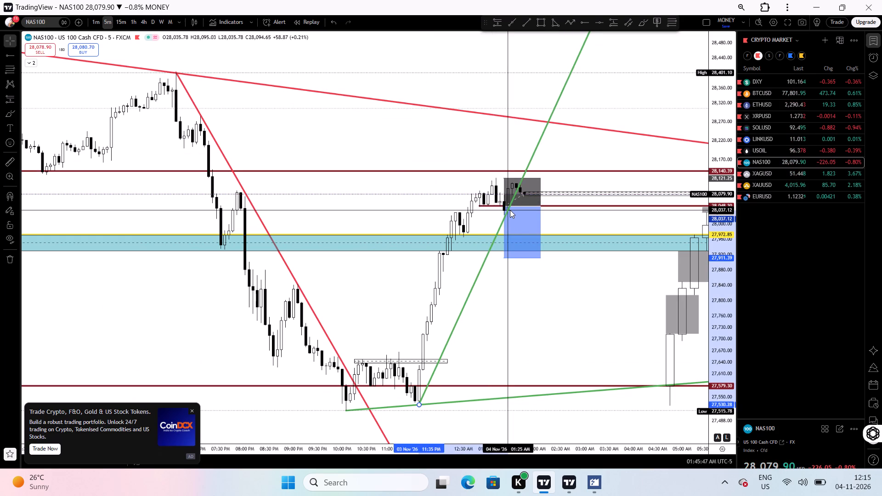
{"action": "left_click_drag", "start_coordinate": [510, 210], "coordinate": [510, 210]}
{"action": "left_click_drag", "start_coordinate": [520, 305], "coordinate": [651, 316]}
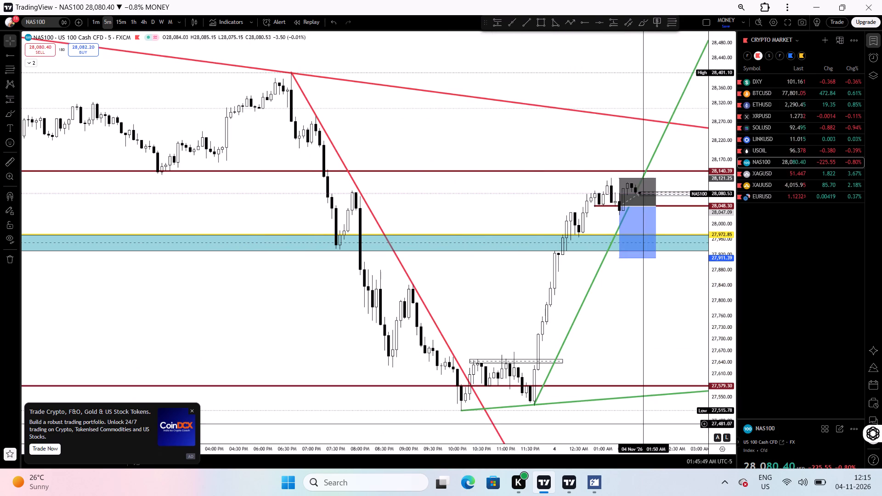
{"action": "left_click_drag", "start_coordinate": [643, 451], "coordinate": [536, 452]}
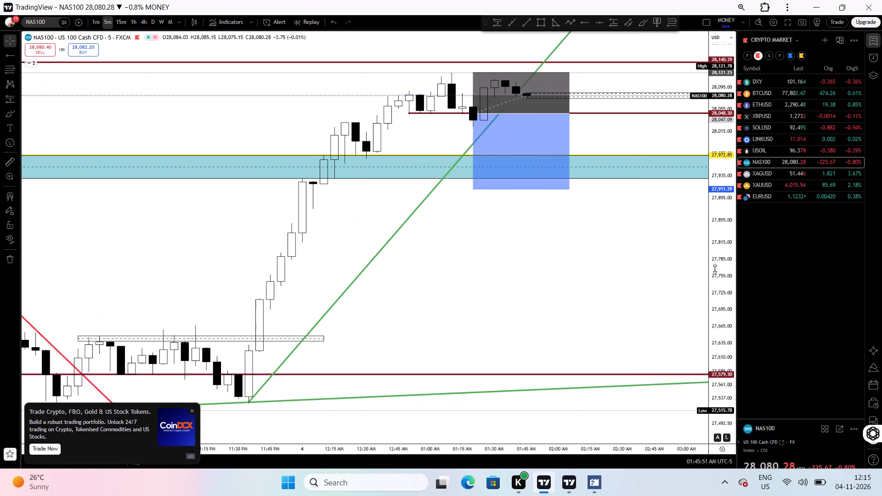
{"action": "left_click_drag", "start_coordinate": [724, 336], "coordinate": [648, 128]}
{"action": "left_click_drag", "start_coordinate": [579, 173], "coordinate": [509, 491]}
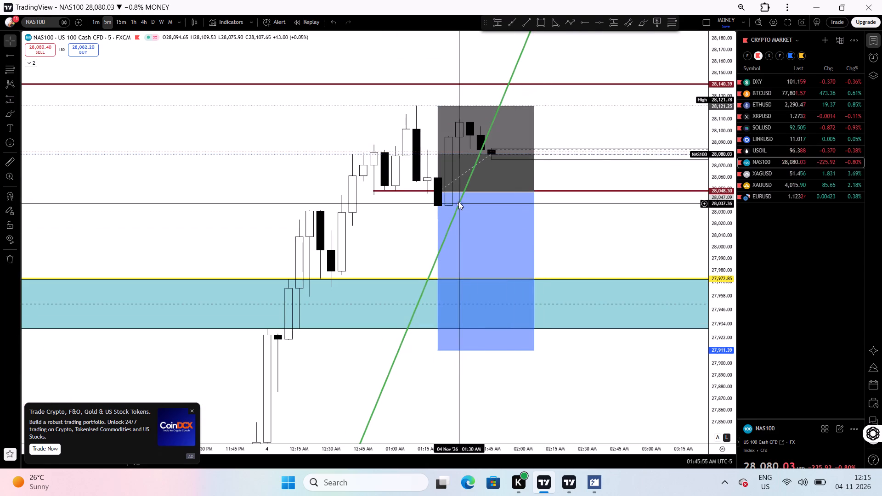
{"action": "left_click_drag", "start_coordinate": [458, 203], "coordinate": [458, 191]}
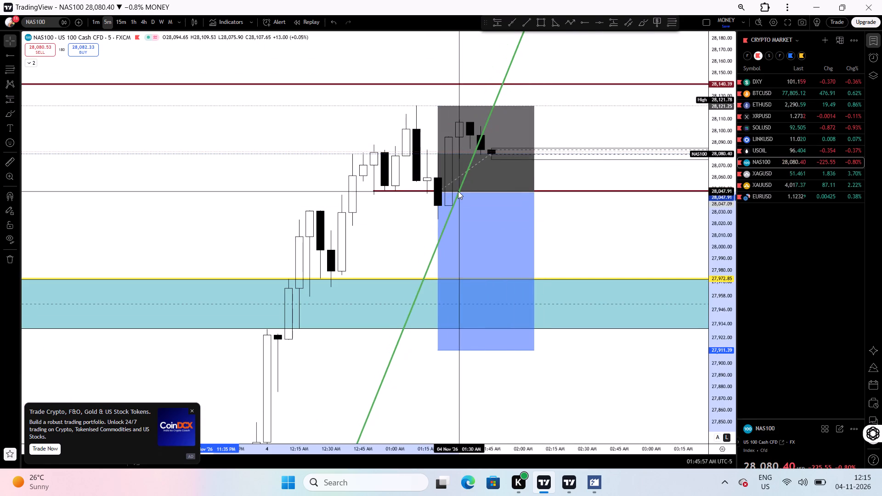
{"action": "left_click_drag", "start_coordinate": [458, 191], "coordinate": [451, 194]}
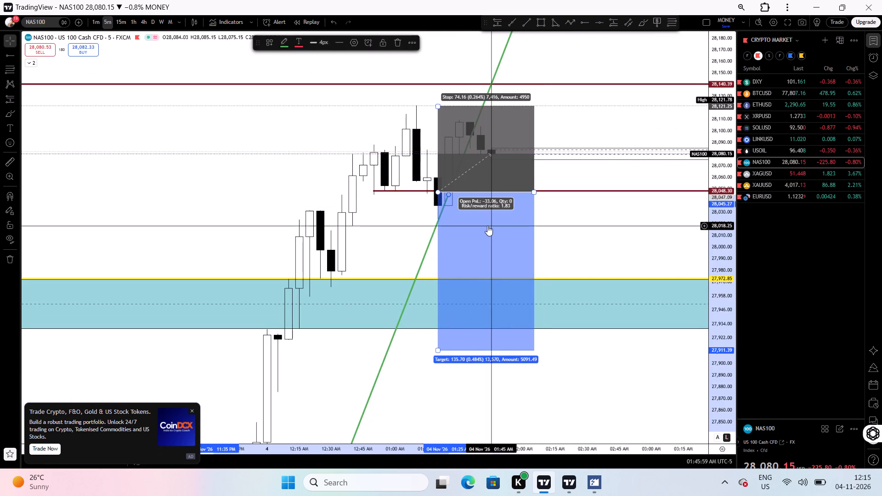
Delete the short position drawing around the latest candles on the 5-minute NAS100 chart.
{"action": "left_click", "coordinate": [487, 225]}
{"action": "left_click_drag", "start_coordinate": [556, 235], "coordinate": [656, 240]}
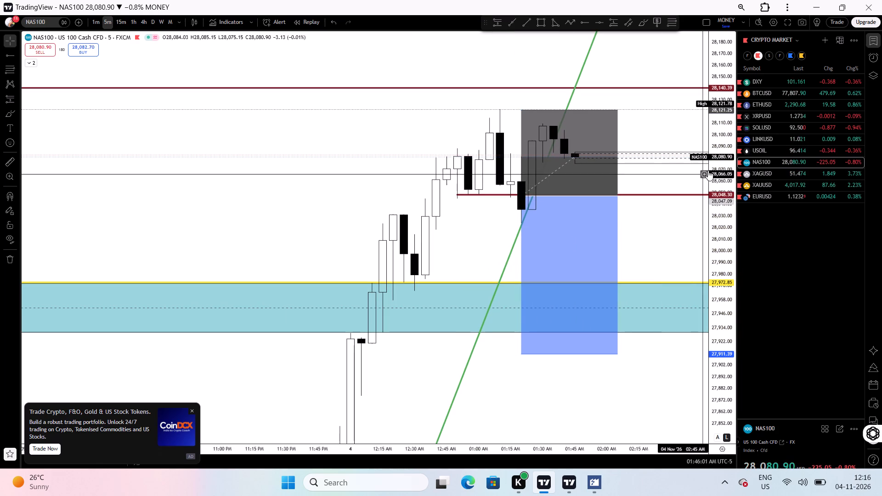
{"action": "left_click_drag", "start_coordinate": [711, 166], "coordinate": [685, 282]}
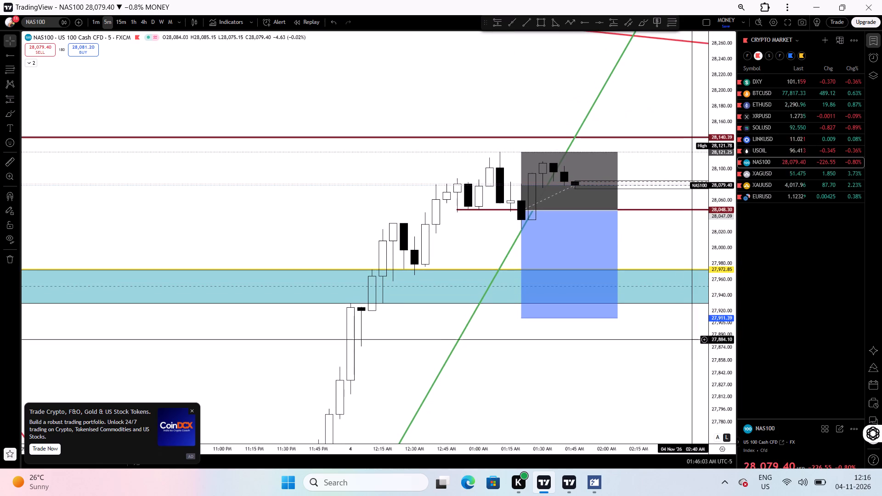
{"action": "left_click_drag", "start_coordinate": [718, 397], "coordinate": [633, 203]}
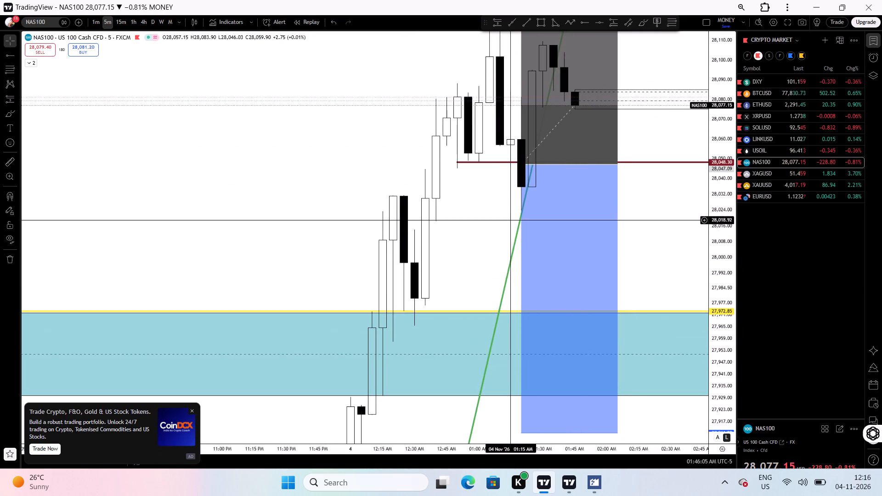
{"action": "left_click_drag", "start_coordinate": [498, 237], "coordinate": [637, 303]}
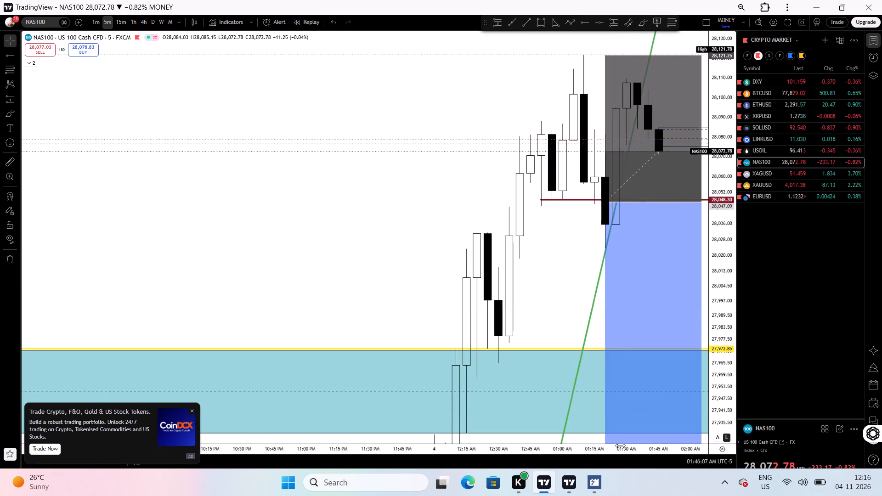
{"action": "left_click_drag", "start_coordinate": [620, 445], "coordinate": [450, 442]}
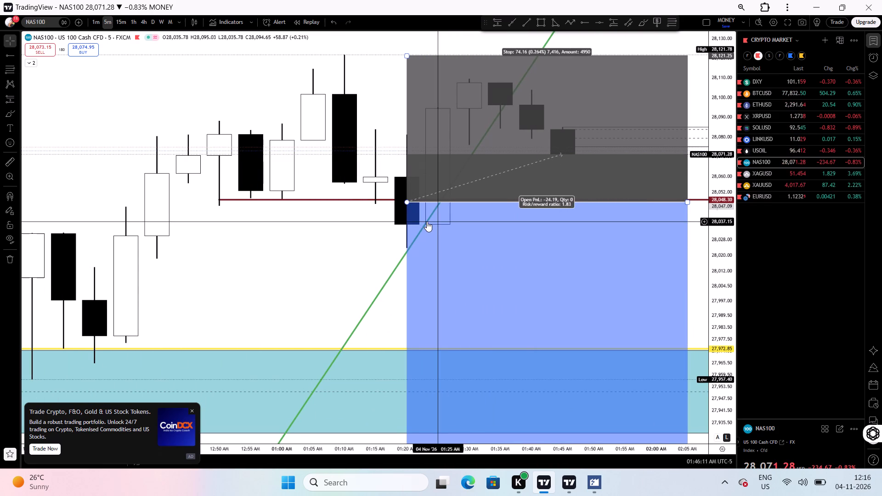
{"action": "double_click", "coordinate": [461, 242]}
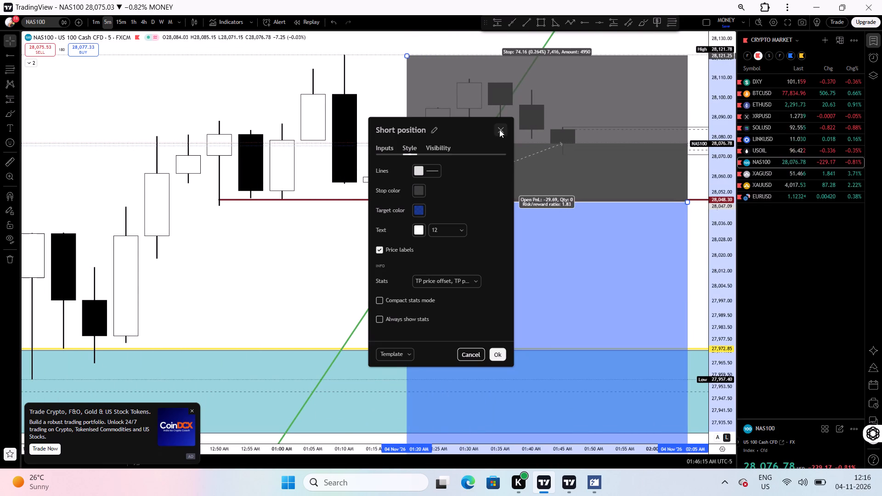
{"action": "left_click", "coordinate": [499, 130]}
{"action": "left_click", "coordinate": [387, 46]}
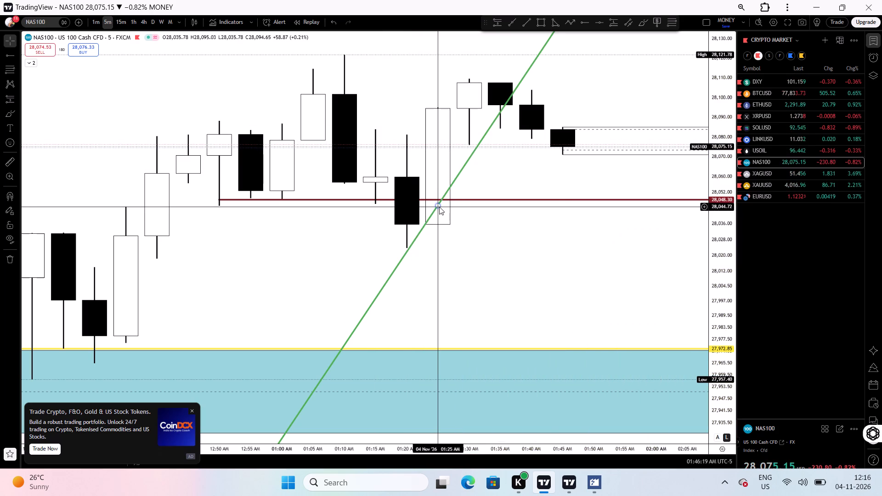
Fine-tune the upper anchor of the steep green NAS100 trend line so it runs along the 01:20 AM candle's low.
{"action": "left_click_drag", "start_coordinate": [439, 207], "coordinate": [432, 202]}
{"action": "left_click", "coordinate": [483, 271]}
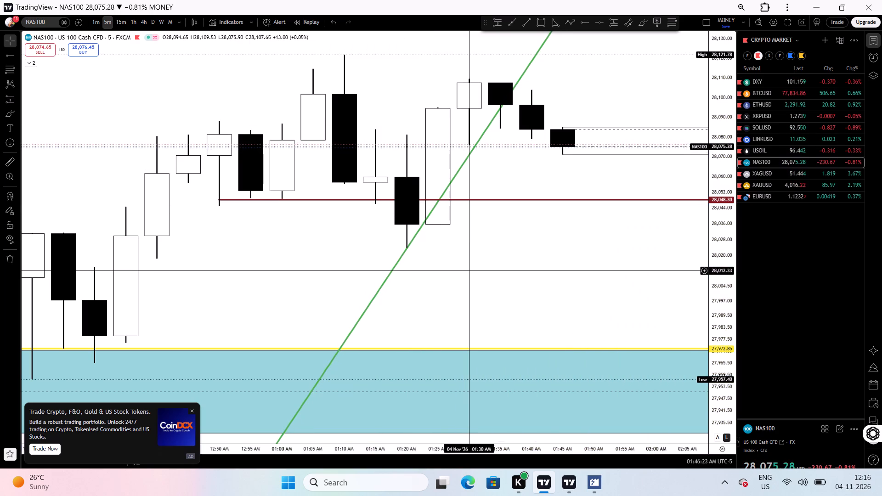
Move the short dark red horizontal ray on NAS100 to the 01:20 AM candle's low at 28,023.77.
{"action": "left_click_drag", "start_coordinate": [718, 187], "coordinate": [661, 299]}
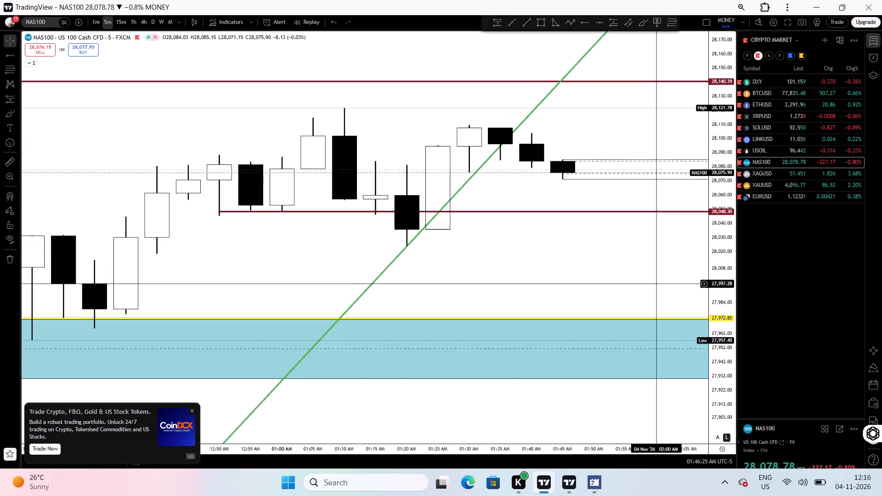
{"action": "left_click_drag", "start_coordinate": [661, 299], "coordinate": [646, 344]}
{"action": "left_click_drag", "start_coordinate": [468, 447], "coordinate": [531, 446]}
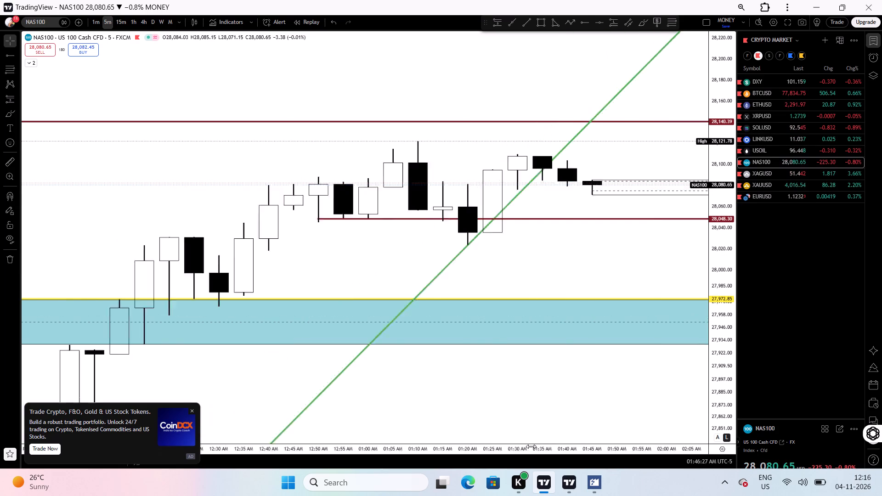
{"action": "left_click_drag", "start_coordinate": [531, 446], "coordinate": [579, 435]}
{"action": "left_click_drag", "start_coordinate": [621, 235], "coordinate": [368, 287]}
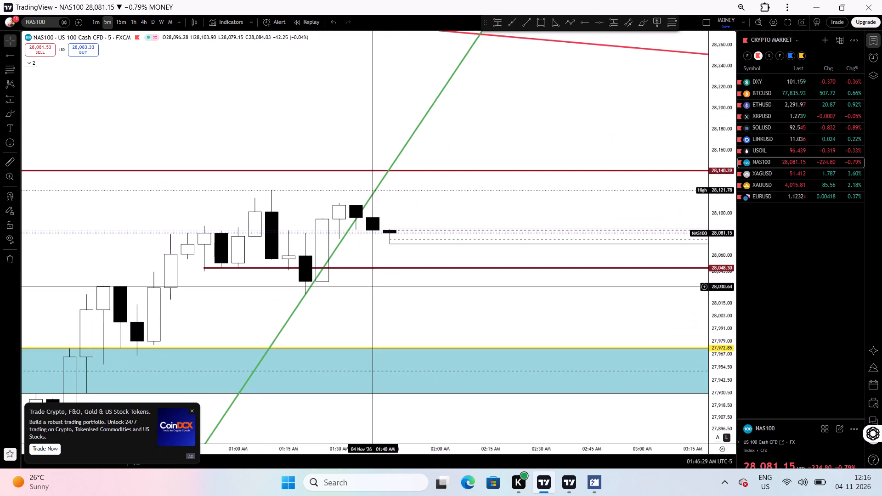
{"action": "left_click_drag", "start_coordinate": [358, 268], "coordinate": [423, 310]}
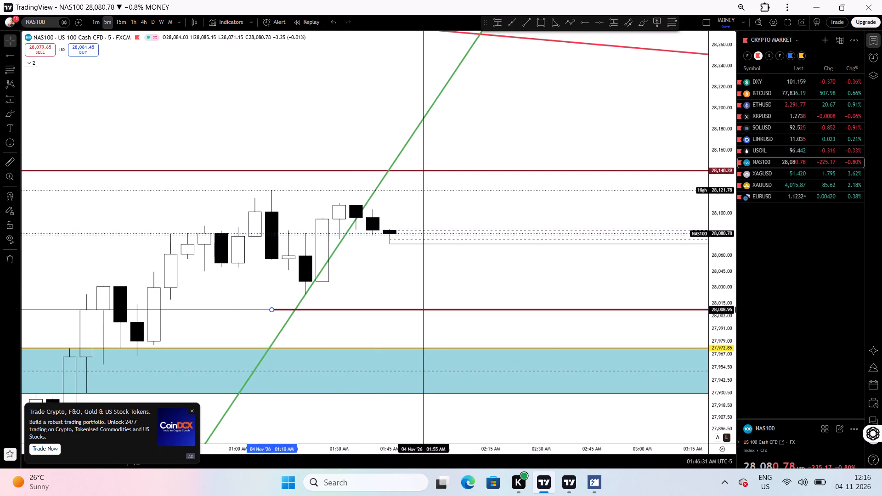
{"action": "left_click_drag", "start_coordinate": [423, 310], "coordinate": [453, 294]}
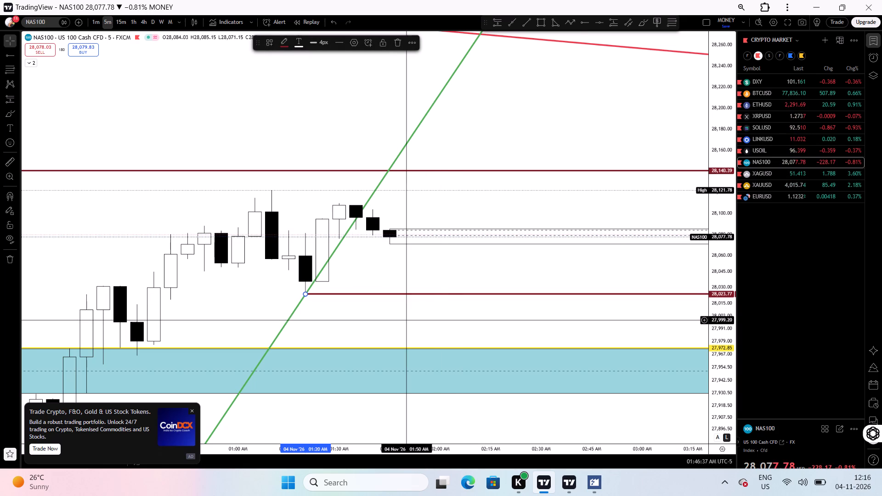
Examine the latest 5-minute price action of NAS100, XAGUSD and XAUUSD against their zones, levels and trend lines.
{"action": "left_click_drag", "start_coordinate": [404, 322], "coordinate": [470, 282]}
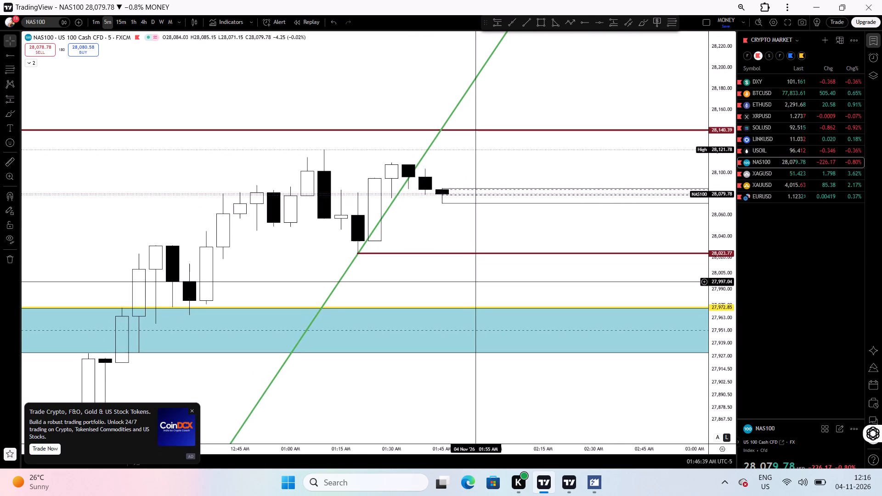
{"action": "left_click_drag", "start_coordinate": [506, 197], "coordinate": [534, 180]}
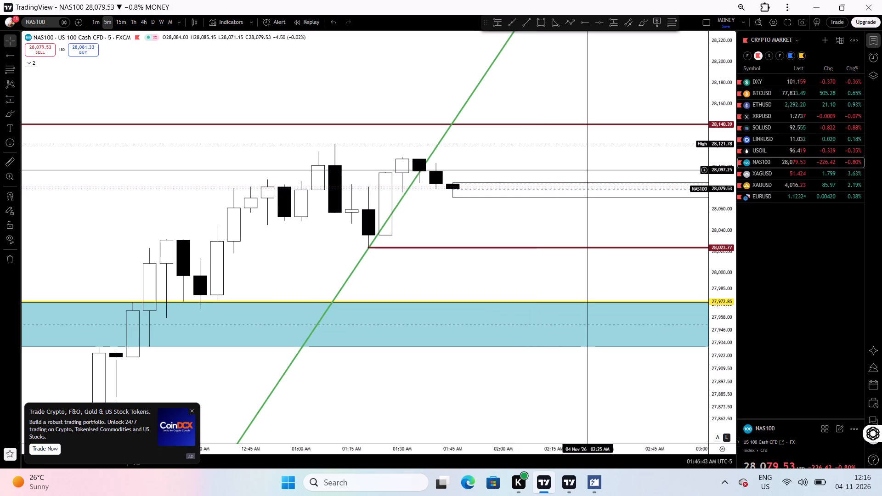
{"action": "left_click", "coordinate": [786, 174]}
{"action": "left_click", "coordinate": [784, 179]}
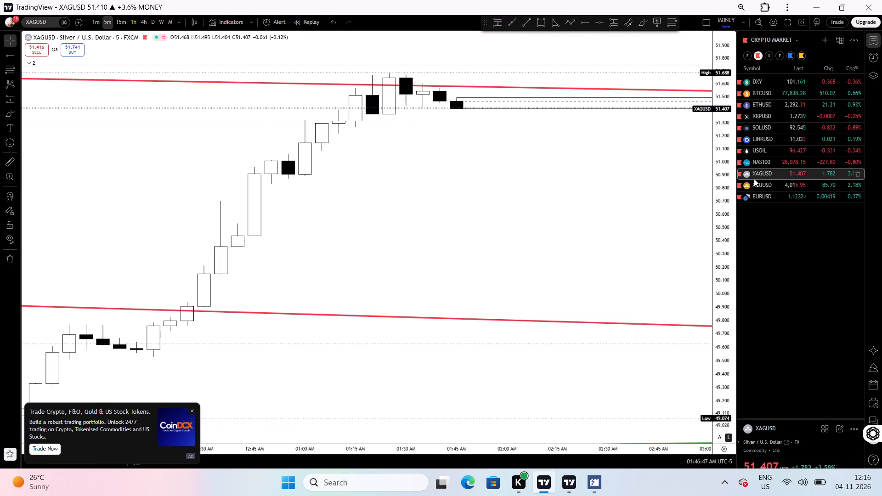
{"action": "left_click", "coordinate": [791, 185]}
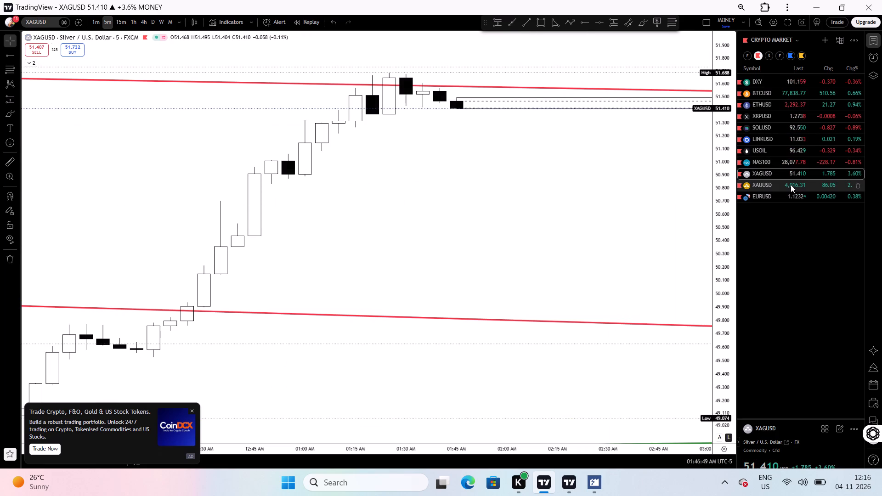
{"action": "left_click_drag", "start_coordinate": [538, 166], "coordinate": [545, 292]}
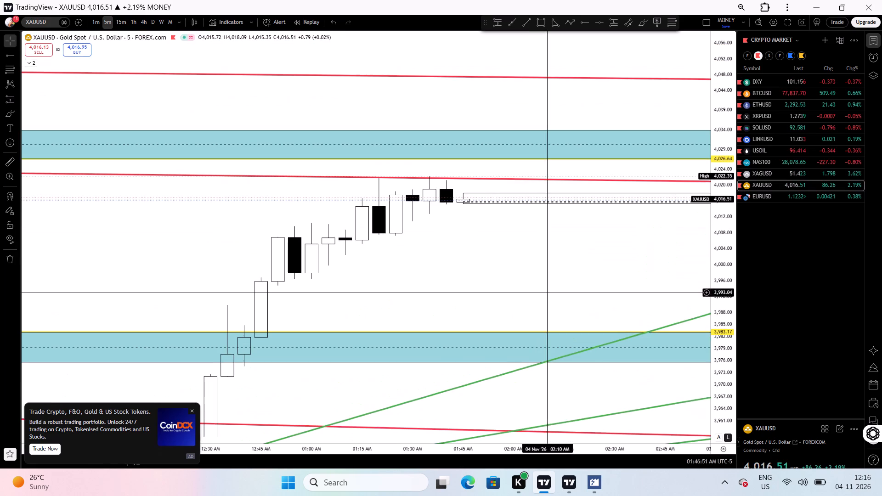
{"action": "left_click_drag", "start_coordinate": [407, 448], "coordinate": [540, 404]}
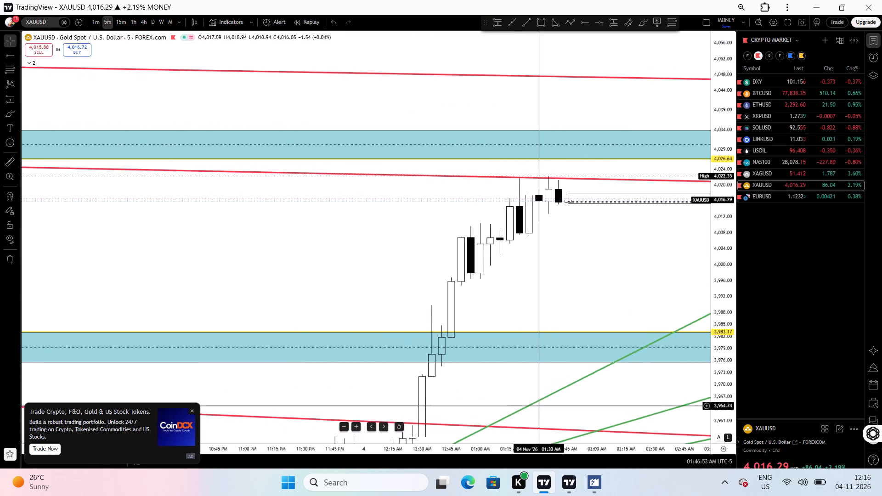
{"action": "left_click_drag", "start_coordinate": [540, 404], "coordinate": [577, 389]}
{"action": "left_click_drag", "start_coordinate": [621, 299], "coordinate": [537, 254]}
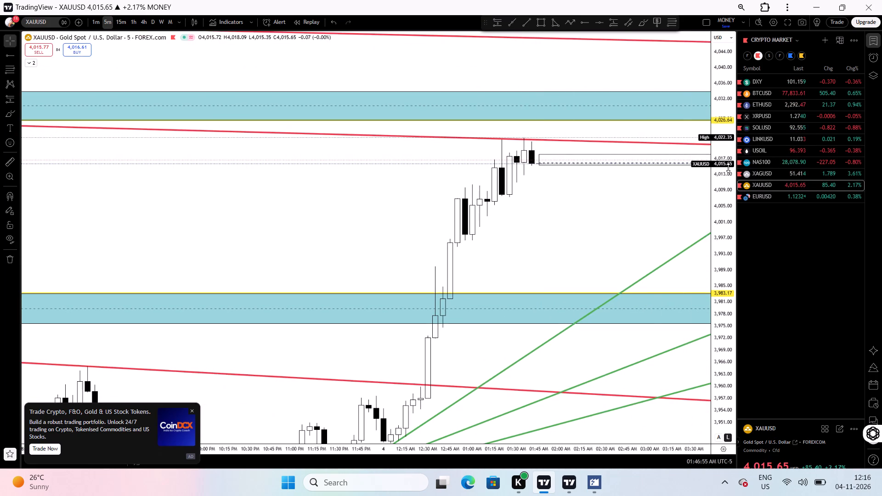
{"action": "left_click_drag", "start_coordinate": [718, 156], "coordinate": [690, 229]}
{"action": "left_click_drag", "start_coordinate": [605, 215], "coordinate": [557, 212]}
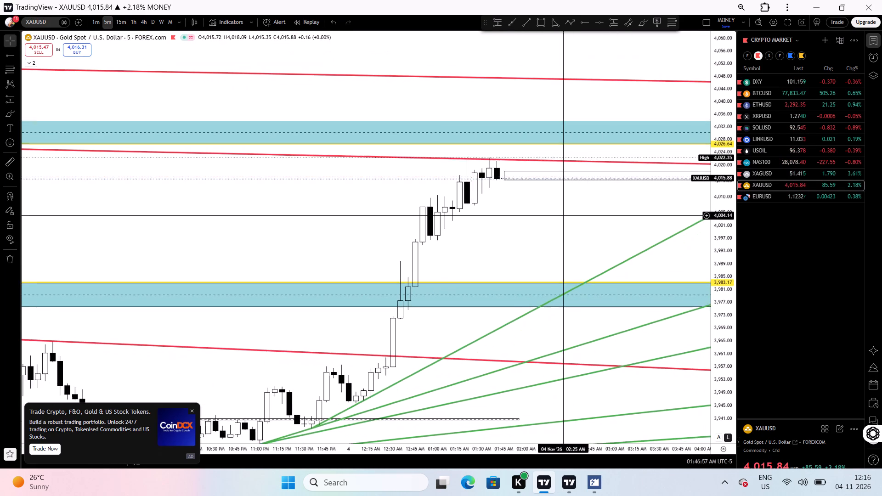
{"action": "left_click_drag", "start_coordinate": [557, 212], "coordinate": [543, 206]}
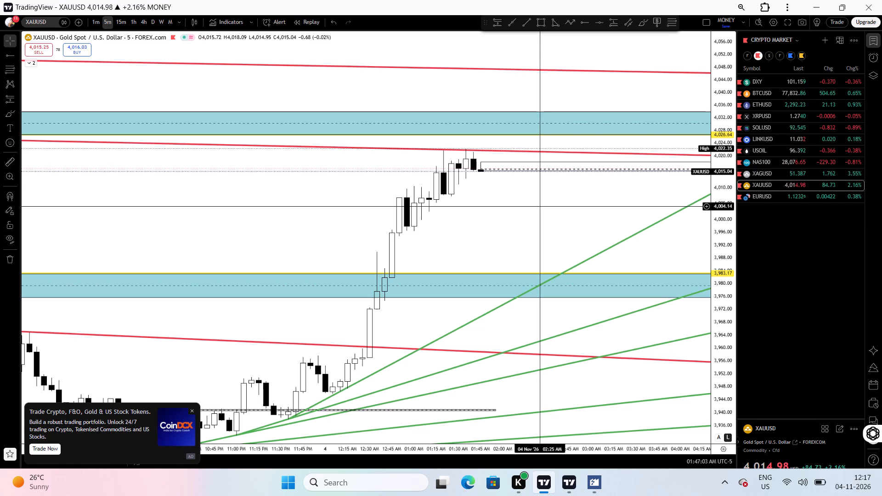
{"action": "left_click_drag", "start_coordinate": [537, 205], "coordinate": [516, 215]}
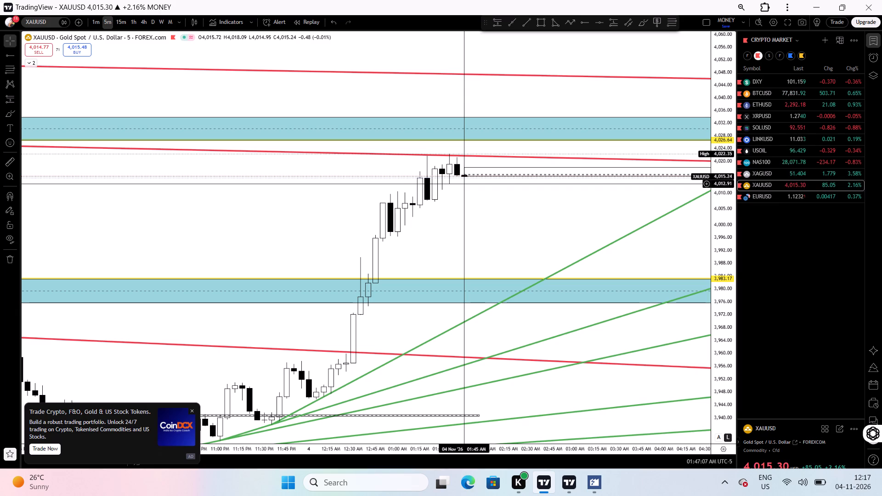
{"action": "left_click_drag", "start_coordinate": [465, 211], "coordinate": [453, 206]}
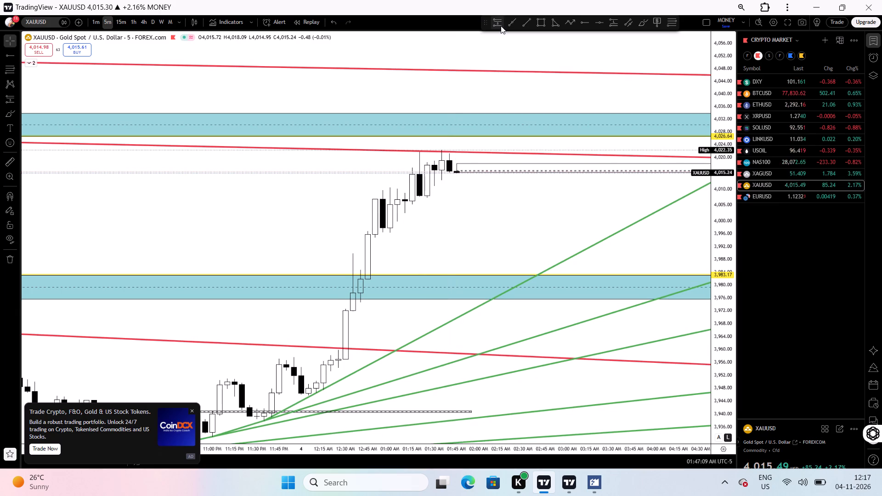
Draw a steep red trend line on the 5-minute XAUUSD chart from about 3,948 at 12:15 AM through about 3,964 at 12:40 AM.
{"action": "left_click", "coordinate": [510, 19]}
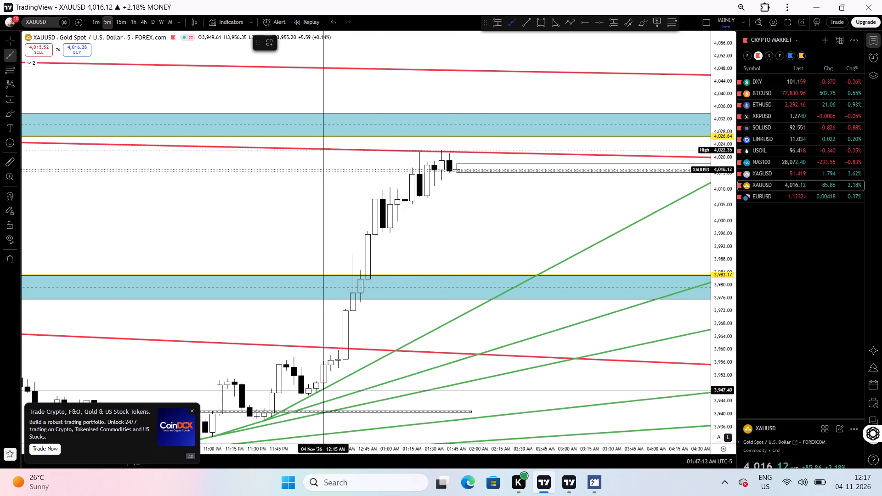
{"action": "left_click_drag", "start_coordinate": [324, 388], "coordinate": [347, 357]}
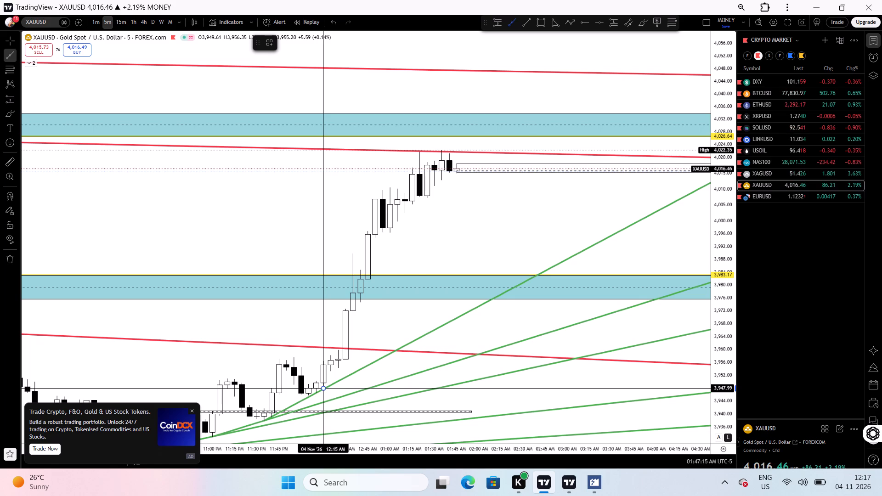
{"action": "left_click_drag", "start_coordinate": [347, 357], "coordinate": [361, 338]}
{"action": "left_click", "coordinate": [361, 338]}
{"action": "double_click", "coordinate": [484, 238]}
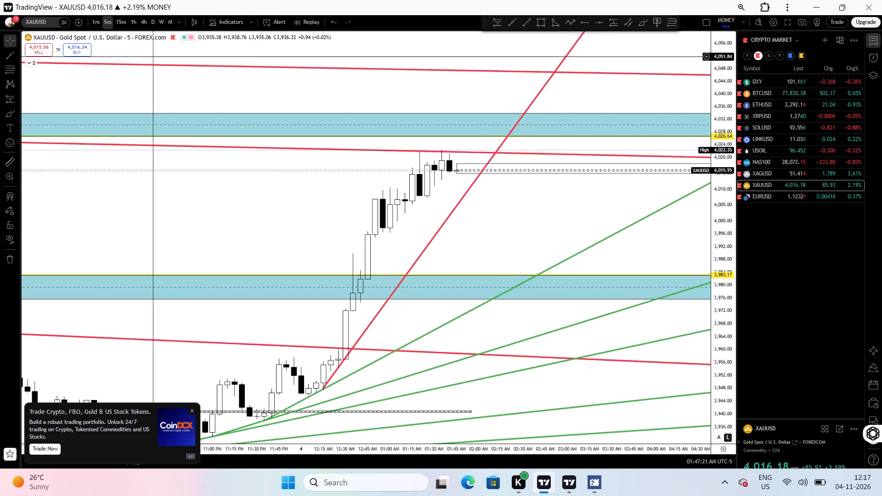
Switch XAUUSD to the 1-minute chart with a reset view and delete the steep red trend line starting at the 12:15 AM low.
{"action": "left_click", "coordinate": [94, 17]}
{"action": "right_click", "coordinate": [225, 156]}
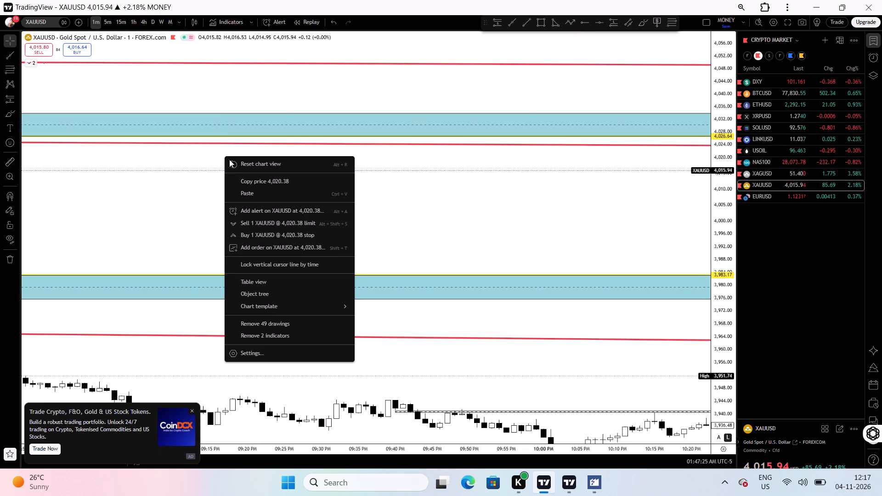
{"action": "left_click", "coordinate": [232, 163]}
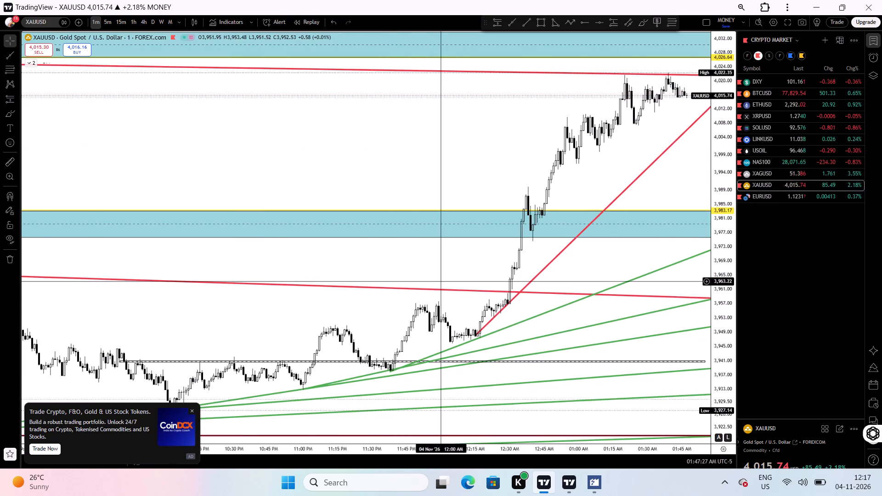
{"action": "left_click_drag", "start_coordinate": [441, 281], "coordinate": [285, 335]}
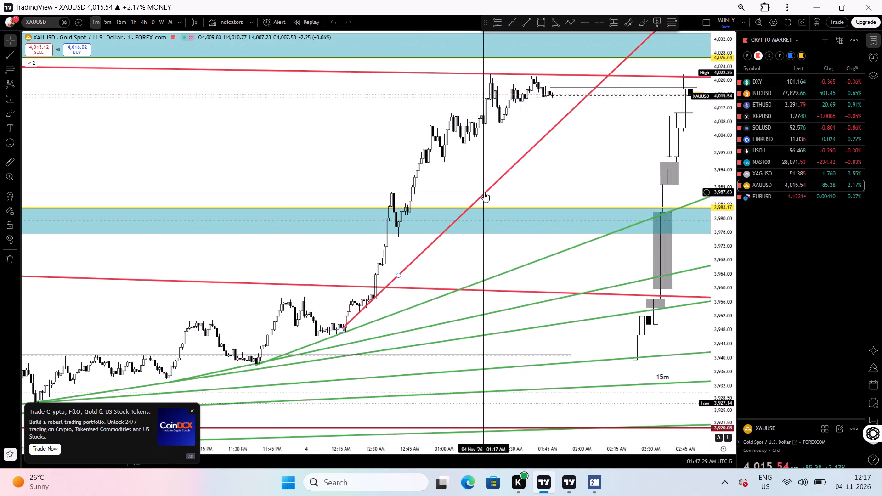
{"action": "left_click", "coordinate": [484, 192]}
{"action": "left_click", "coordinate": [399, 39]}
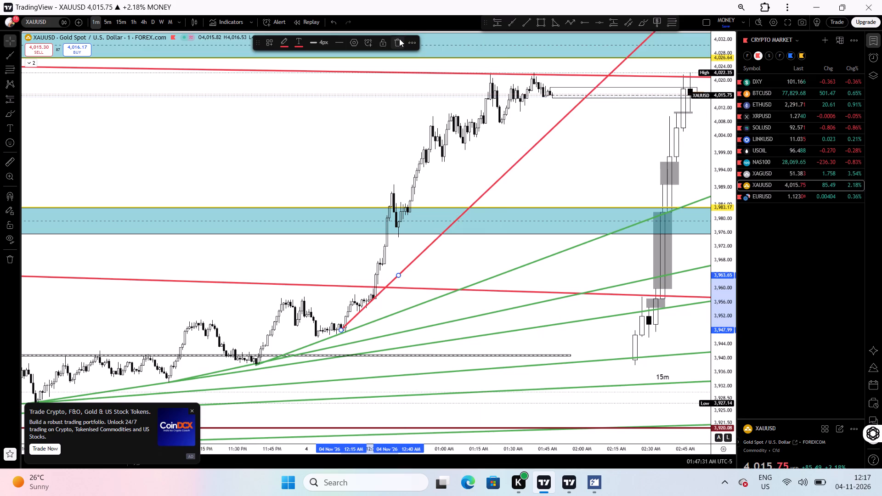
Examine XAUUSD on the 1-minute chart and EURUSD on the 1-minute, 5-minute and 1-hour charts against their trend lines and zones.
{"action": "left_click_drag", "start_coordinate": [613, 139], "coordinate": [597, 144]}
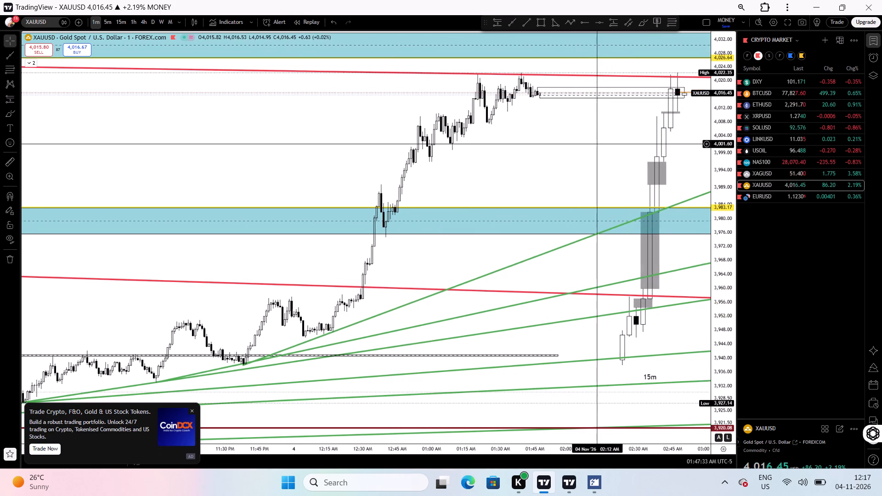
{"action": "left_click_drag", "start_coordinate": [597, 144], "coordinate": [590, 148]}
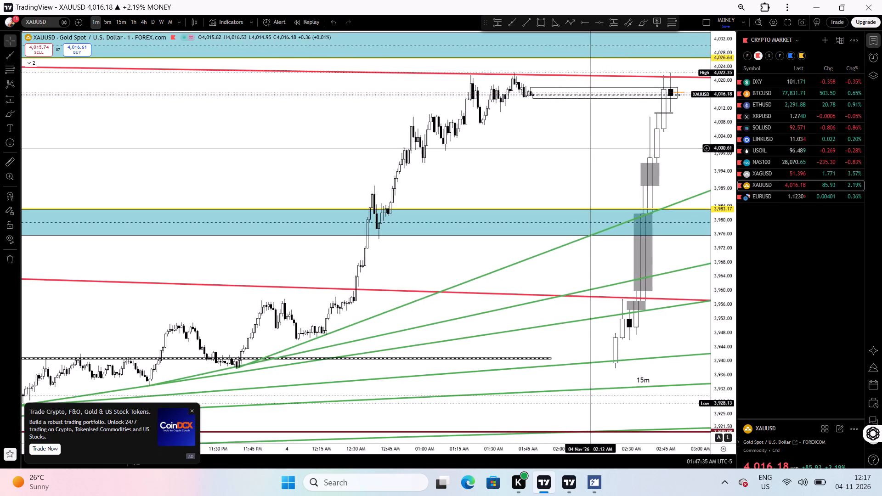
{"action": "left_click_drag", "start_coordinate": [590, 148], "coordinate": [571, 162]}
{"action": "left_click", "coordinate": [770, 195]}
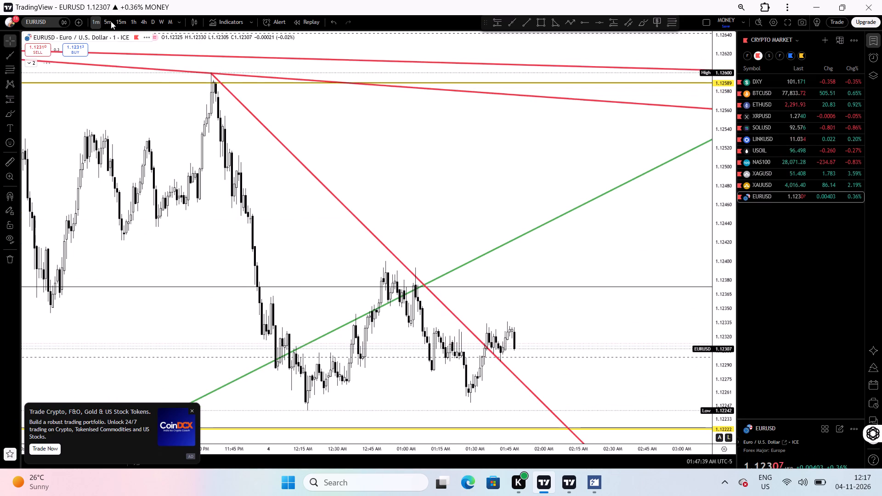
{"action": "left_click", "coordinate": [109, 18]}
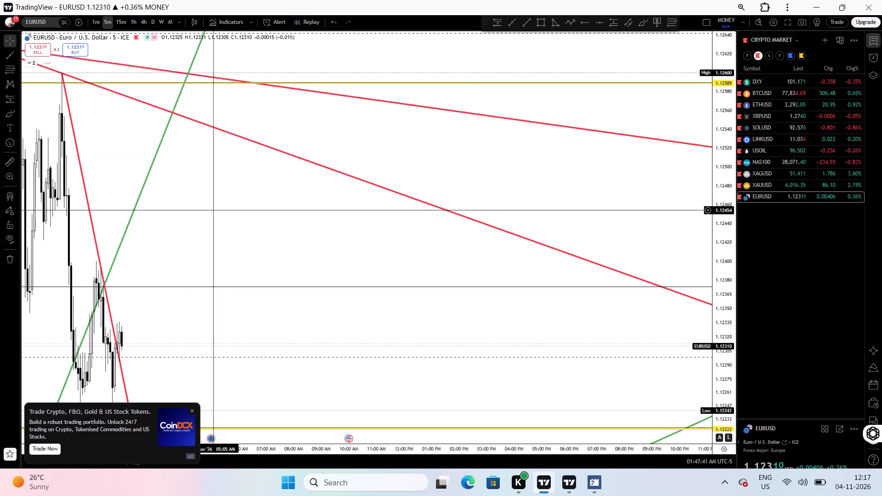
{"action": "left_click_drag", "start_coordinate": [214, 210], "coordinate": [538, 241]}
{"action": "left_click_drag", "start_coordinate": [380, 326], "coordinate": [565, 319]}
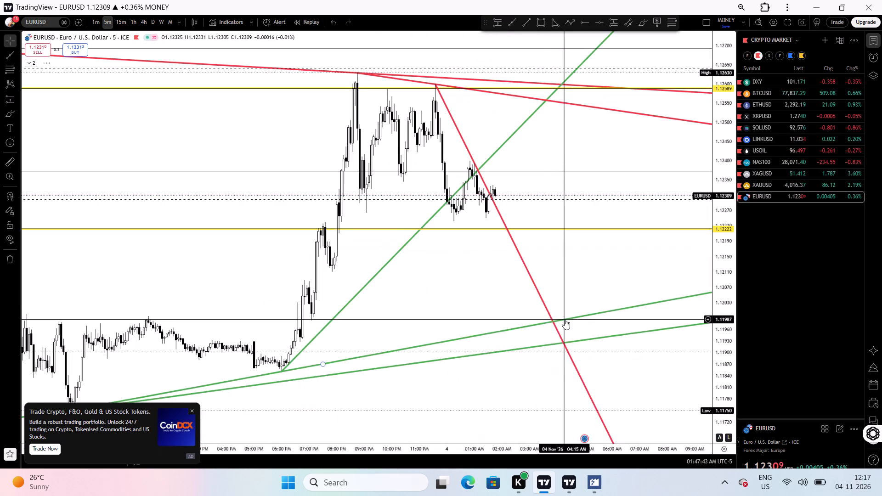
{"action": "left_click_drag", "start_coordinate": [554, 445], "coordinate": [507, 433]}
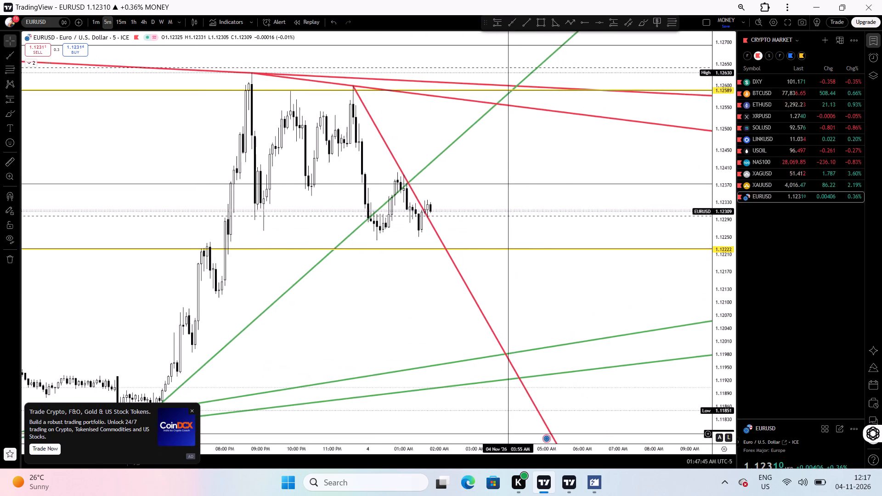
{"action": "left_click_drag", "start_coordinate": [507, 433], "coordinate": [506, 433]}
{"action": "left_click_drag", "start_coordinate": [412, 322], "coordinate": [441, 327]}
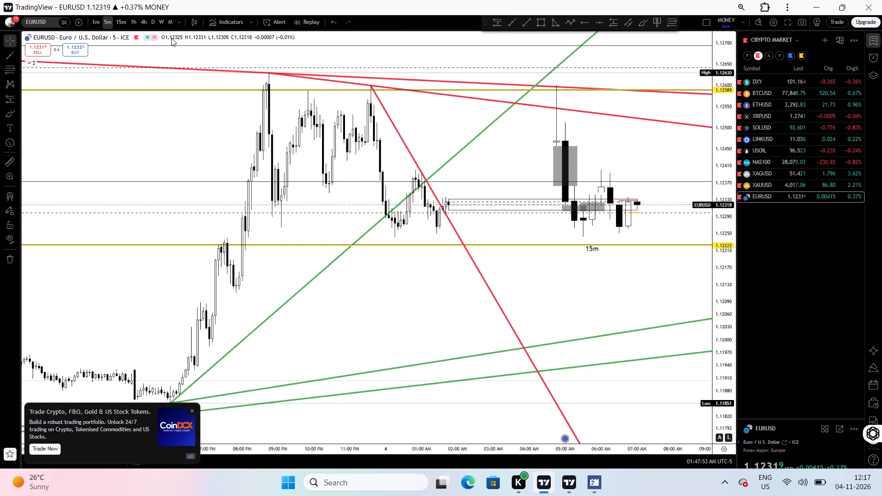
{"action": "left_click", "coordinate": [134, 22]}
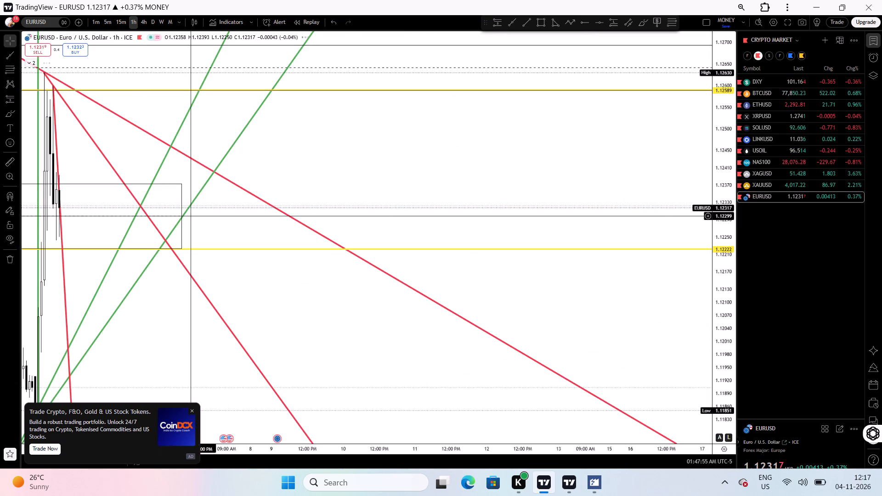
{"action": "left_click_drag", "start_coordinate": [205, 326], "coordinate": [617, 303]}
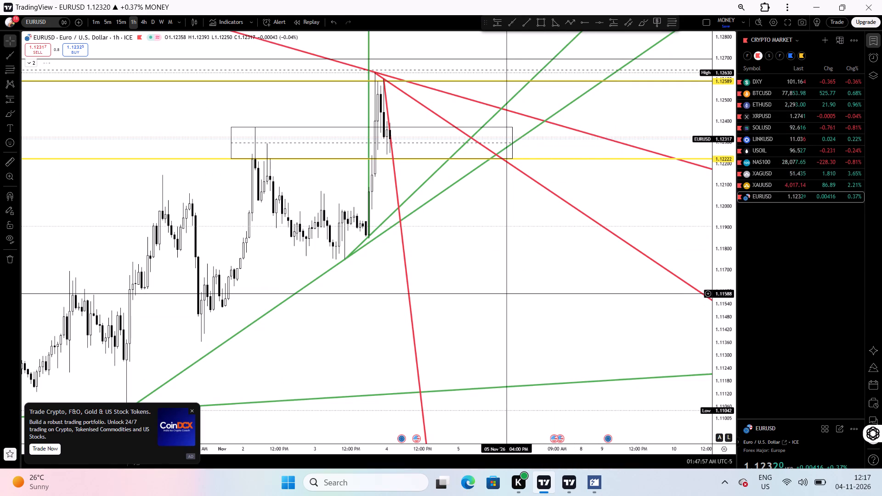
{"action": "left_click_drag", "start_coordinate": [508, 293], "coordinate": [529, 303]}
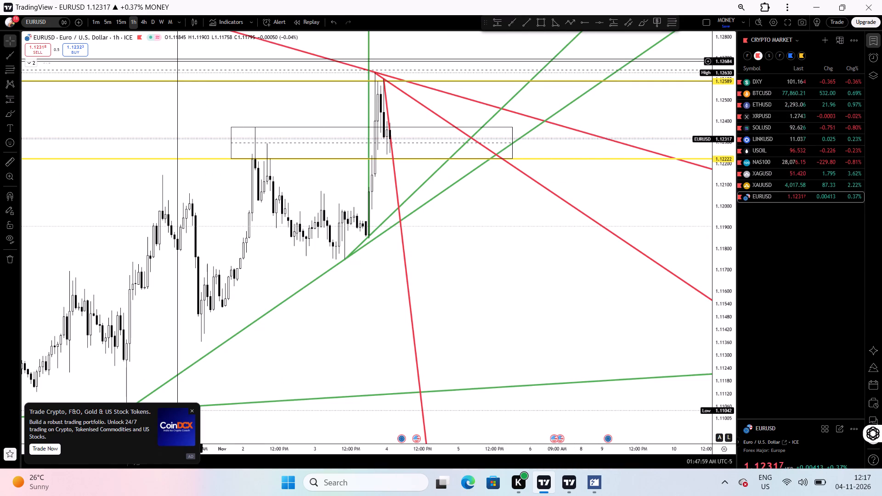
In the second chart layout, examine NAS100 on 5-minute and 1-hour, XAUUSD on 1-hour, and EURUSD on 1-hour and 5-minute charts.
{"action": "left_click", "coordinate": [570, 484]}
{"action": "left_click_drag", "start_coordinate": [518, 231], "coordinate": [500, 240]}
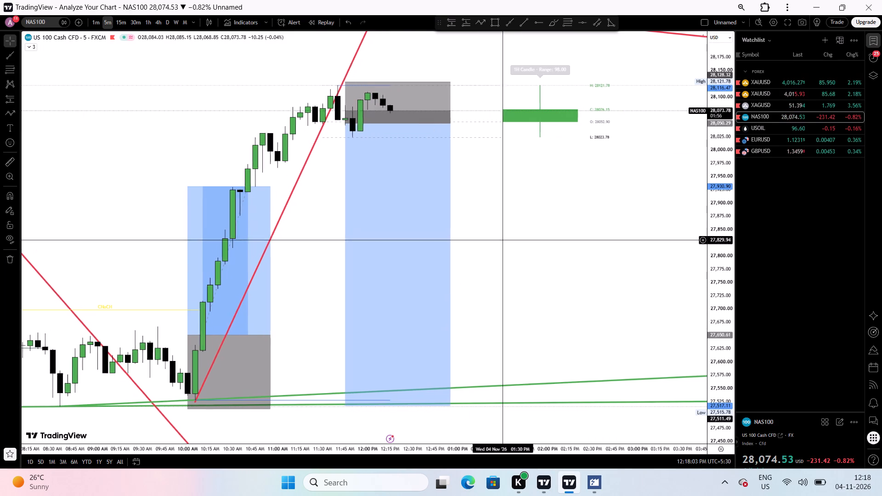
{"action": "left_click_drag", "start_coordinate": [500, 240], "coordinate": [499, 241]}
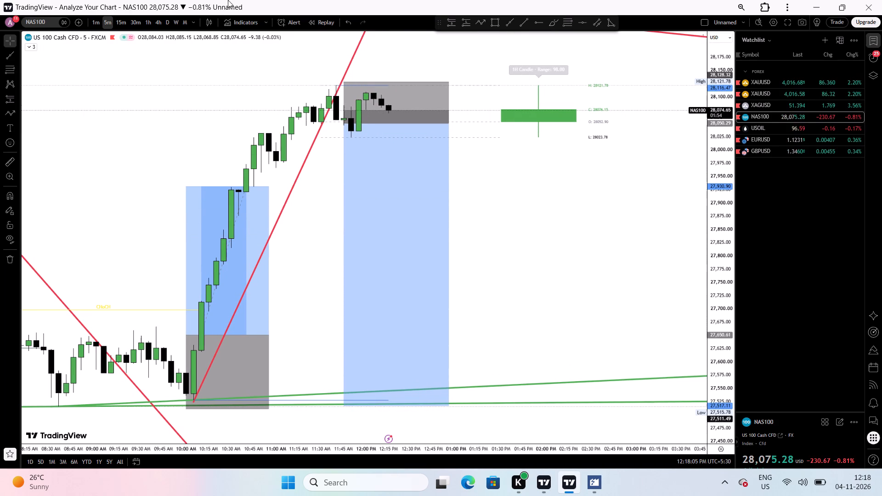
{"action": "left_click", "coordinate": [145, 23]}
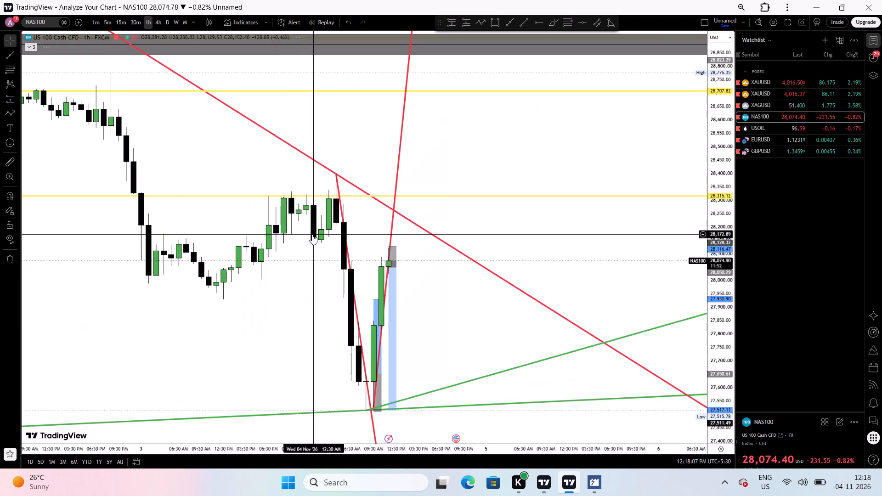
{"action": "left_click_drag", "start_coordinate": [302, 316], "coordinate": [307, 313]}
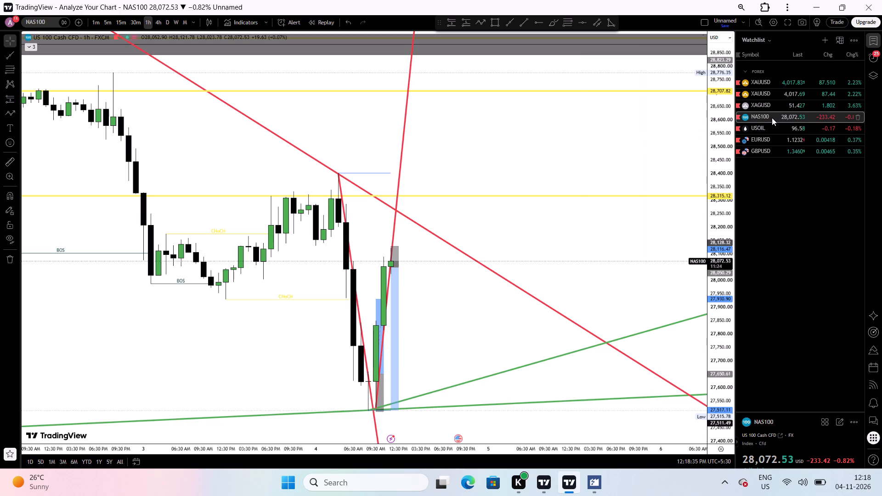
{"action": "left_click", "coordinate": [800, 94]}
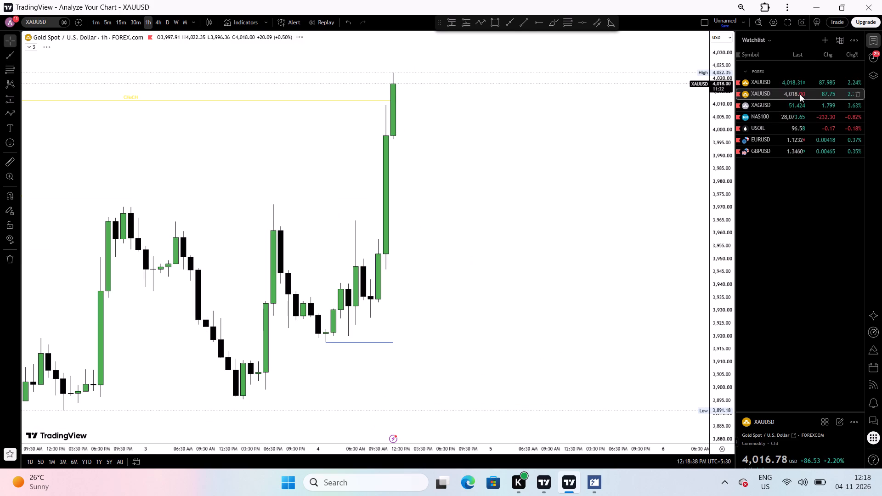
{"action": "left_click_drag", "start_coordinate": [362, 160], "coordinate": [430, 246]}
{"action": "left_click", "coordinate": [783, 137]}
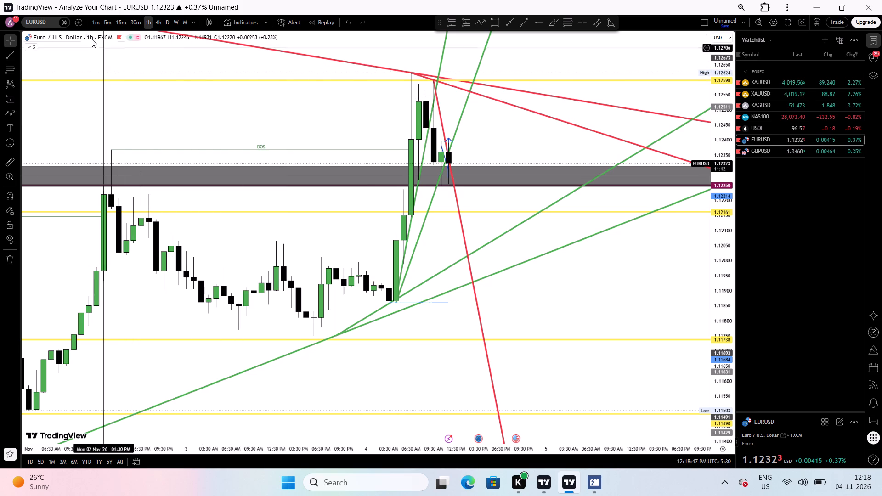
{"action": "left_click", "coordinate": [108, 24]}
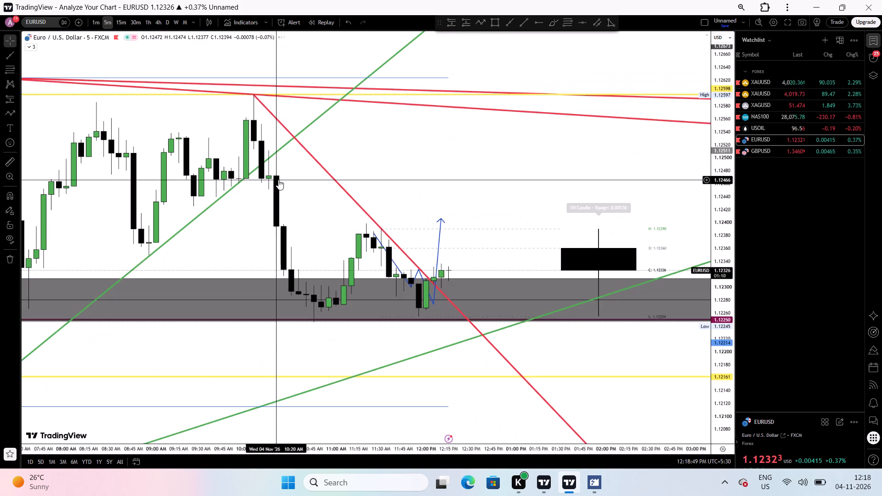
{"action": "right_click", "coordinate": [278, 180]}
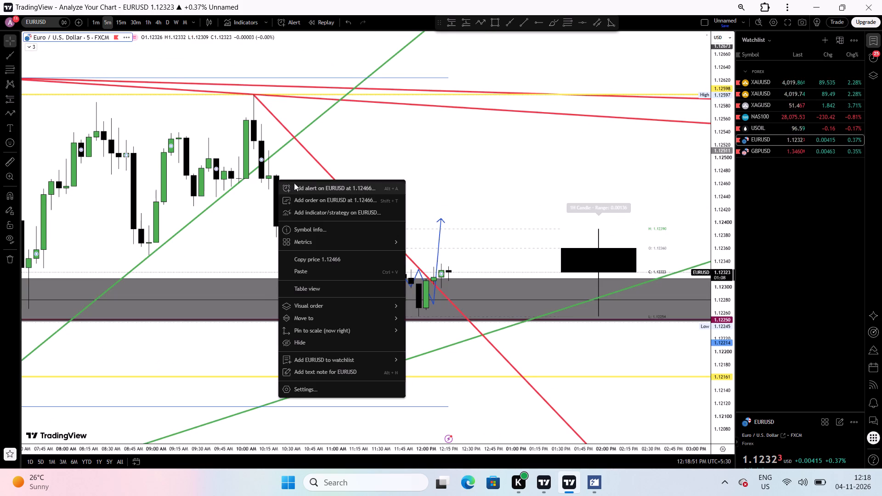
{"action": "left_click", "coordinate": [371, 160]}
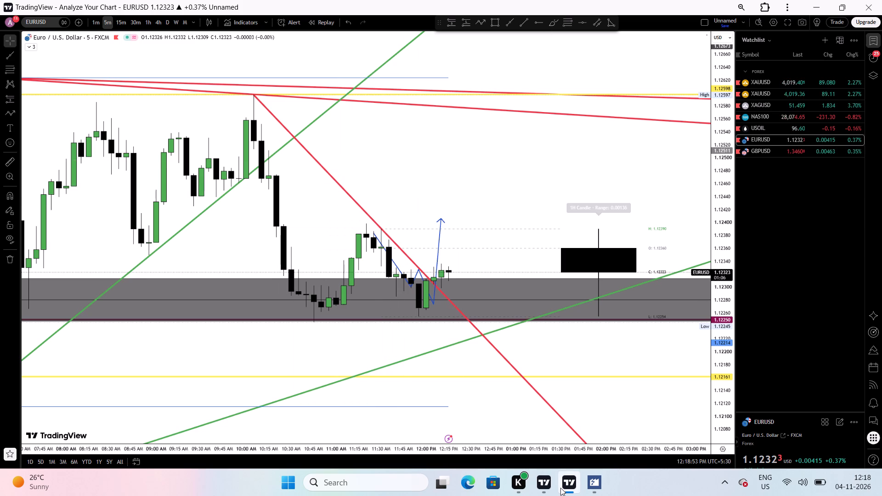
Switch to the MONEY chart layout and show EURUSD on the 5-minute timeframe with a reset view.
{"action": "left_click", "coordinate": [547, 487]}
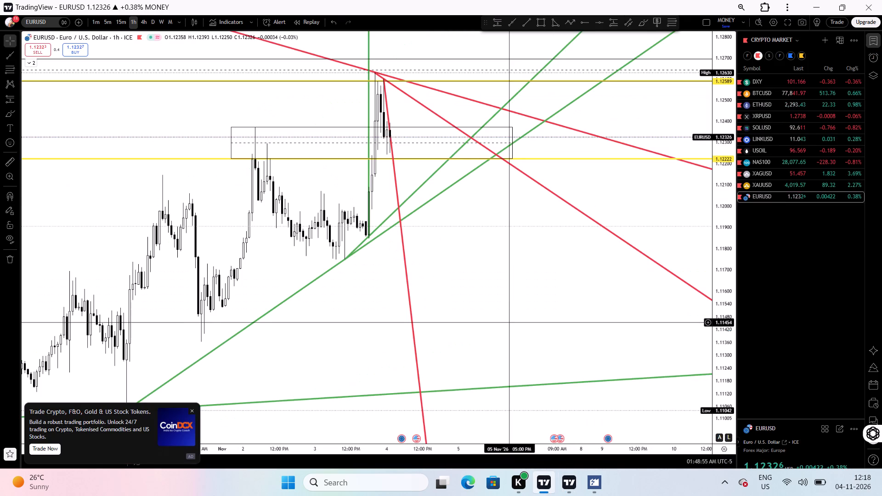
{"action": "left_click_drag", "start_coordinate": [532, 308], "coordinate": [614, 356]}
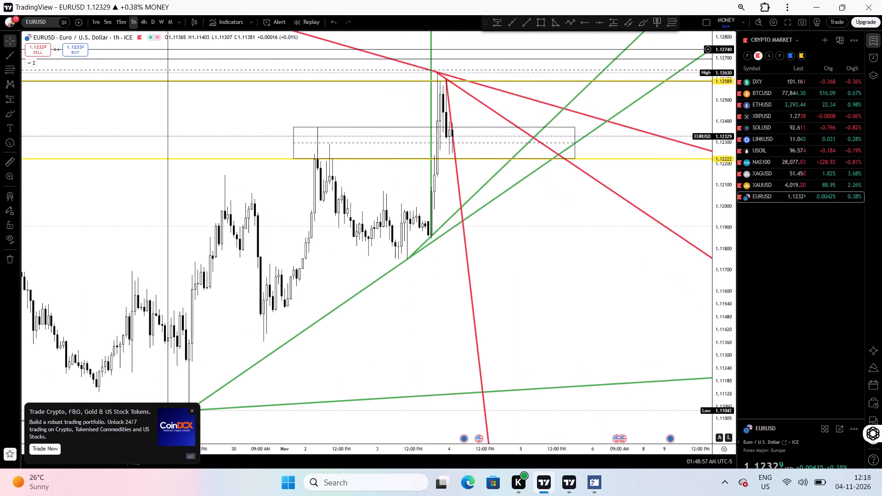
{"action": "left_click", "coordinate": [110, 25]}
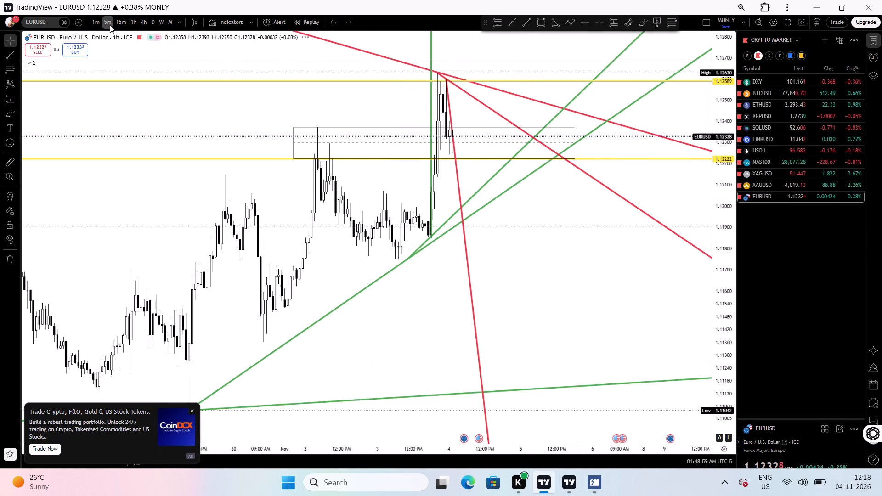
{"action": "right_click", "coordinate": [270, 206]}
{"action": "left_click", "coordinate": [284, 211]}
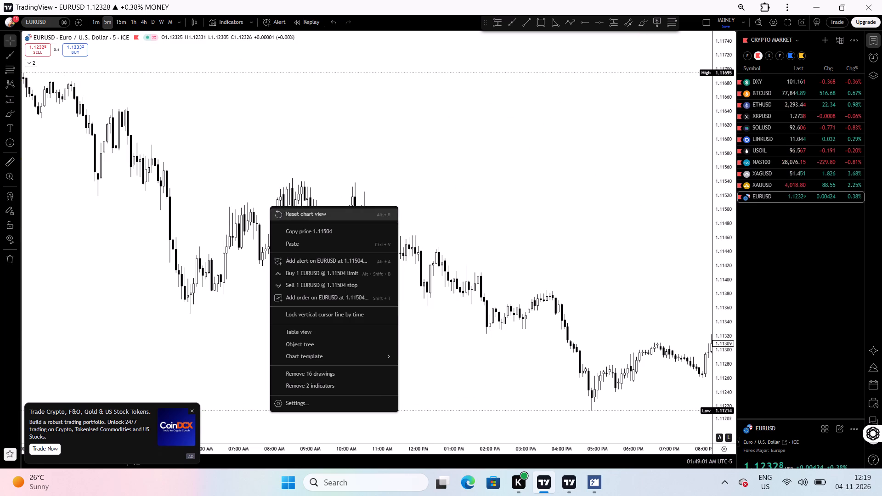
Draw a rectangle zone around the EURUSD swing lows from about 1.12262 to 1.12242, spanning 12:05 AM to 2:25 AM on 4 November.
{"action": "left_click_drag", "start_coordinate": [446, 287], "coordinate": [254, 337]}
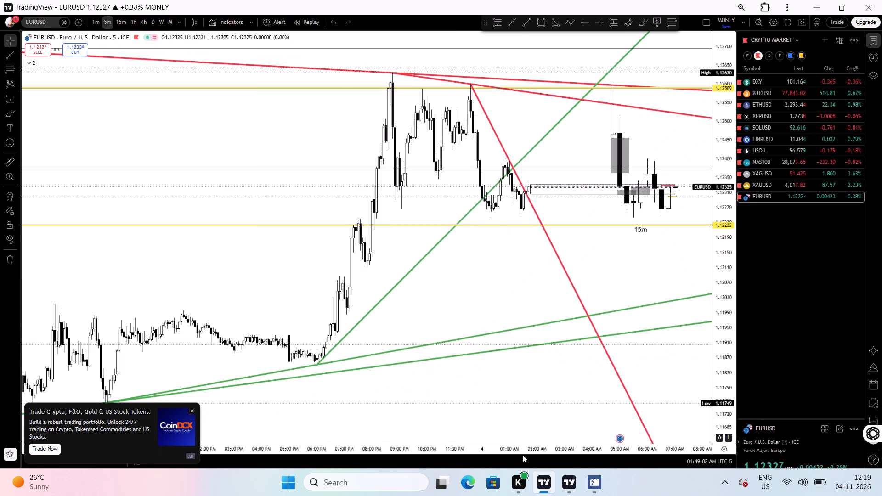
{"action": "left_click_drag", "start_coordinate": [537, 449], "coordinate": [415, 447]}
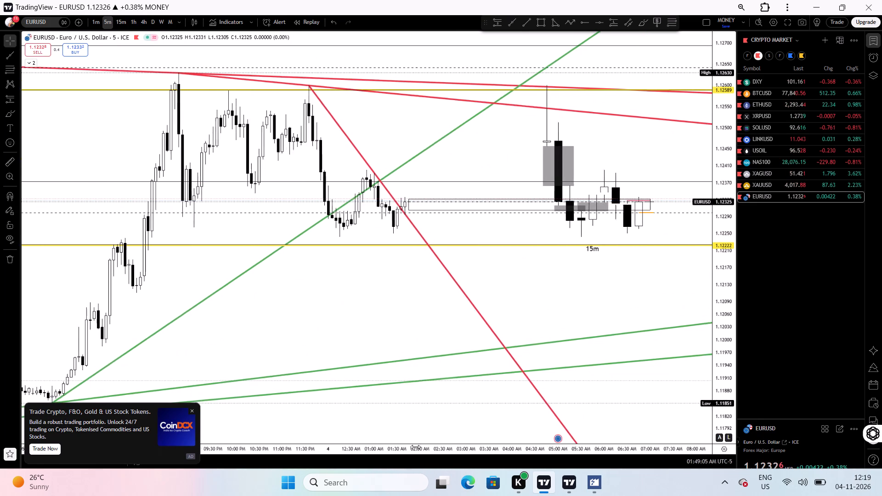
{"action": "left_click_drag", "start_coordinate": [415, 447], "coordinate": [410, 446]}
{"action": "left_click_drag", "start_coordinate": [389, 312], "coordinate": [400, 373]}
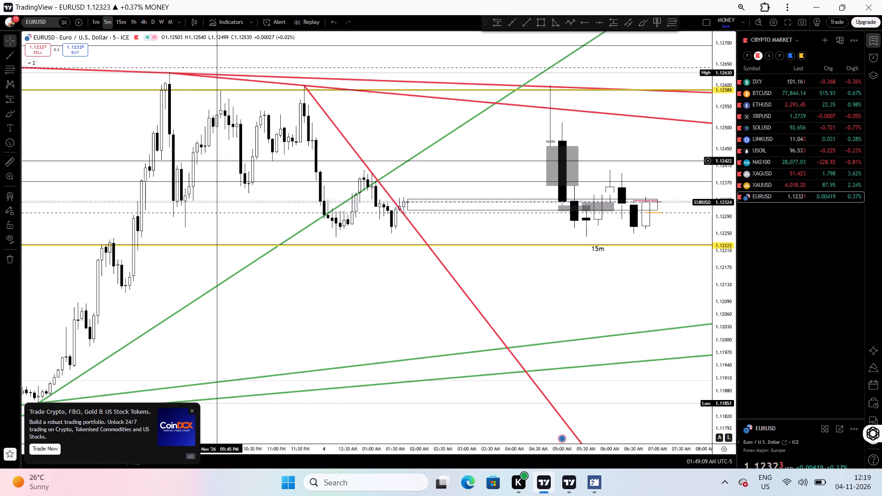
{"action": "left_click_drag", "start_coordinate": [389, 295], "coordinate": [479, 325]}
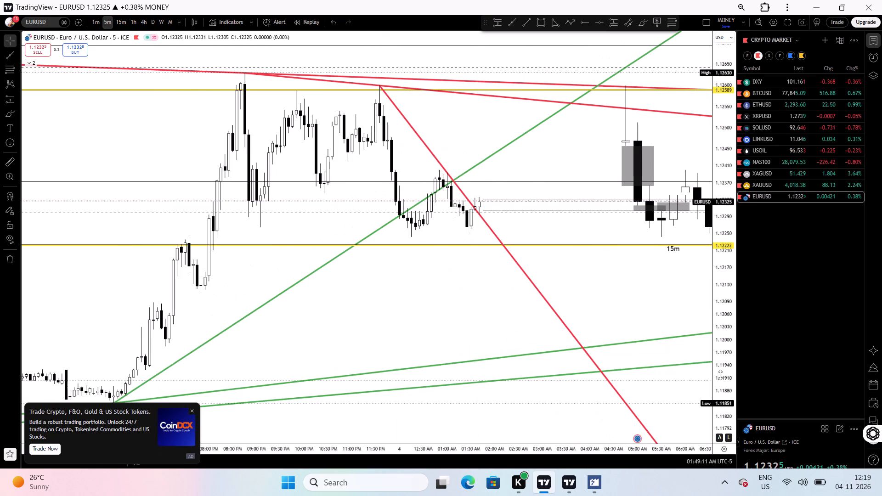
{"action": "left_click_drag", "start_coordinate": [720, 375], "coordinate": [656, 289]}
{"action": "left_click_drag", "start_coordinate": [605, 316], "coordinate": [607, 434]}
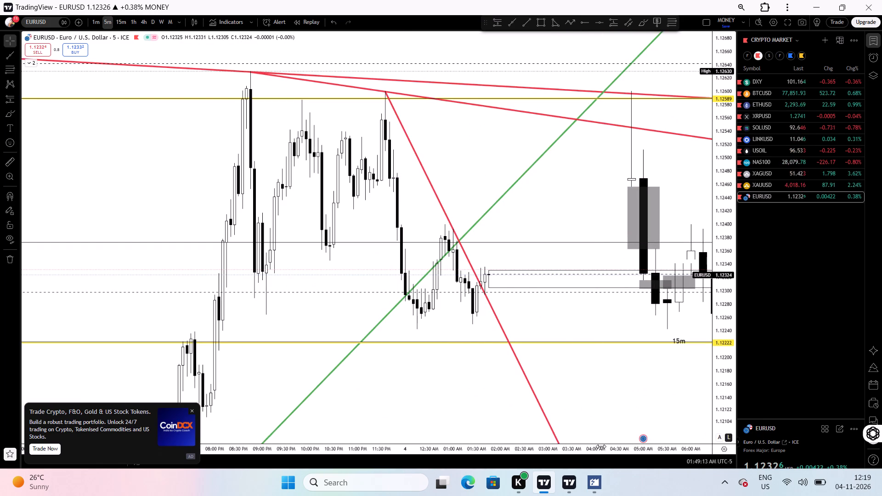
{"action": "left_click_drag", "start_coordinate": [600, 448], "coordinate": [566, 438]}
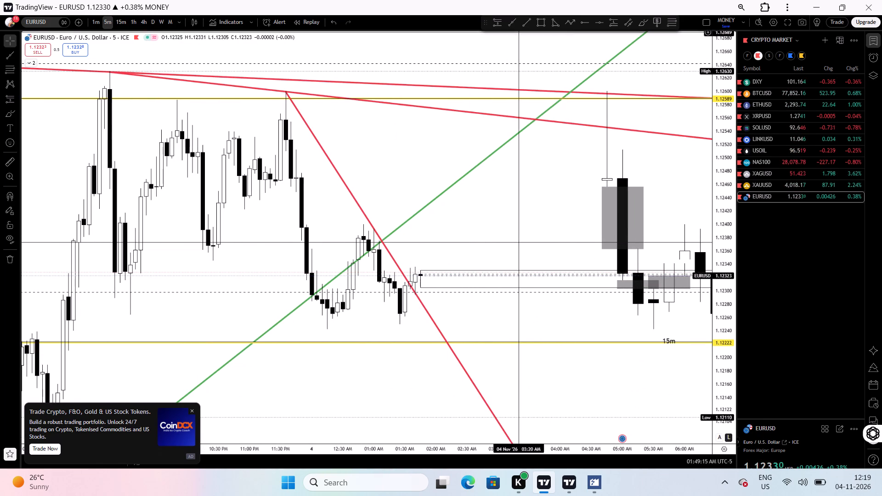
{"action": "left_click", "coordinate": [543, 23]}
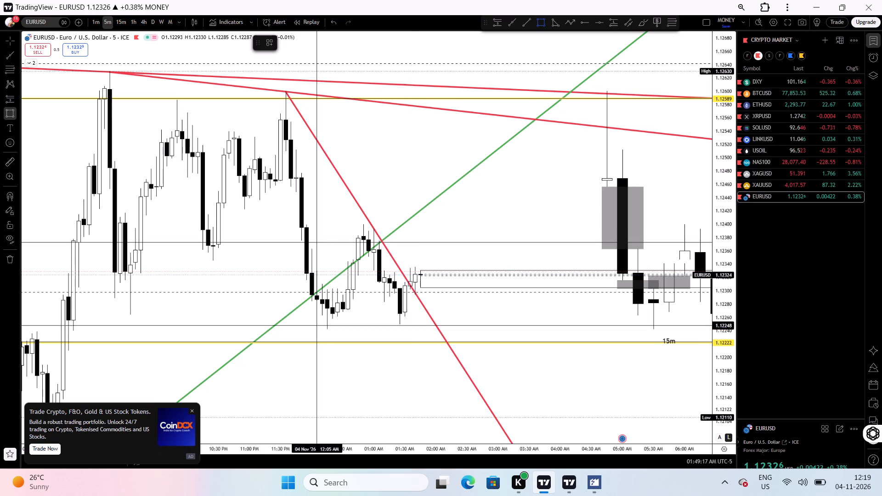
{"action": "left_click_drag", "start_coordinate": [317, 316], "coordinate": [353, 338]}
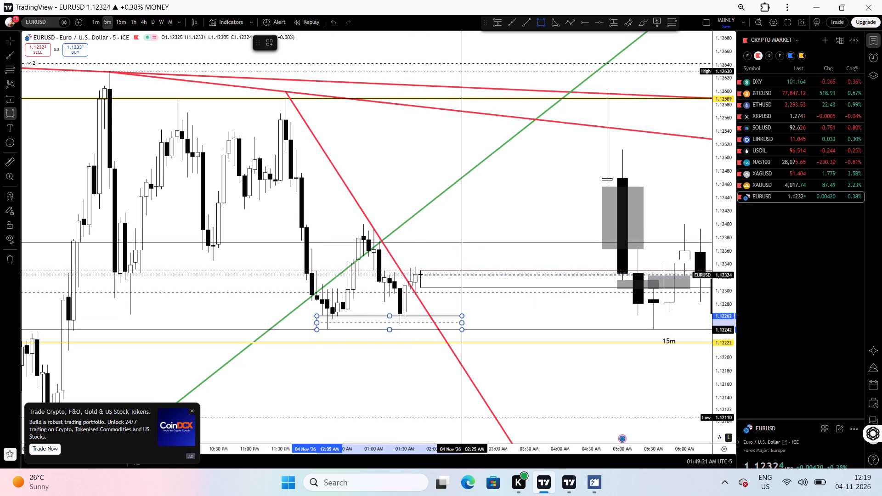
{"action": "left_click", "coordinate": [463, 329]}
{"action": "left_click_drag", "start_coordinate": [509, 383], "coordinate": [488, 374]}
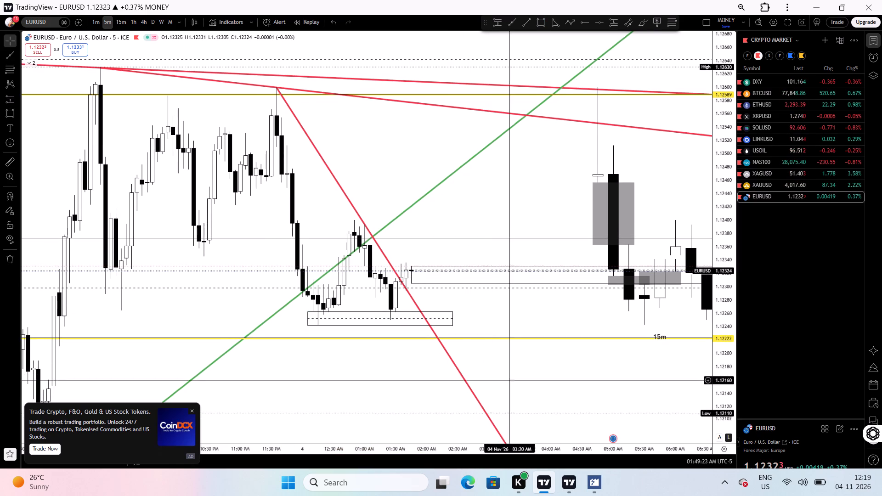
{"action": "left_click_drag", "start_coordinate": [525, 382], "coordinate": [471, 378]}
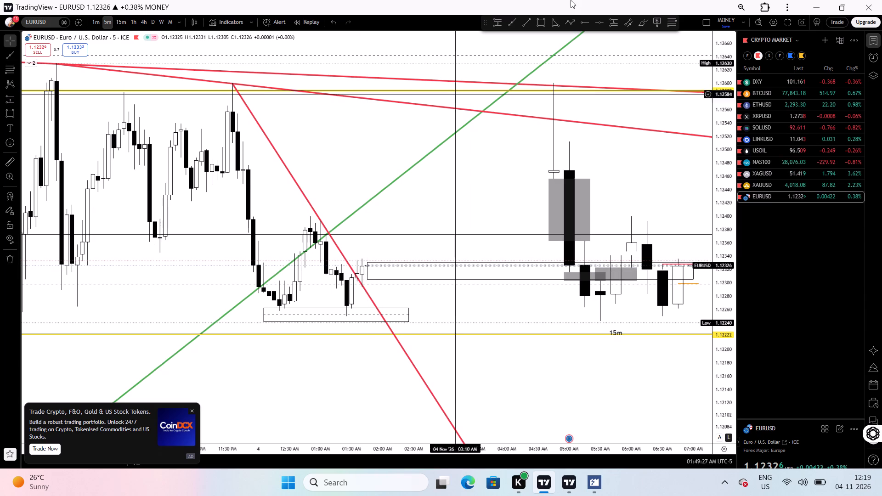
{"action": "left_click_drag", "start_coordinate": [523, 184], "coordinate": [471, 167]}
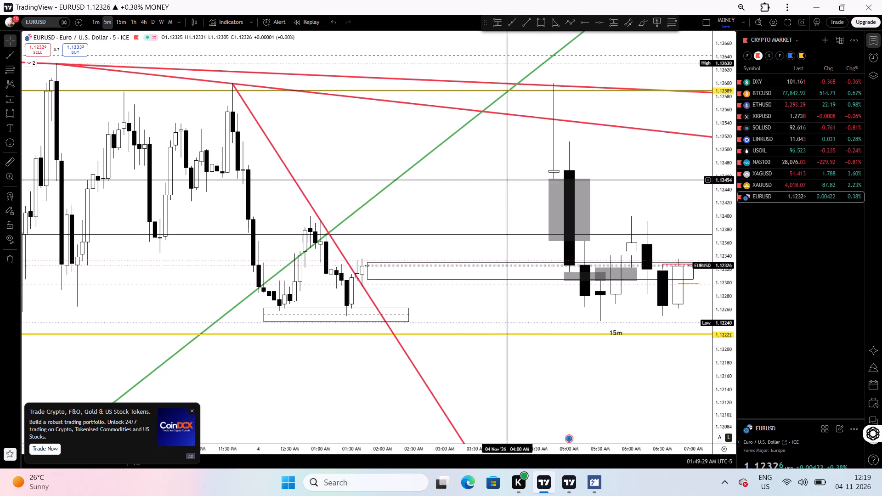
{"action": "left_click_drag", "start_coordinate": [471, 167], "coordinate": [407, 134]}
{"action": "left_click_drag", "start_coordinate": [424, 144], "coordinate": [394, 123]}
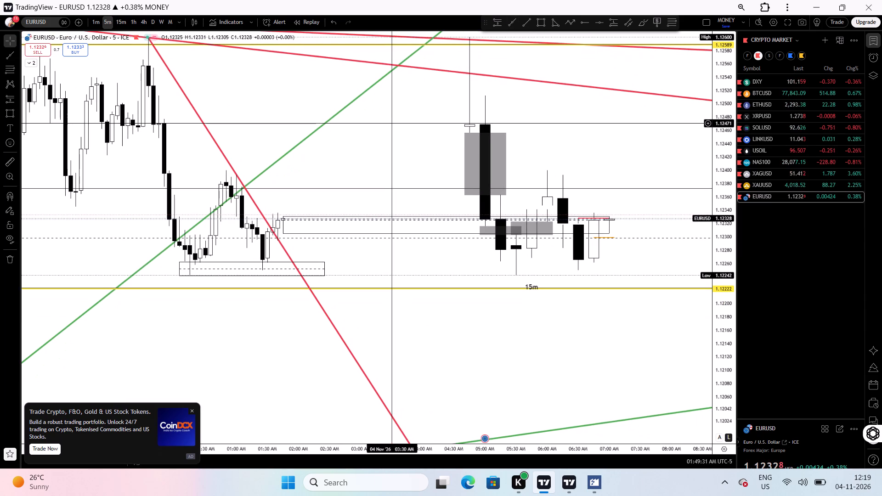
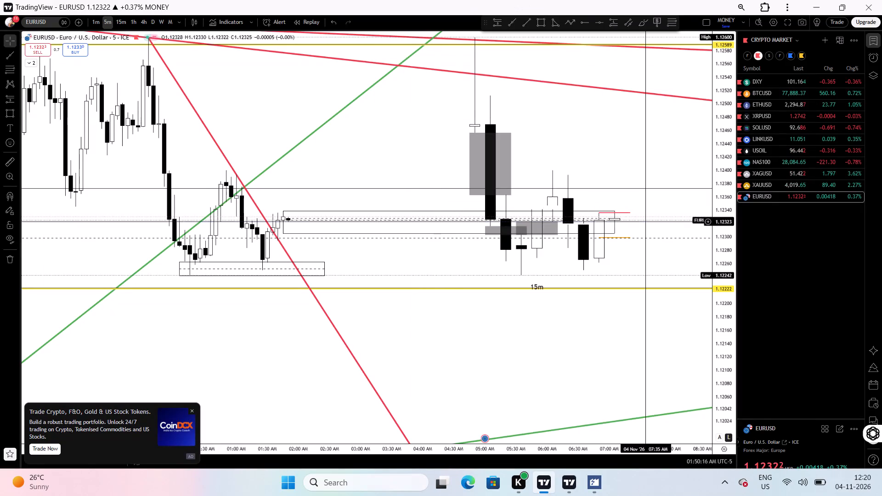
Switch to the second chart layout and examine EURUSD and XAUUSD on the 5-minute timeframe.
{"action": "left_click", "coordinate": [562, 486]}
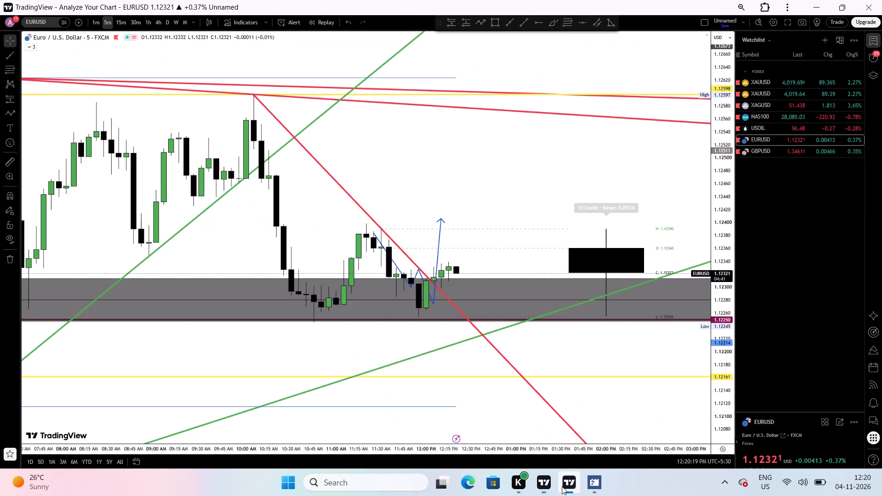
{"action": "scroll", "coordinate": [479, 347], "scroll_direction": "down", "scroll_amount": 1}
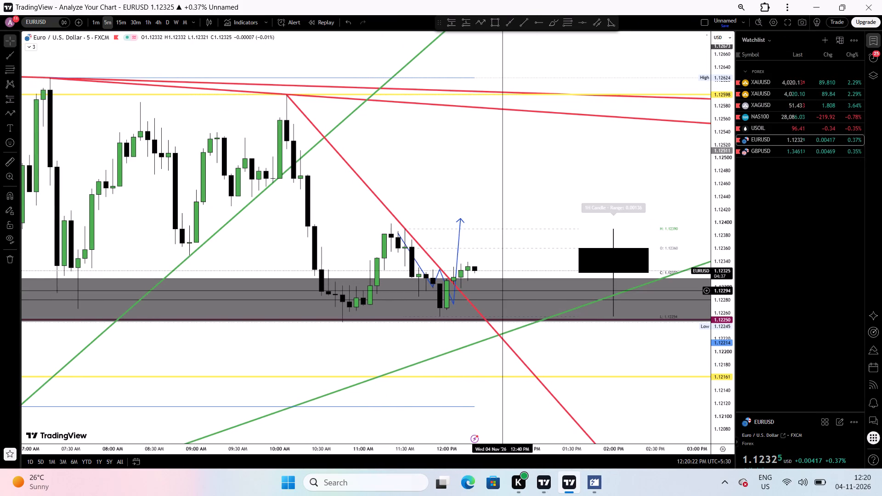
{"action": "scroll", "coordinate": [447, 304], "scroll_direction": "down", "scroll_amount": 2}
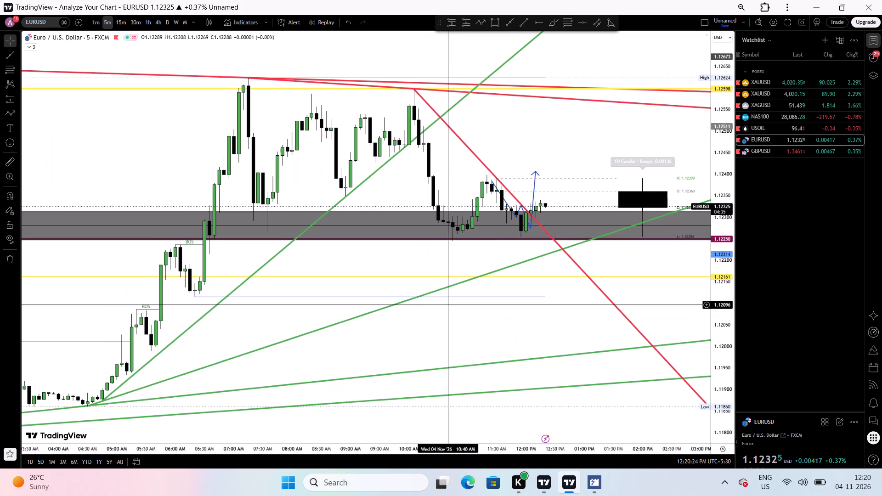
{"action": "scroll", "coordinate": [447, 304], "scroll_direction": "down", "scroll_amount": 2}
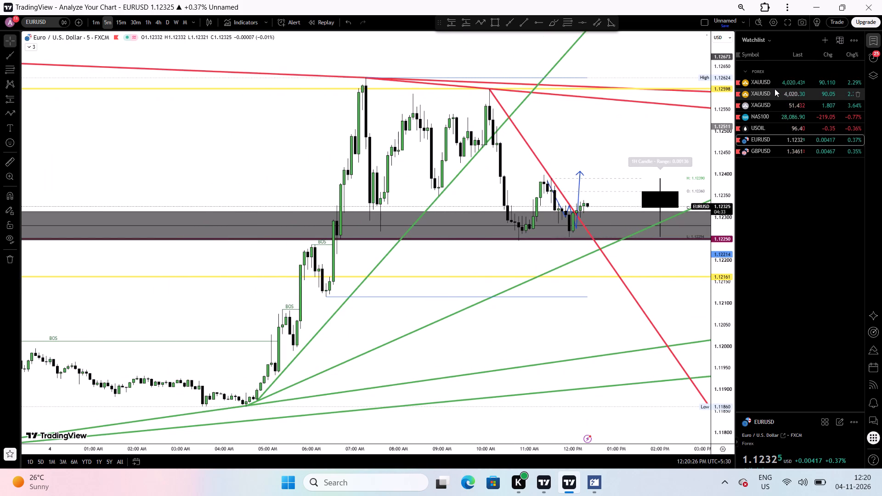
{"action": "left_click", "coordinate": [776, 89]}
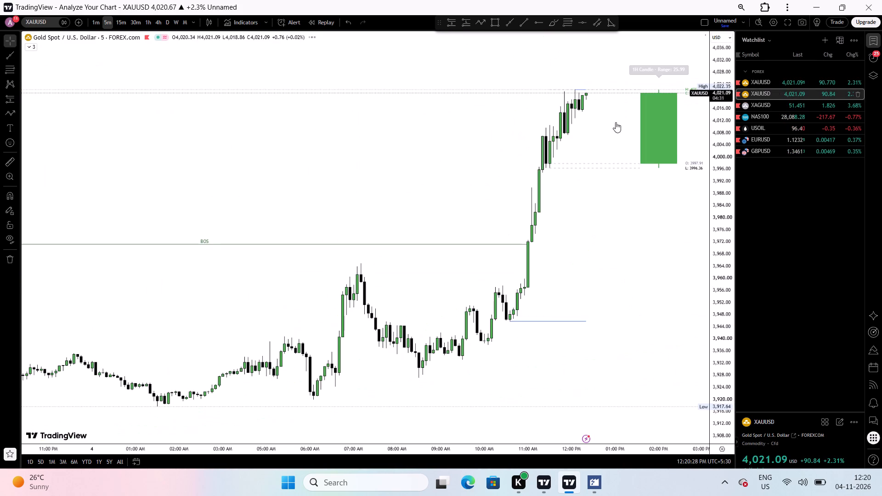
{"action": "scroll", "coordinate": [545, 169], "scroll_direction": "up", "scroll_amount": 1}
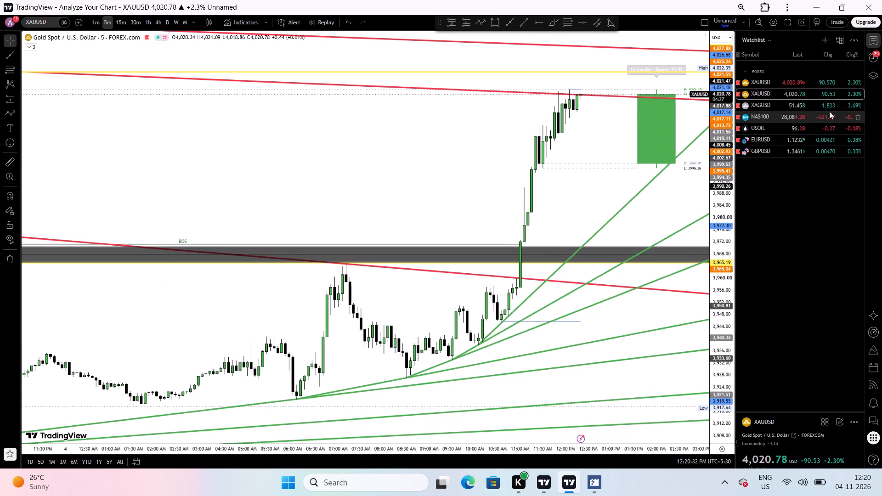
Examine EURUSD on the 5-minute and 15-minute charts against the grey zone and trend lines.
{"action": "left_click", "coordinate": [773, 138]}
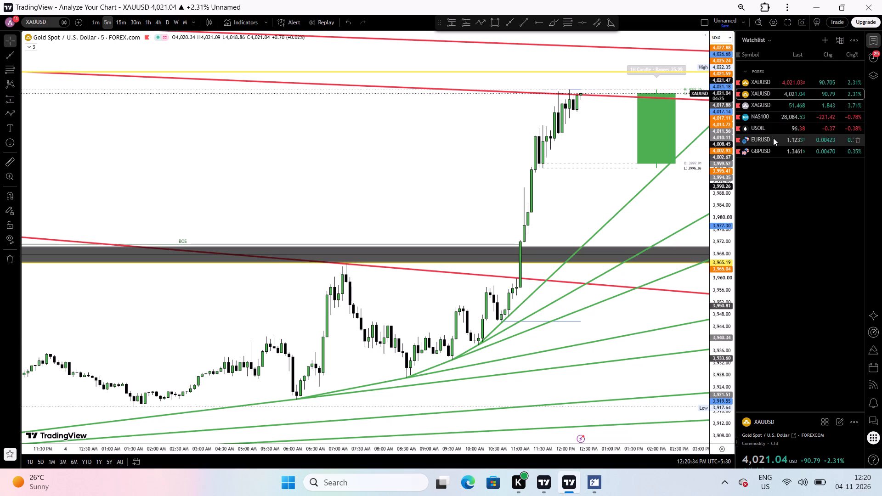
{"action": "scroll", "coordinate": [608, 221], "scroll_direction": "up", "scroll_amount": 1}
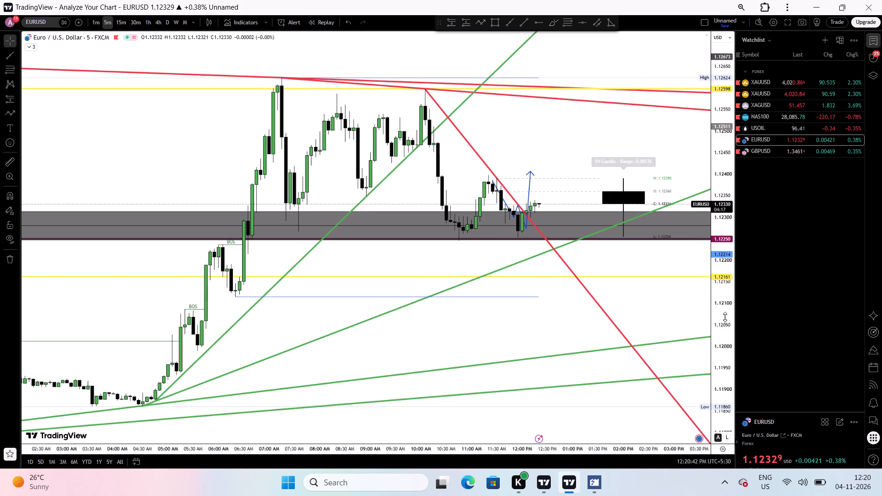
{"action": "left_click_drag", "start_coordinate": [725, 317], "coordinate": [700, 189]}
{"action": "scroll", "coordinate": [541, 242], "scroll_direction": "up", "scroll_amount": 1}
{"action": "left_click_drag", "start_coordinate": [569, 271], "coordinate": [569, 362]}
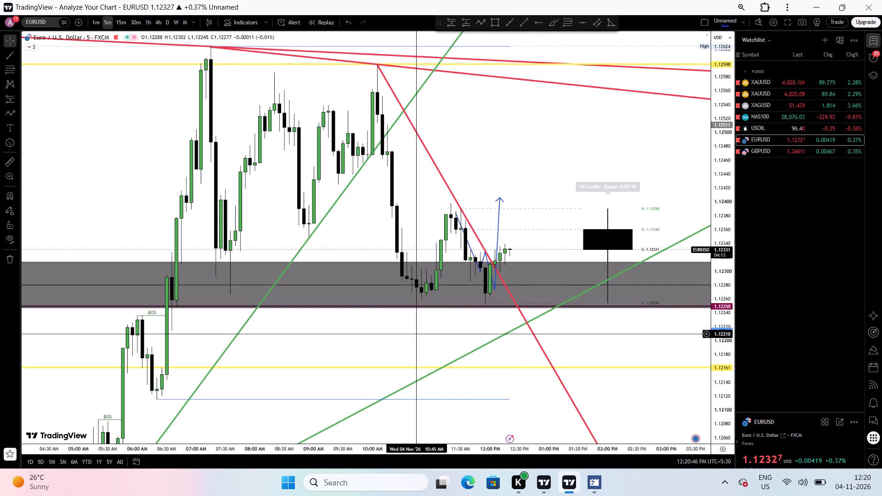
{"action": "left_click", "coordinate": [118, 20]}
{"action": "scroll", "coordinate": [525, 280], "scroll_direction": "up", "scroll_amount": 1}
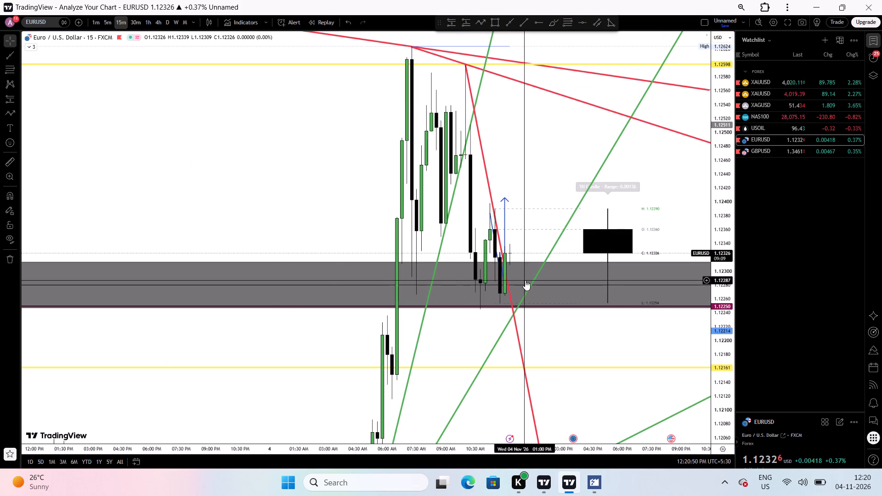
{"action": "scroll", "coordinate": [525, 280], "scroll_direction": "up", "scroll_amount": 1}
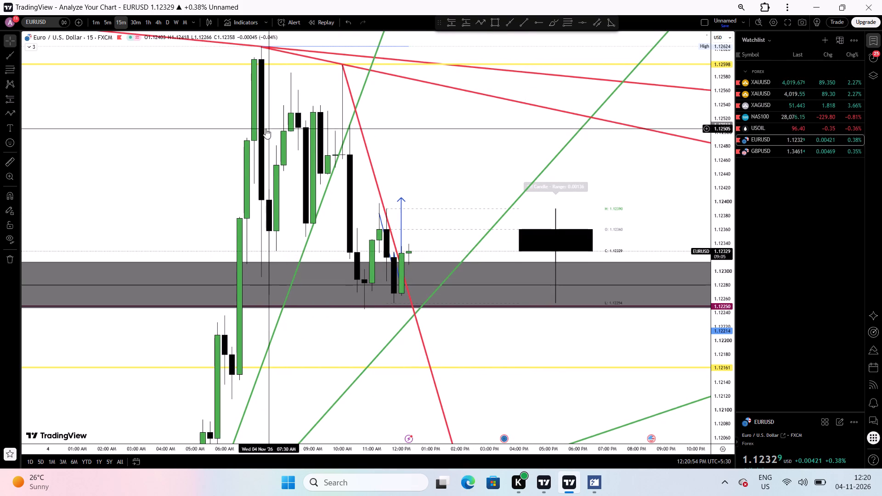
{"action": "left_click", "coordinate": [109, 16]}
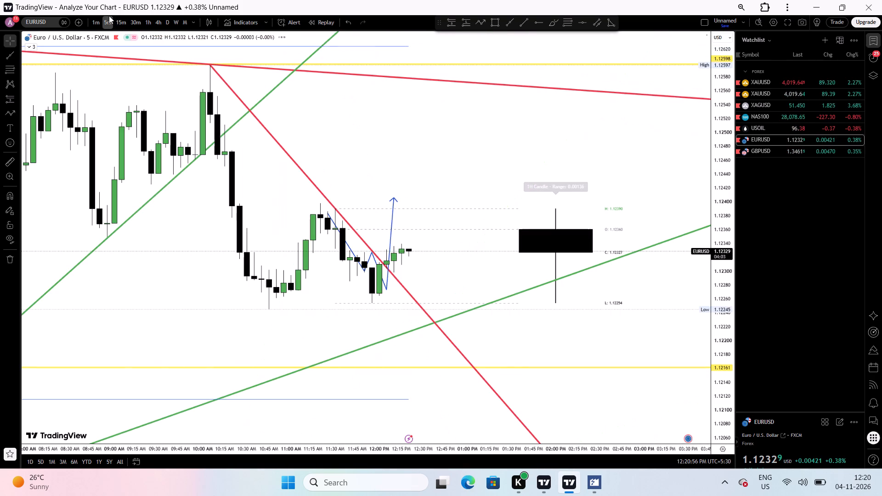
Draw a rectangle zone on the 5-minute EURUSD chart from about 1.12312 to 1.12328, spanning 11:45 AM to about 12:40 PM.
{"action": "scroll", "coordinate": [513, 308], "scroll_direction": "down", "scroll_amount": 1}
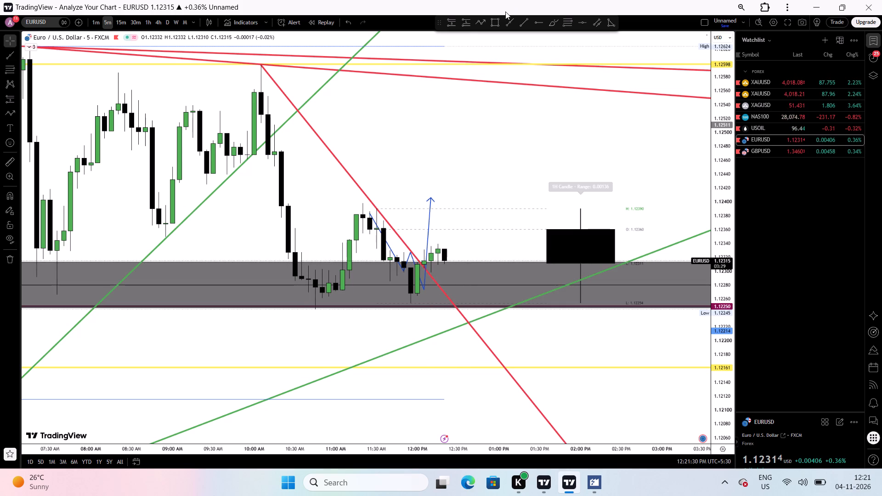
{"action": "left_click", "coordinate": [492, 21]}
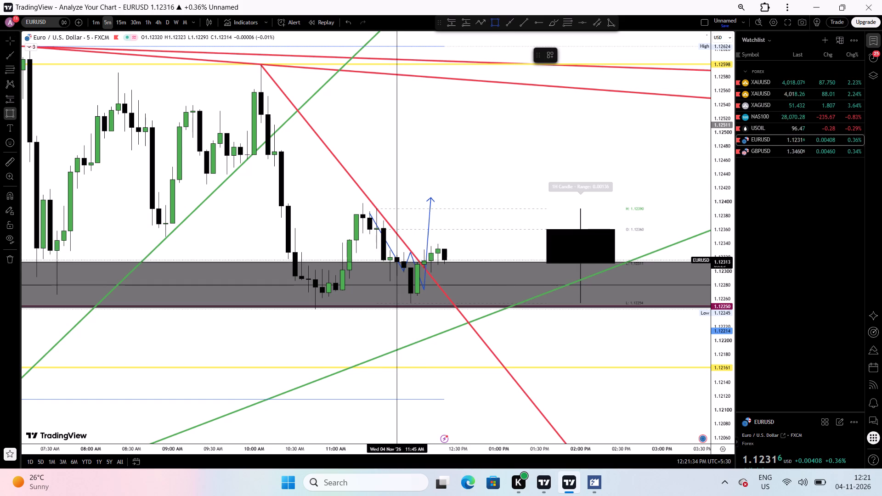
{"action": "left_click_drag", "start_coordinate": [394, 262], "coordinate": [499, 256]}
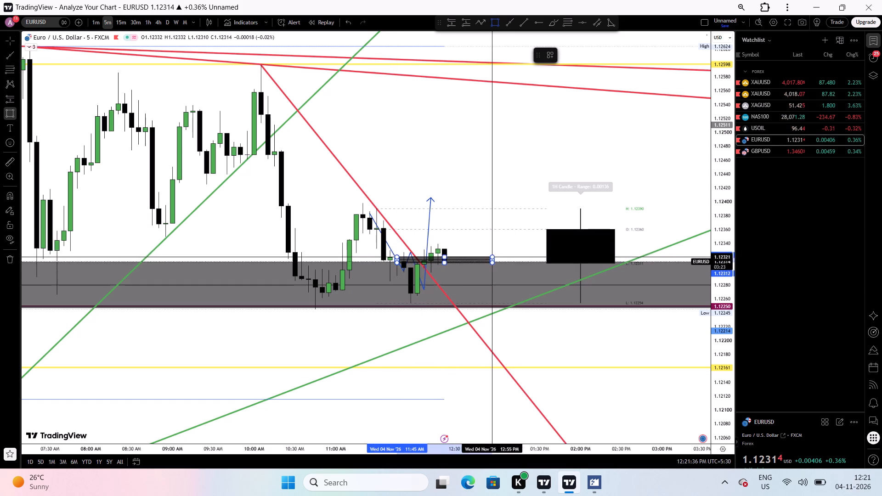
{"action": "left_click_drag", "start_coordinate": [499, 256], "coordinate": [476, 251]}
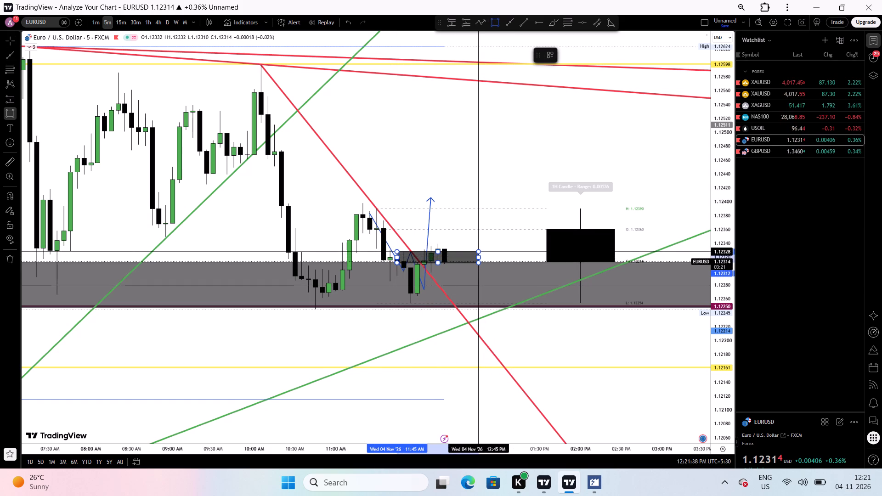
{"action": "left_click_drag", "start_coordinate": [476, 251], "coordinate": [475, 251]}
{"action": "left_click", "coordinate": [475, 251]}
{"action": "left_click", "coordinate": [515, 108]}
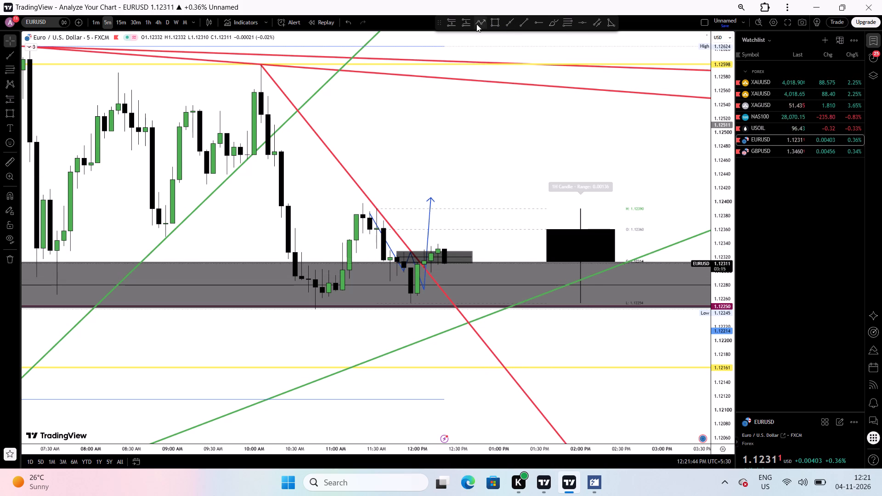
Place a long position on EURUSD at 12:00 PM with entry at 1.12329 and stop at 1.12249, below the grey zone.
{"action": "left_click", "coordinate": [463, 18]}
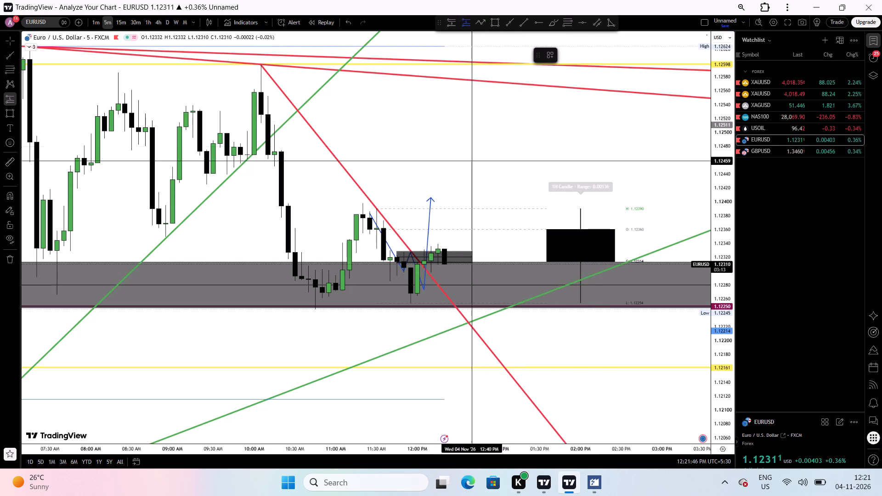
{"action": "left_click", "coordinate": [417, 251]}
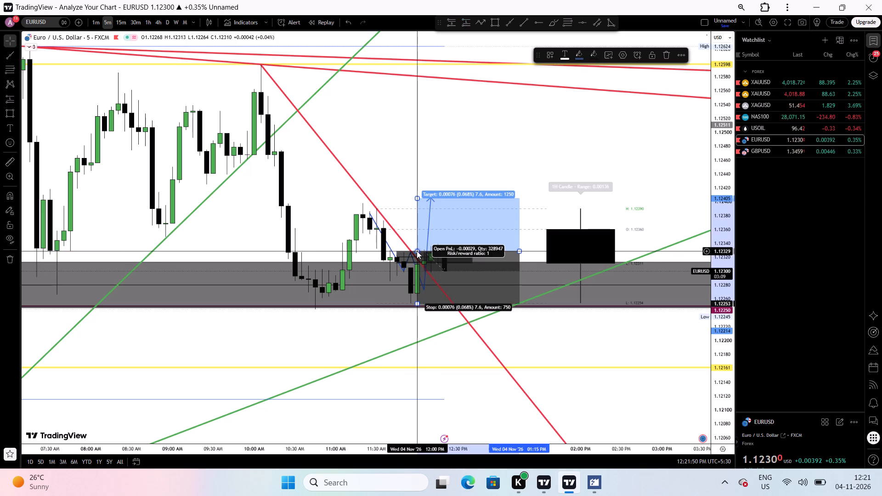
{"action": "left_click", "coordinate": [418, 300]}
{"action": "left_click_drag", "start_coordinate": [418, 303], "coordinate": [424, 304]}
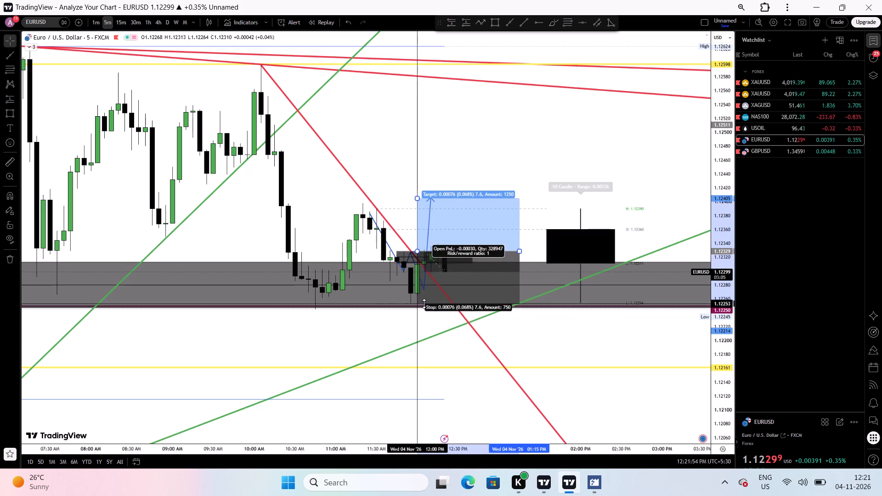
{"action": "left_click_drag", "start_coordinate": [424, 304], "coordinate": [424, 306]}
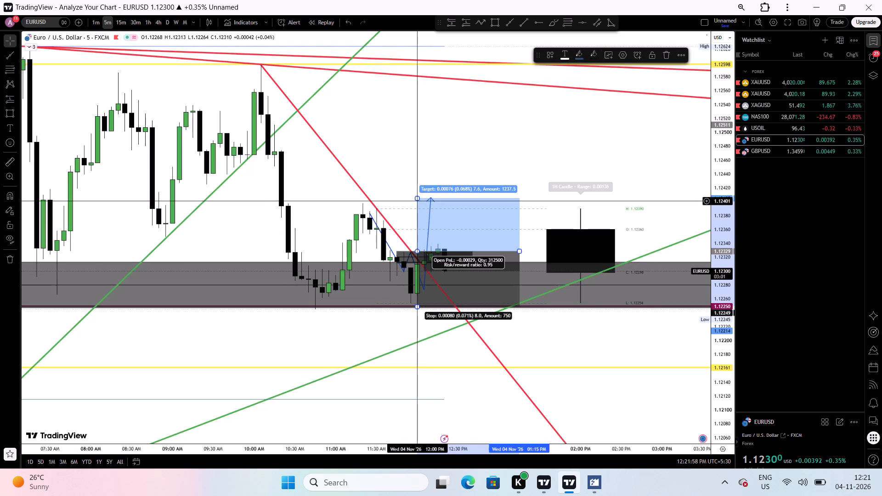
Raise the long position's target to 1.12490 for a risk/reward ratio of about 2.
{"action": "left_click_drag", "start_coordinate": [415, 201], "coordinate": [413, 163]}
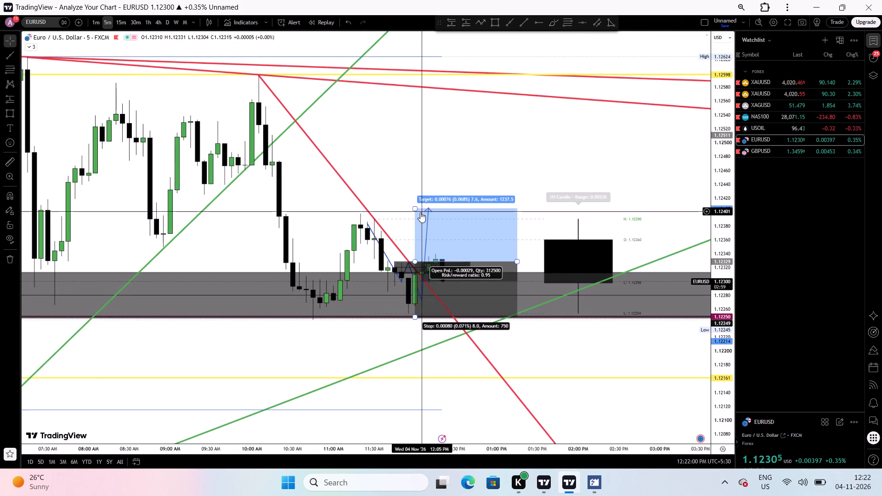
{"action": "left_click_drag", "start_coordinate": [416, 208], "coordinate": [422, 122]}
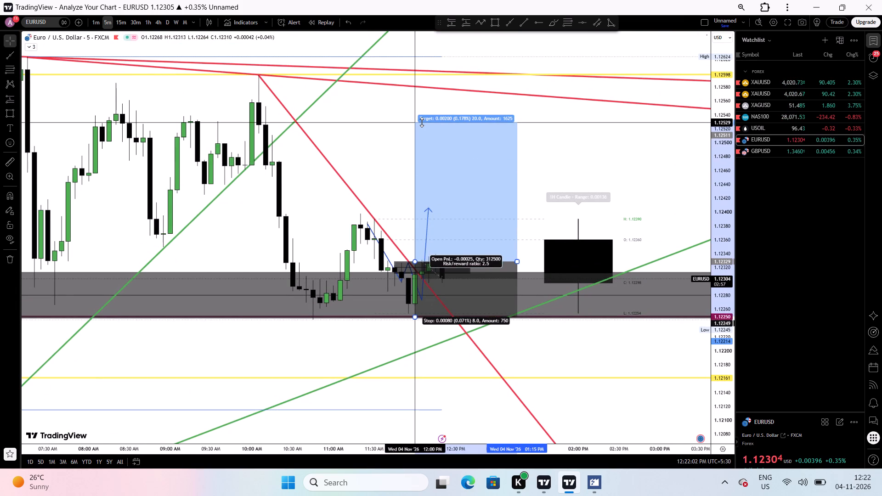
{"action": "left_click_drag", "start_coordinate": [422, 122], "coordinate": [420, 129]}
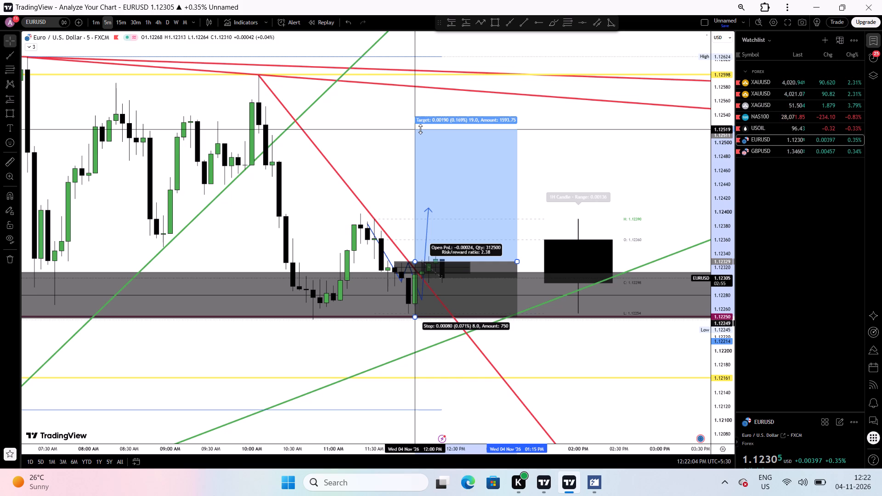
{"action": "left_click_drag", "start_coordinate": [420, 129], "coordinate": [420, 130]}
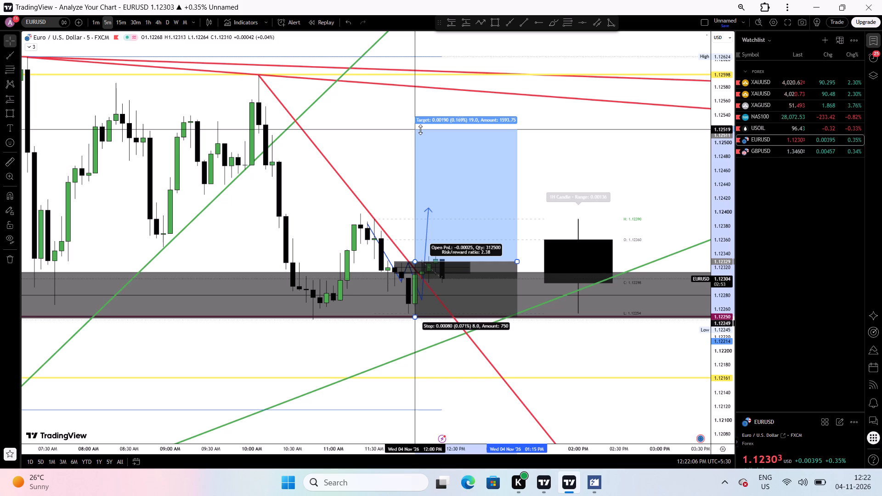
{"action": "left_click_drag", "start_coordinate": [420, 130], "coordinate": [420, 130]}
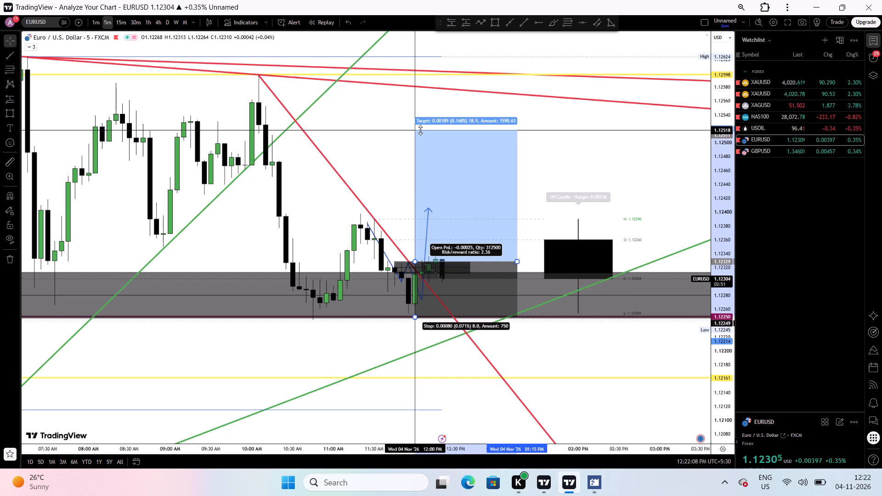
{"action": "left_click_drag", "start_coordinate": [420, 130], "coordinate": [420, 134]}
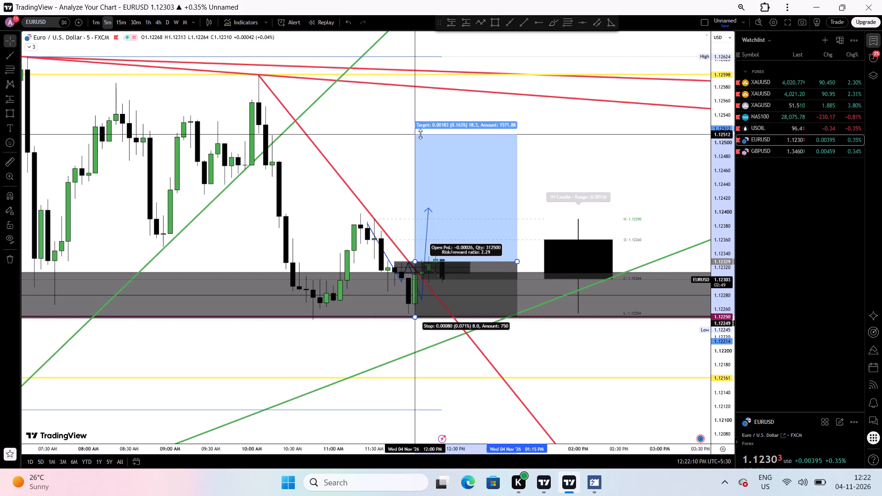
{"action": "left_click_drag", "start_coordinate": [420, 134], "coordinate": [420, 137]}
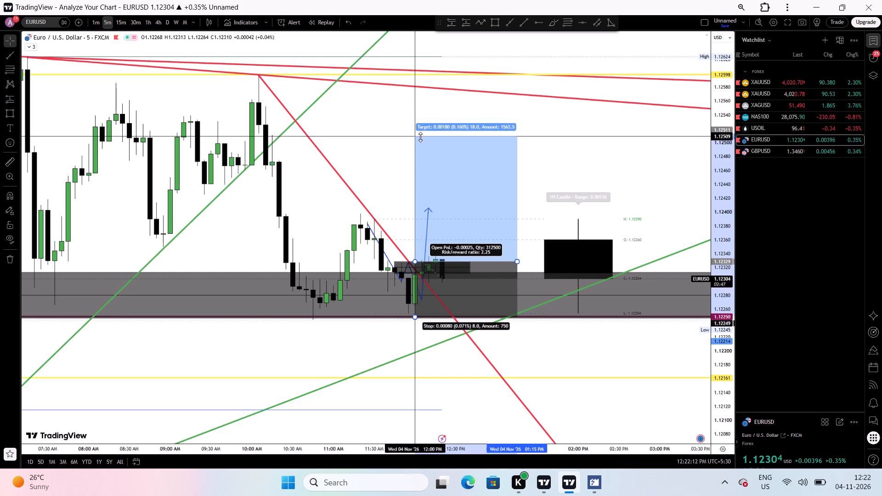
{"action": "left_click_drag", "start_coordinate": [420, 137], "coordinate": [419, 140]}
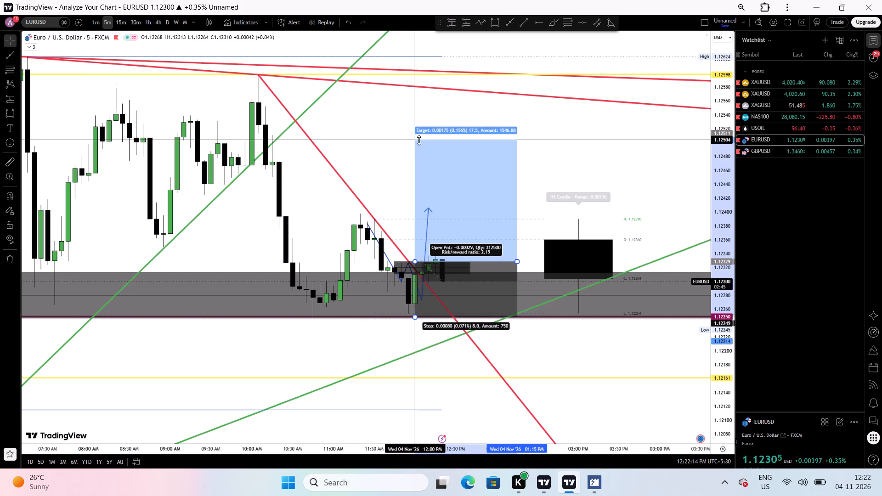
{"action": "left_click_drag", "start_coordinate": [419, 140], "coordinate": [419, 145]}
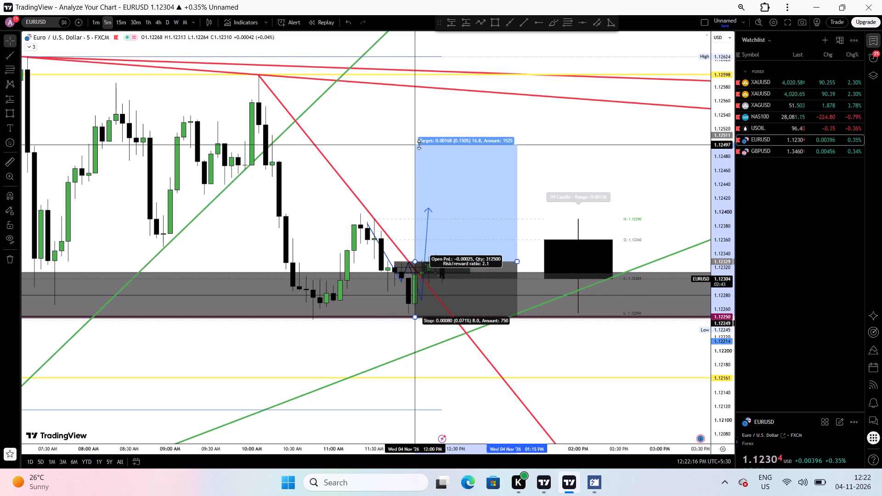
{"action": "left_click_drag", "start_coordinate": [419, 145], "coordinate": [419, 146]}
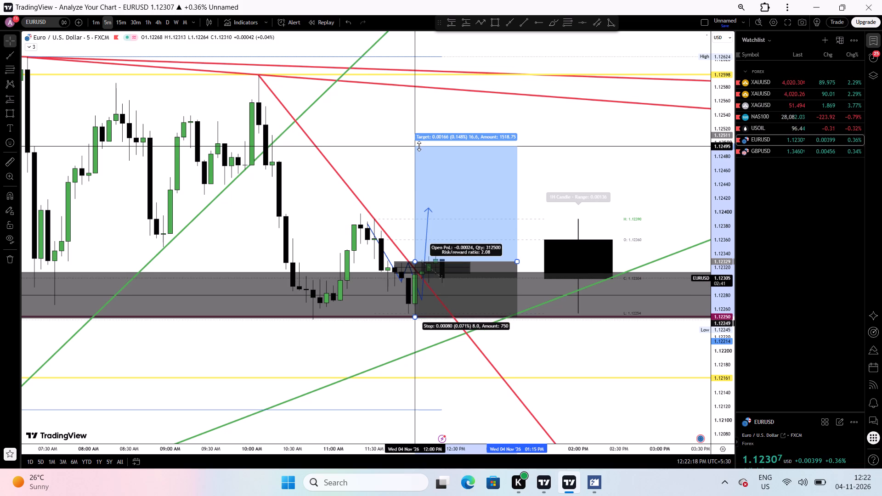
{"action": "left_click_drag", "start_coordinate": [419, 146], "coordinate": [418, 149]}
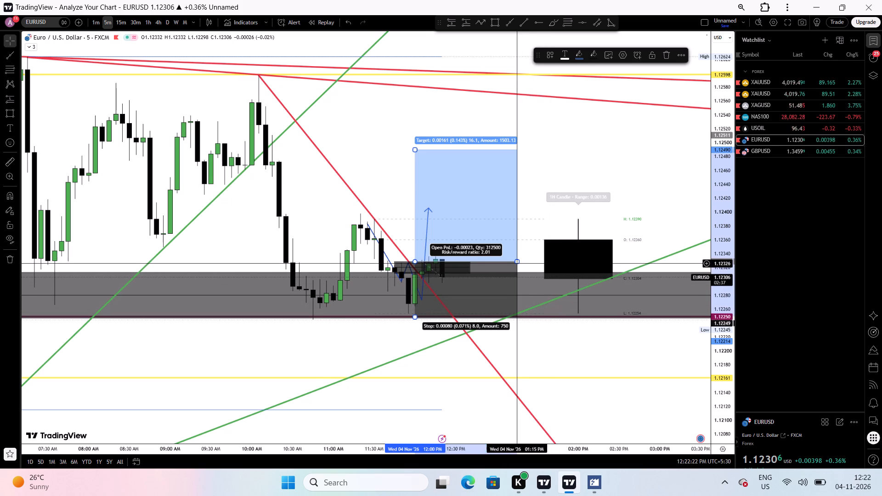
Shorten the long position so that it ends at about 1:00 PM, and deselect it.
{"action": "left_click_drag", "start_coordinate": [519, 263], "coordinate": [495, 259]}
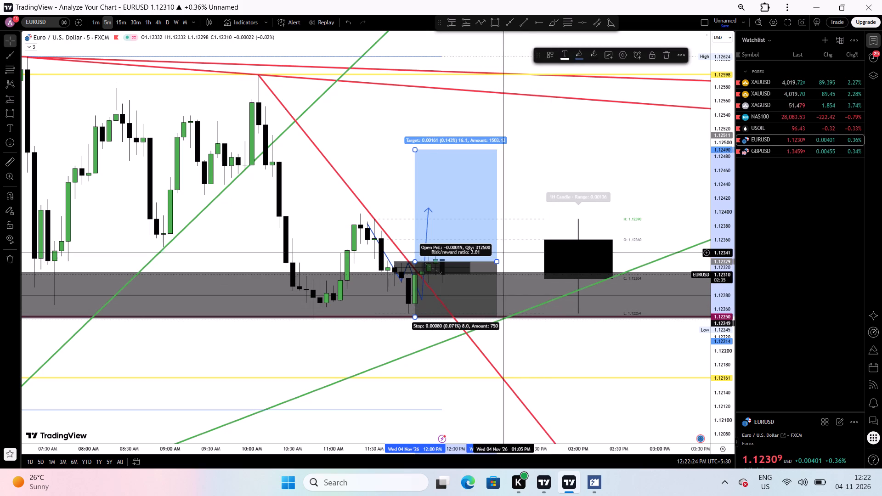
{"action": "left_click", "coordinate": [529, 237]}
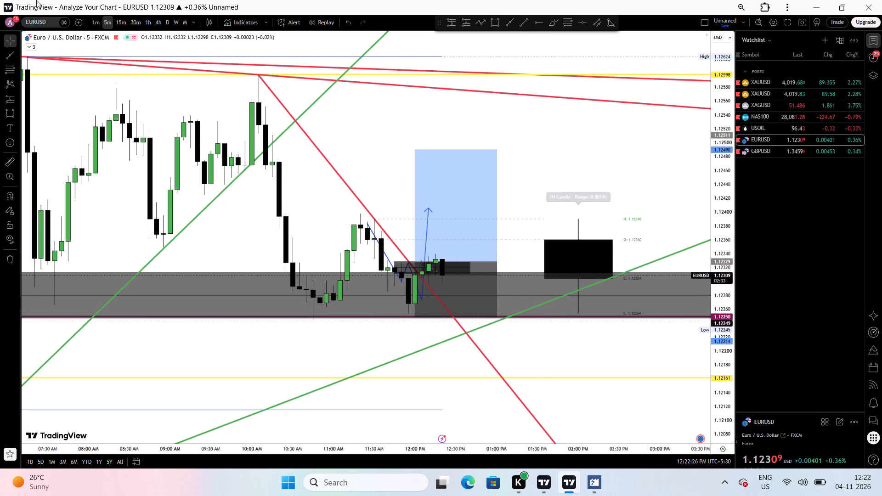
Review the EURUSD long setup on the 1-hour and 30-minute charts against the surrounding trend lines, grey zone and wider price history.
{"action": "left_click", "coordinate": [145, 20]}
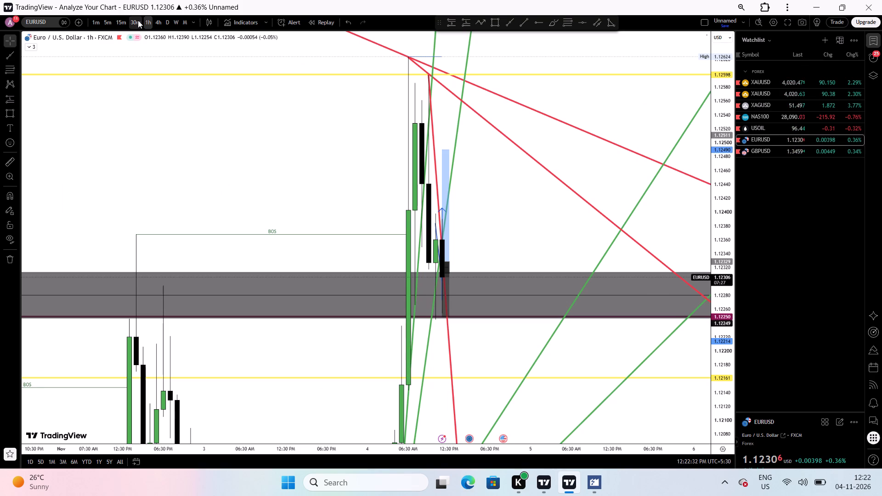
{"action": "left_click", "coordinate": [138, 20]}
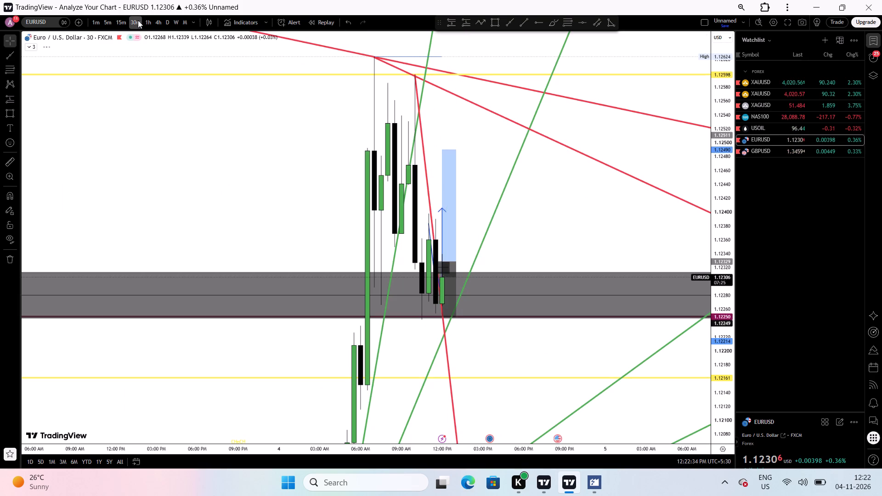
{"action": "left_click", "coordinate": [693, 148]}
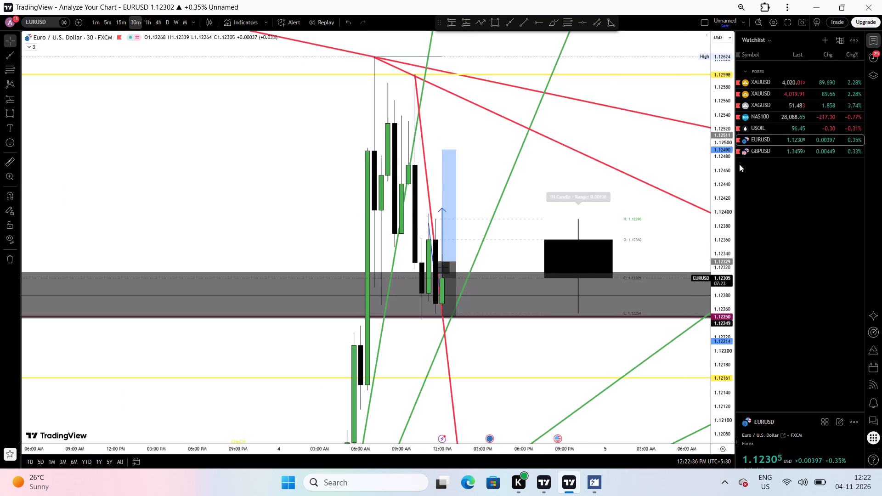
{"action": "left_click_drag", "start_coordinate": [739, 164], "coordinate": [734, 379]}
{"action": "left_click_drag", "start_coordinate": [723, 231], "coordinate": [716, 245]}
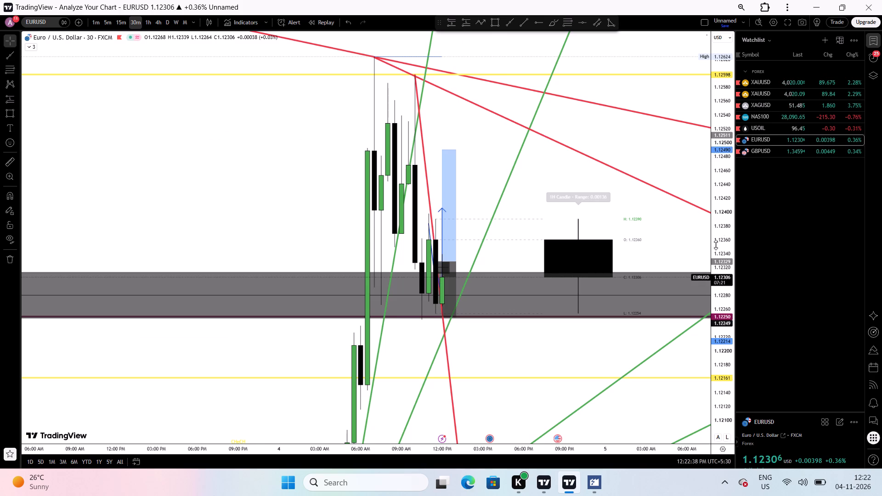
{"action": "left_click_drag", "start_coordinate": [716, 245], "coordinate": [656, 415]}
{"action": "left_click_drag", "start_coordinate": [525, 450], "coordinate": [352, 457]}
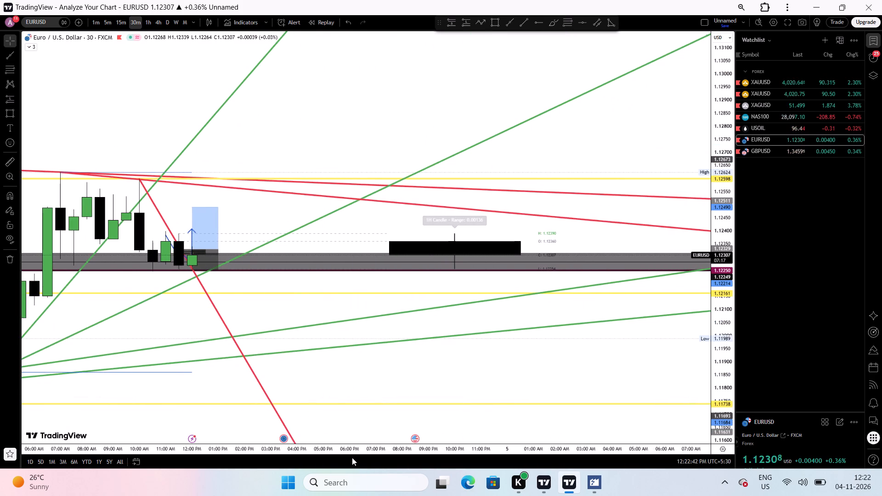
{"action": "left_click_drag", "start_coordinate": [352, 457], "coordinate": [482, 444]}
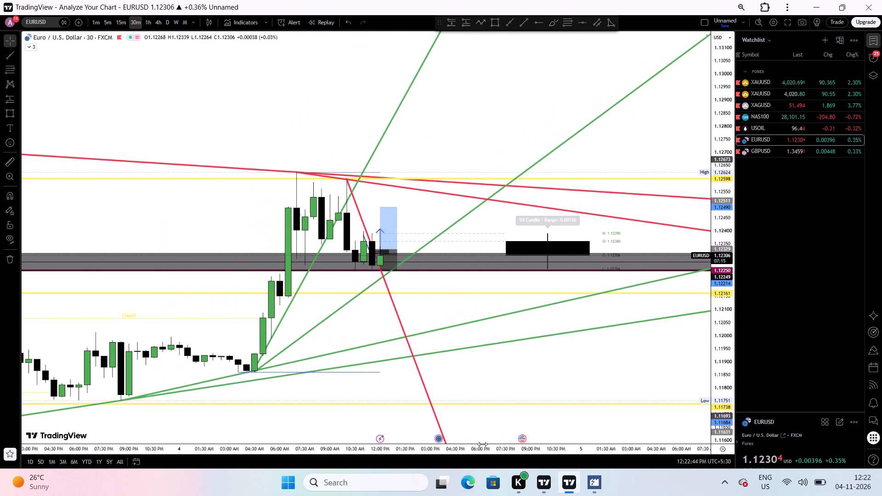
{"action": "left_click_drag", "start_coordinate": [482, 444], "coordinate": [491, 439]}
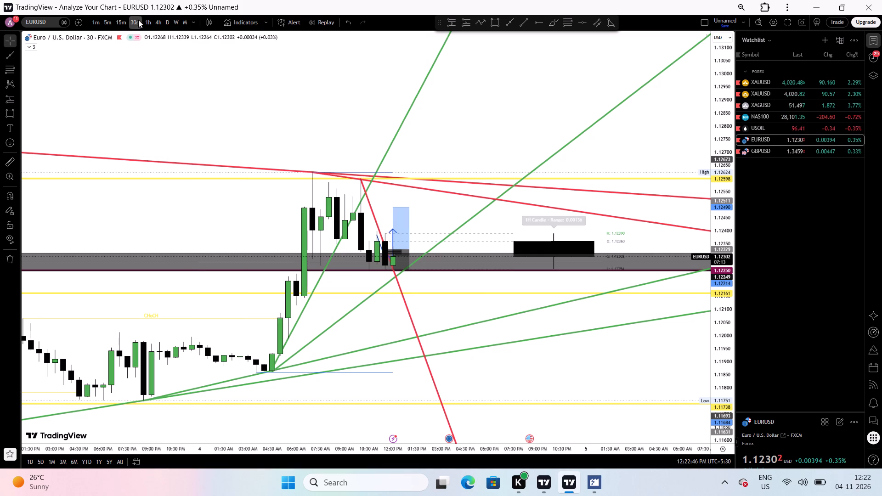
Examine the EURUSD long position on the 15-minute chart, comparing the wider price swings with recent candles around the grey zone.
{"action": "left_click", "coordinate": [120, 20]}
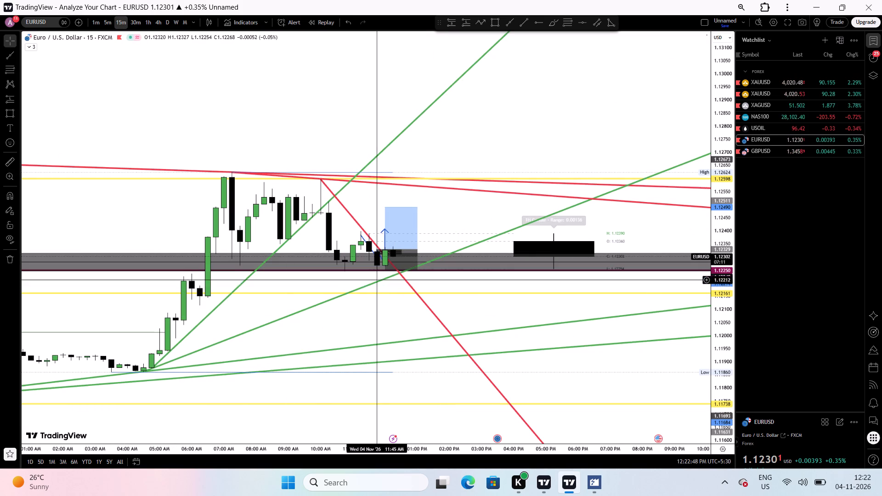
{"action": "scroll", "coordinate": [380, 282], "scroll_direction": "down", "scroll_amount": 3}
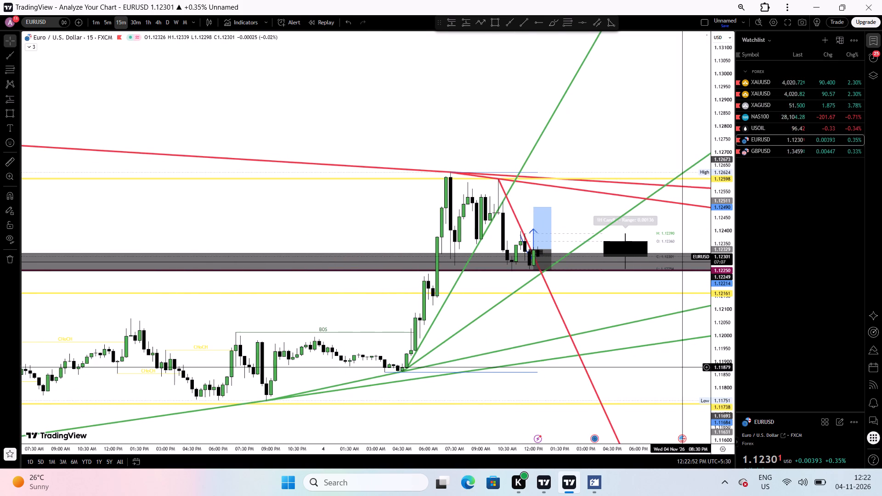
{"action": "left_click_drag", "start_coordinate": [720, 366], "coordinate": [681, 161]}
{"action": "scroll", "coordinate": [518, 195], "scroll_direction": "up", "scroll_amount": 2}
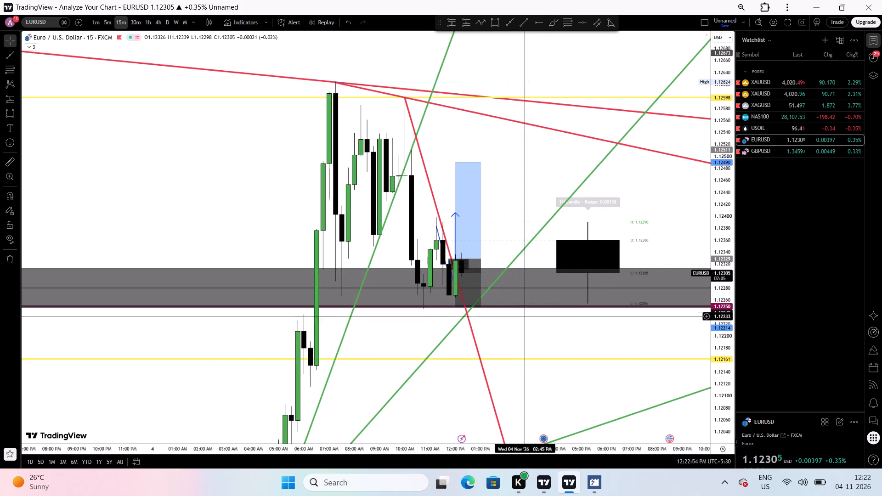
{"action": "left_click_drag", "start_coordinate": [519, 336], "coordinate": [549, 256]}
{"action": "scroll", "coordinate": [519, 295], "scroll_direction": "up", "scroll_amount": 1}
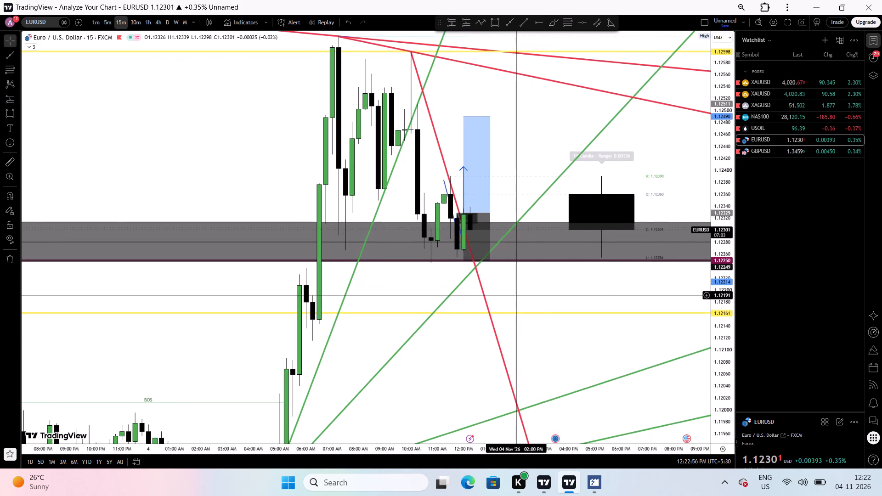
{"action": "left_click", "coordinate": [519, 297]}
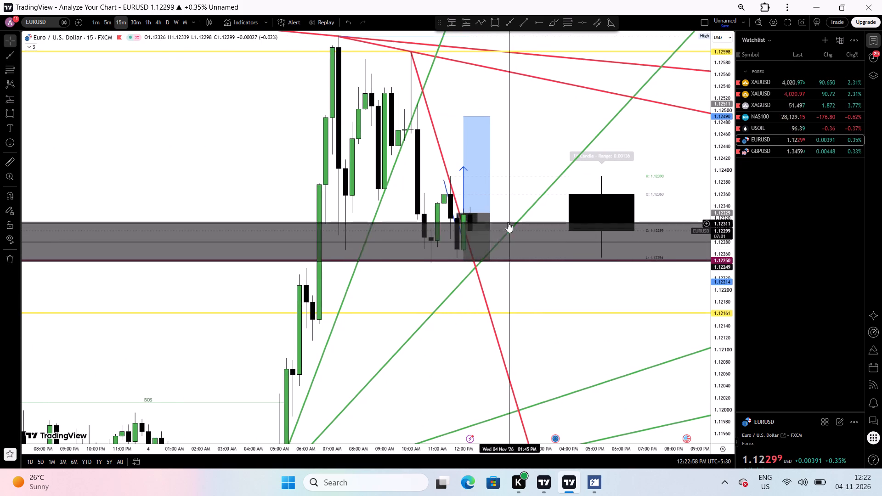
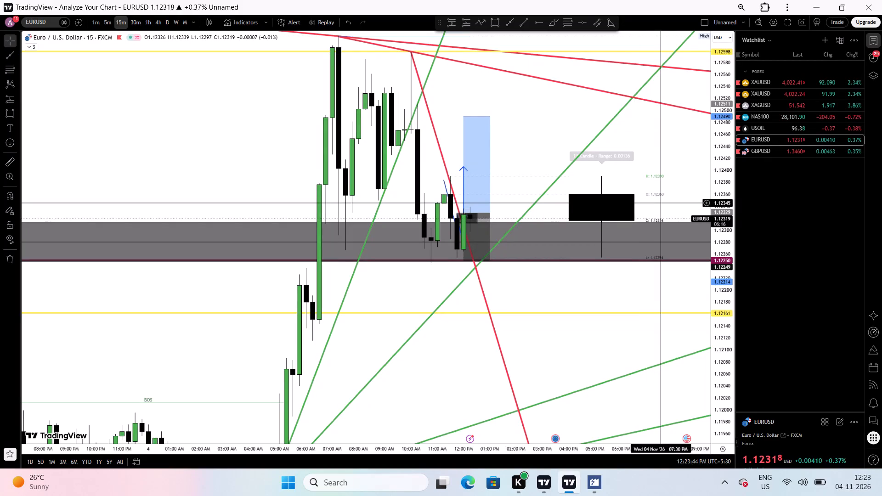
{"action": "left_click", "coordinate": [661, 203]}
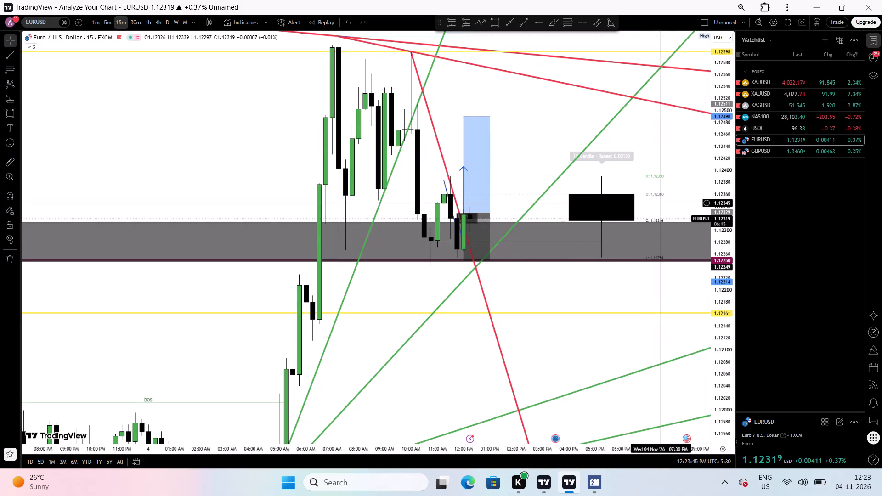
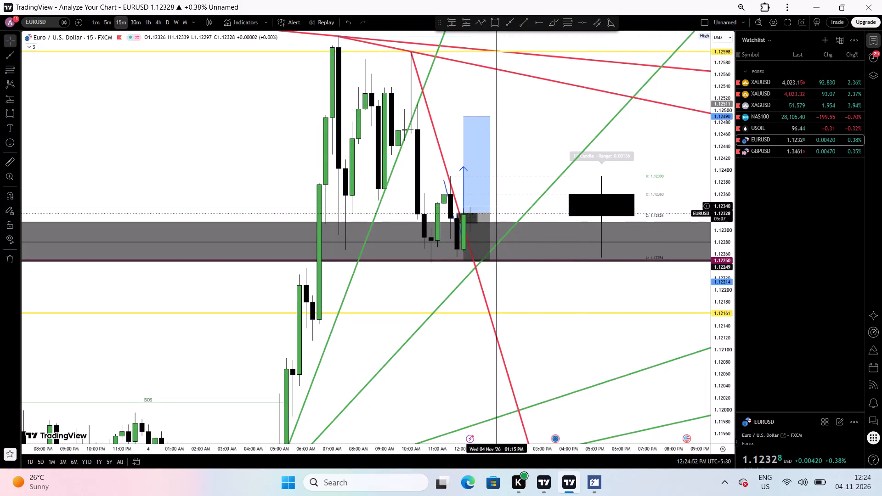
Delete the small black rectangle between about 1.12312 and 1.12328 at the latest candles on the EURUSD 15-minute chart.
{"action": "left_click", "coordinate": [458, 215]}
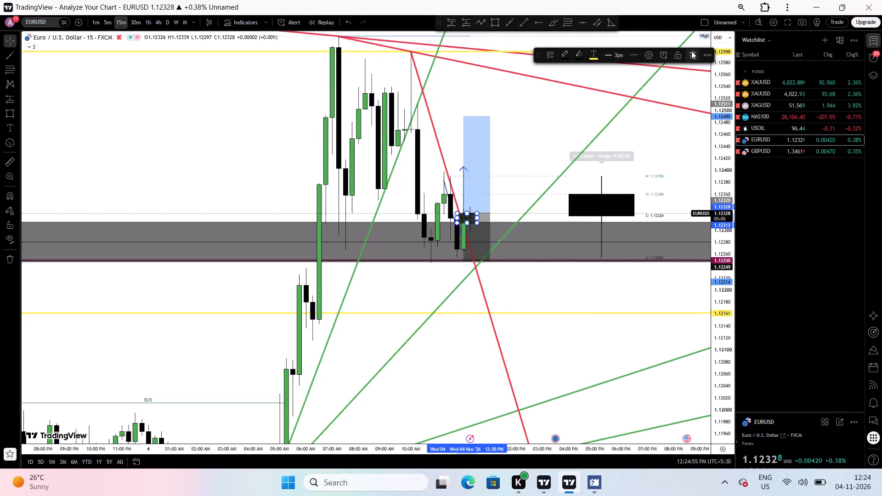
{"action": "left_click", "coordinate": [691, 51]}
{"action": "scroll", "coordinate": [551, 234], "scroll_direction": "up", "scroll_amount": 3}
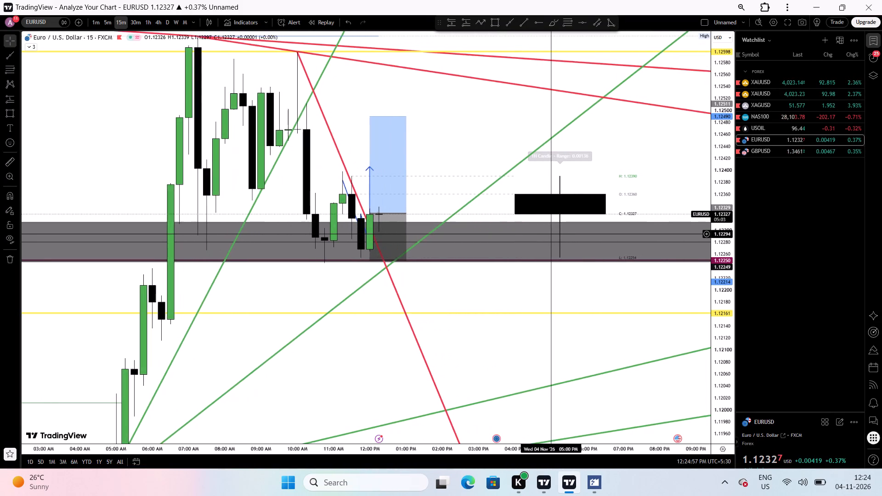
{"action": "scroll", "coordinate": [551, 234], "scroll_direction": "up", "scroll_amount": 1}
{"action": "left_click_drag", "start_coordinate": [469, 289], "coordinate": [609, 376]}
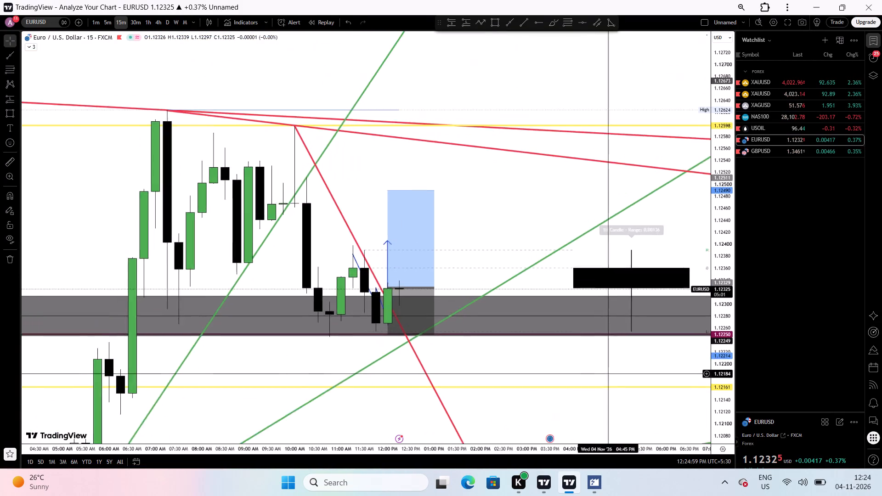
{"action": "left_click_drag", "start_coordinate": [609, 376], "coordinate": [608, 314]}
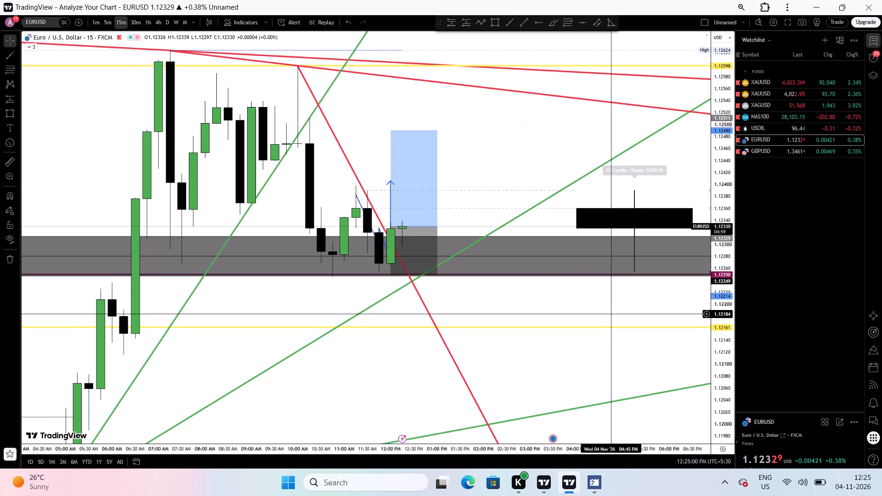
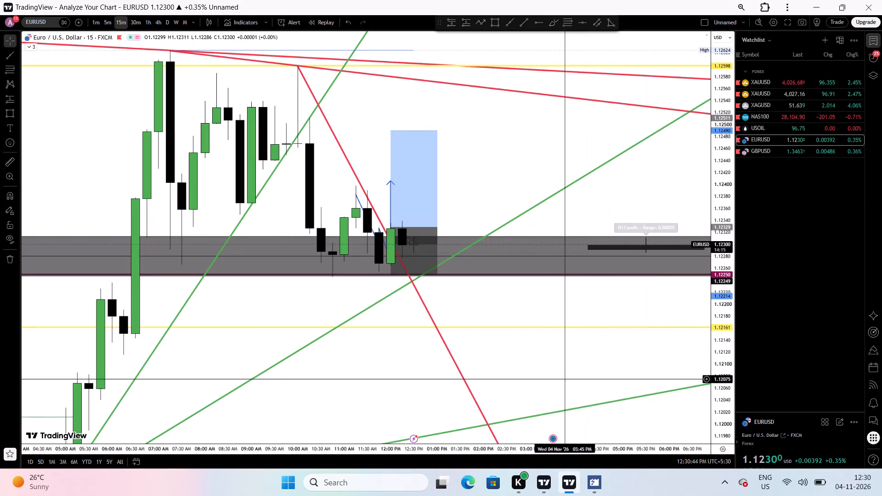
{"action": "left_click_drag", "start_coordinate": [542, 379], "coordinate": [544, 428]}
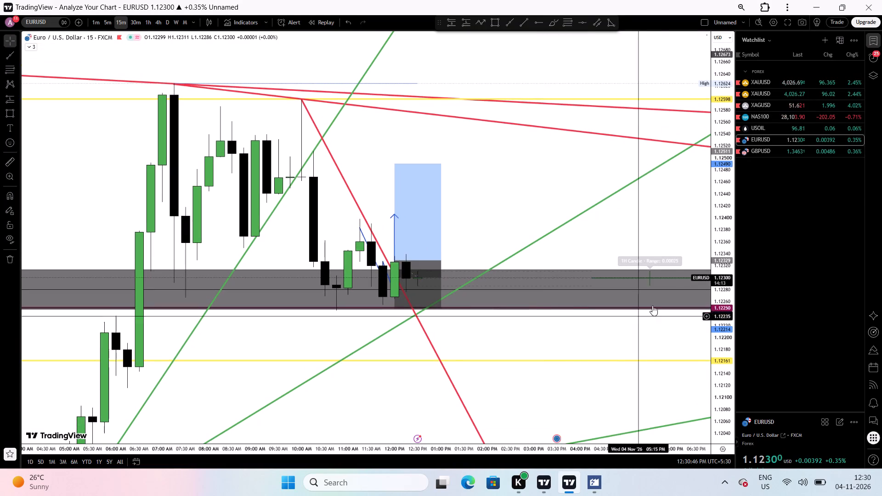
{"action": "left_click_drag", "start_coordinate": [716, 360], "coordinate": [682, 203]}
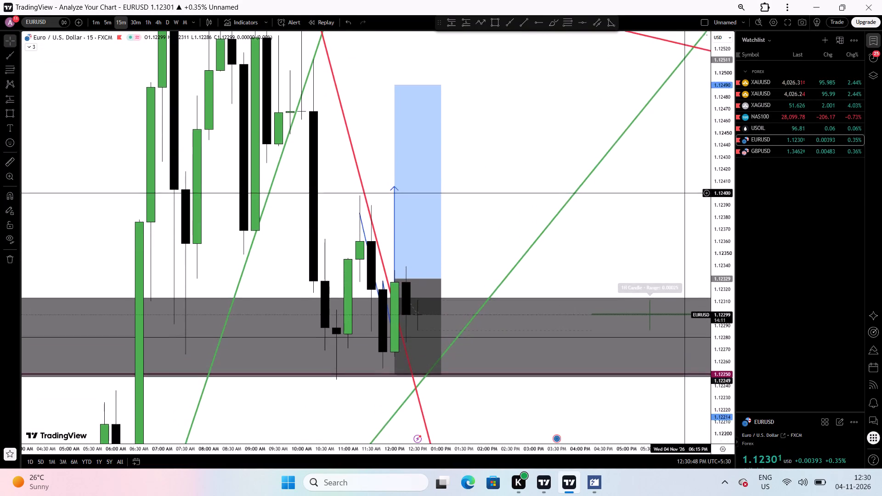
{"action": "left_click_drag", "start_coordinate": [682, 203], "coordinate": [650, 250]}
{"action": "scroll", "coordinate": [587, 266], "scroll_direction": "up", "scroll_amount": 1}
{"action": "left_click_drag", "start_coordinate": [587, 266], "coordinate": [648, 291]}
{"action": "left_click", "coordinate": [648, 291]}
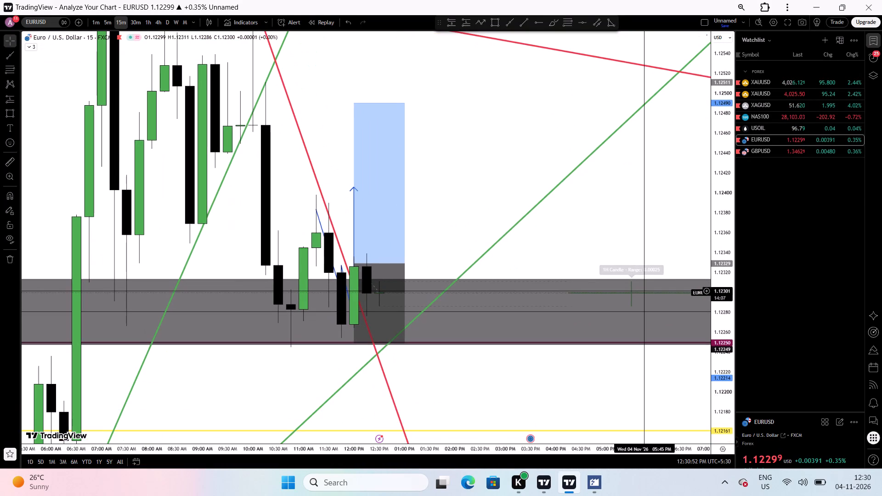
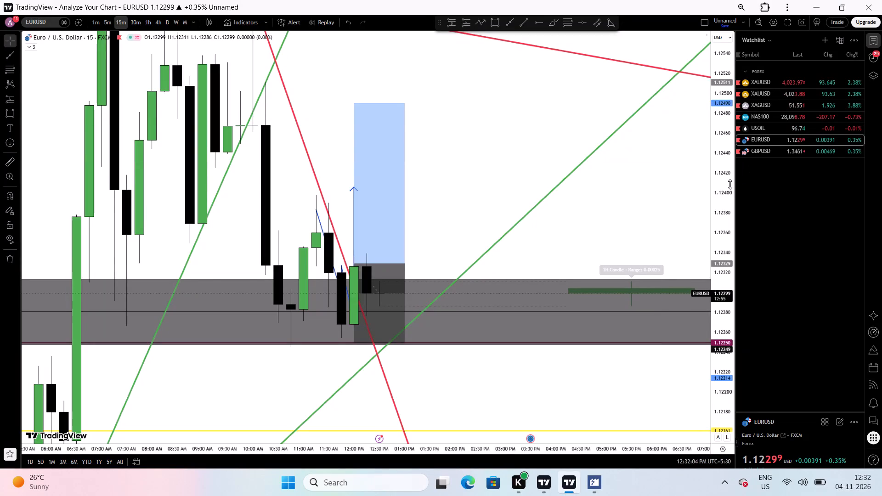
Examine EURUSD price action on the 15-minute chart around the grey zone, the trend lines and the long position.
{"action": "left_click_drag", "start_coordinate": [728, 184], "coordinate": [703, 218]}
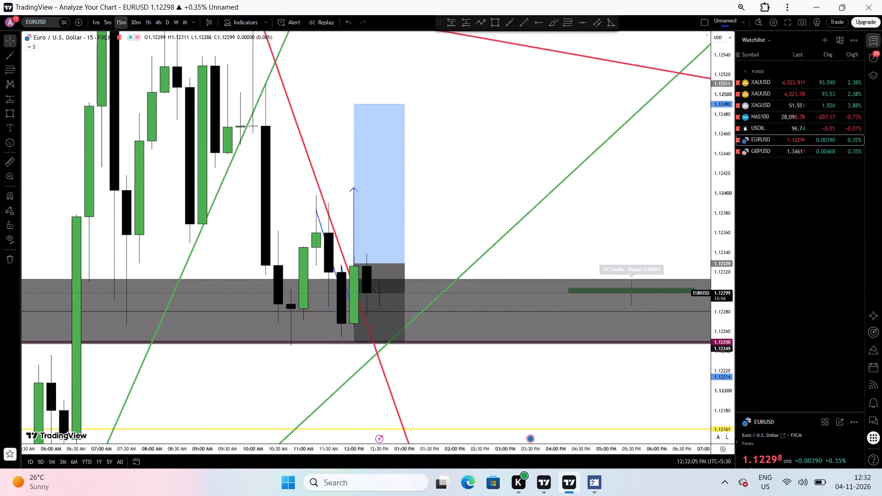
{"action": "left_click_drag", "start_coordinate": [703, 218], "coordinate": [630, 347]}
{"action": "scroll", "coordinate": [299, 337], "scroll_direction": "down", "scroll_amount": 3}
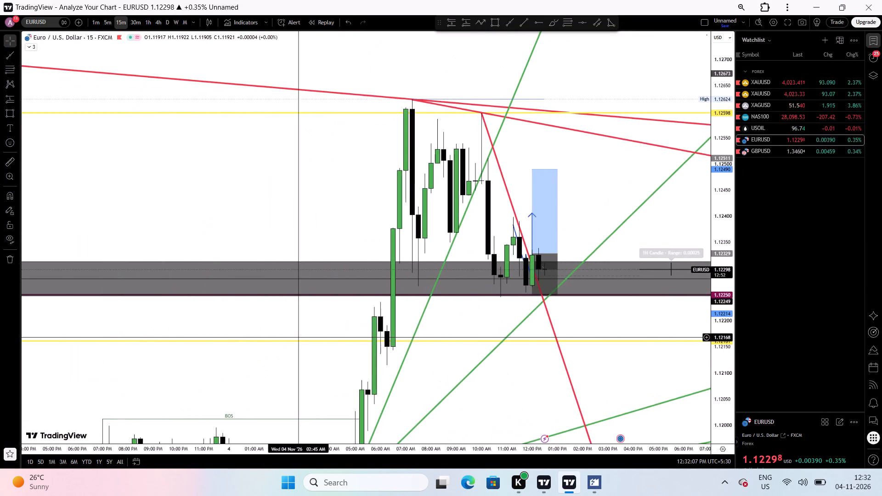
{"action": "scroll", "coordinate": [299, 337], "scroll_direction": "down", "scroll_amount": 1}
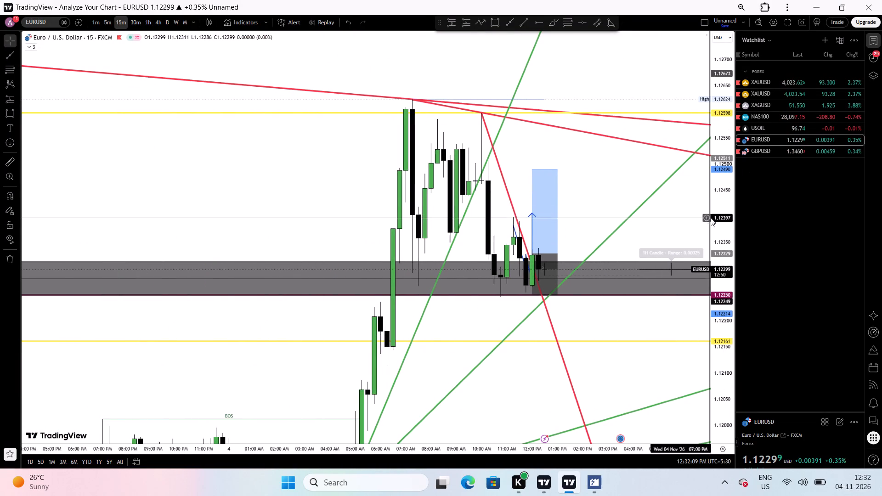
{"action": "left_click_drag", "start_coordinate": [711, 218], "coordinate": [679, 317]}
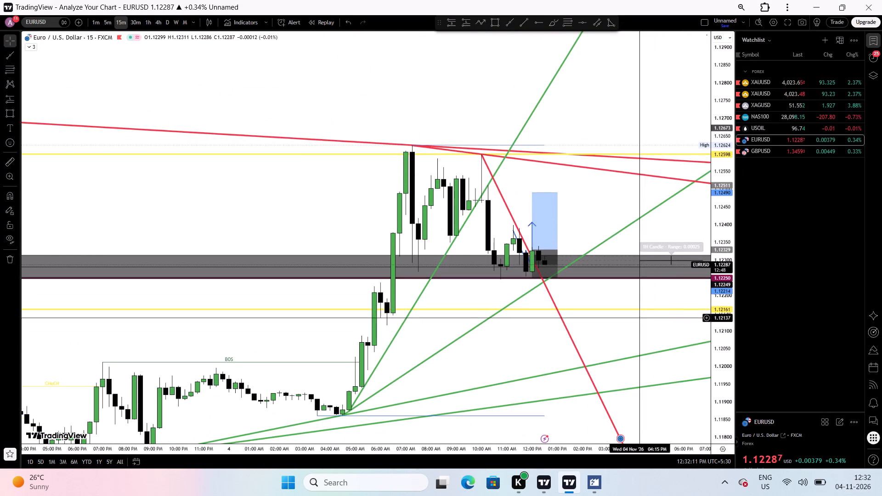
{"action": "left_click_drag", "start_coordinate": [604, 296], "coordinate": [594, 296]}
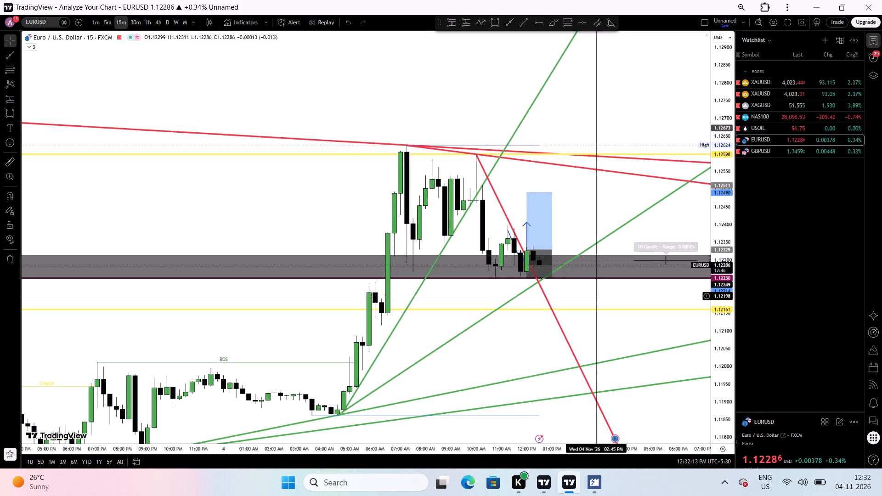
{"action": "left_click_drag", "start_coordinate": [594, 296], "coordinate": [587, 293]}
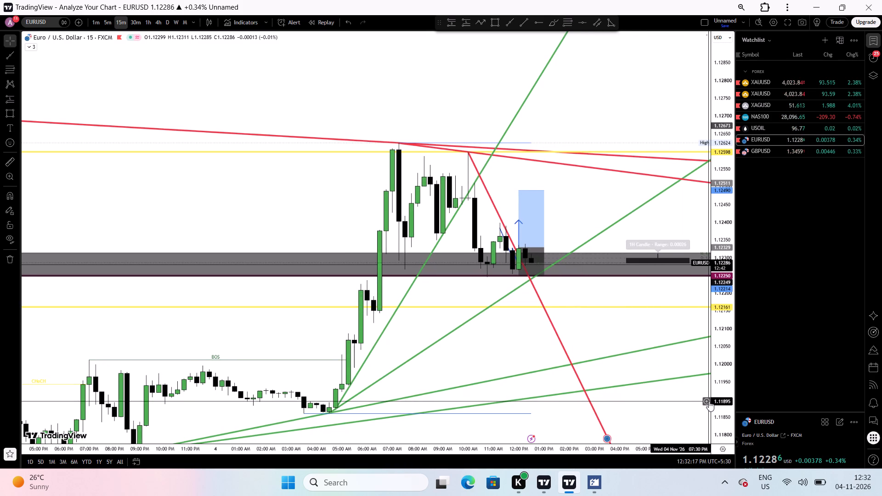
{"action": "left_click_drag", "start_coordinate": [711, 401], "coordinate": [713, 381]}
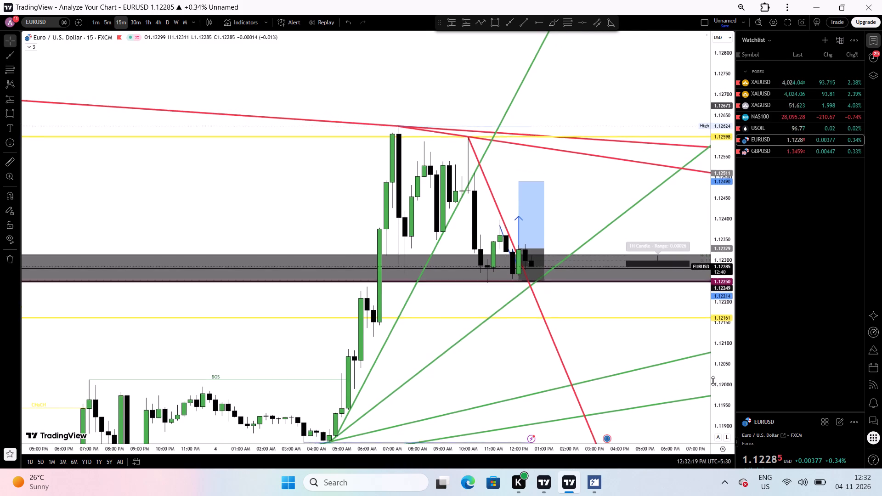
{"action": "left_click_drag", "start_coordinate": [713, 381], "coordinate": [713, 382]}
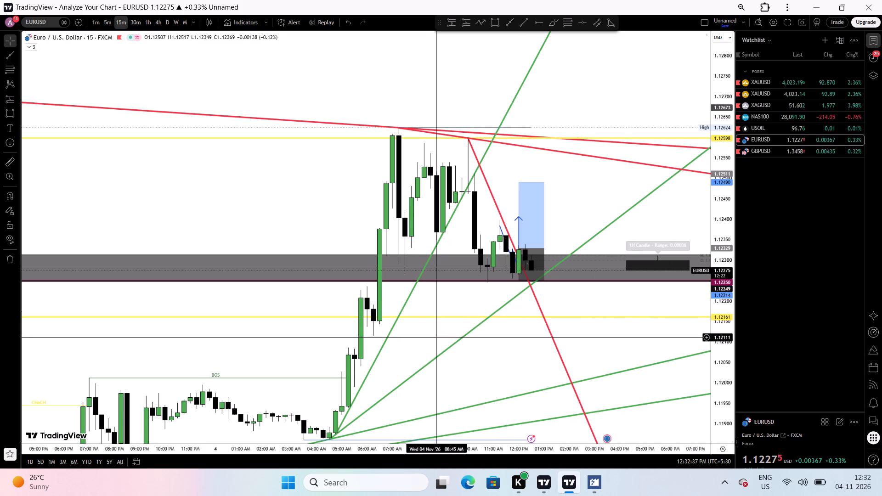
Delete the blue arrow path and the long position setup from the EURUSD 15-minute chart.
{"action": "left_click", "coordinate": [512, 252]}
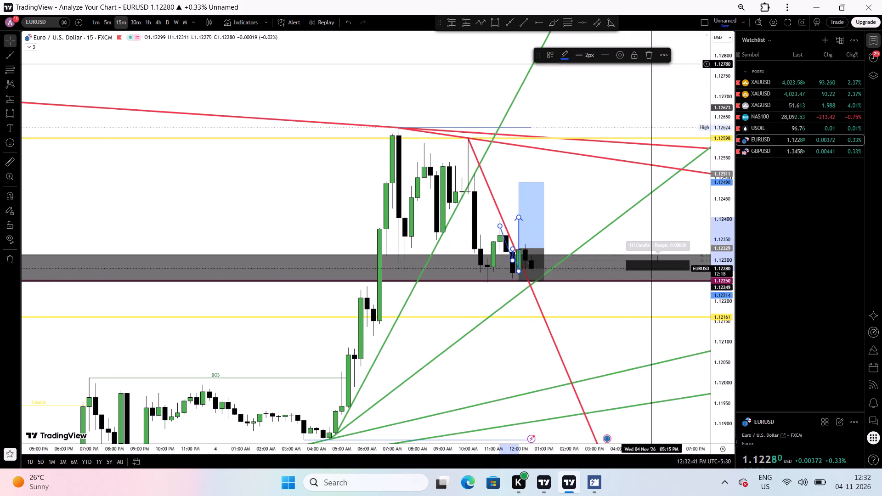
{"action": "left_click", "coordinate": [646, 56]}
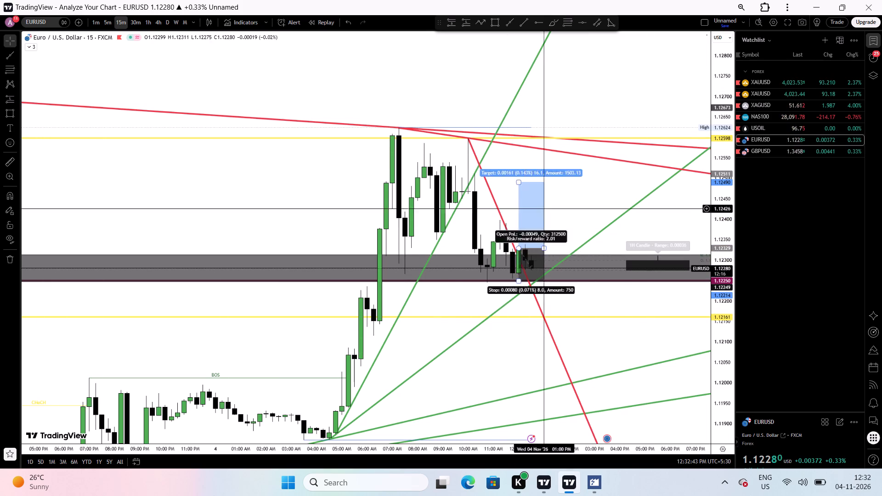
{"action": "left_click", "coordinate": [526, 233]}
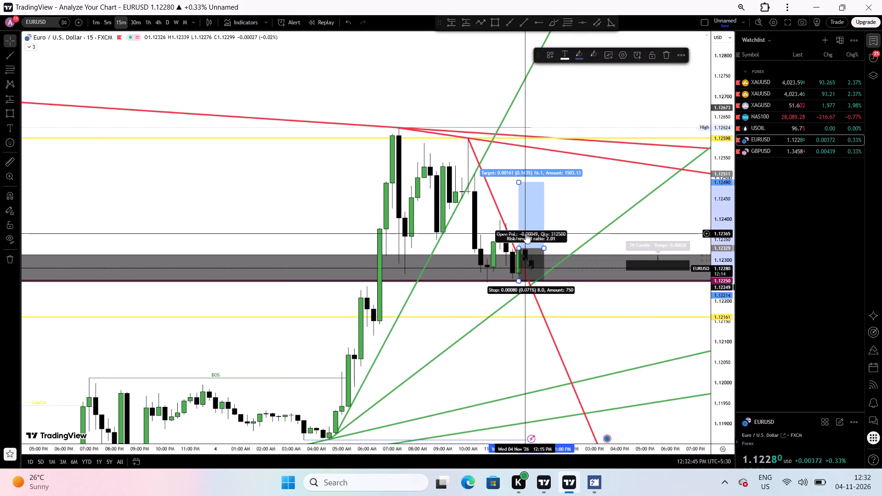
{"action": "left_click", "coordinate": [661, 56]}
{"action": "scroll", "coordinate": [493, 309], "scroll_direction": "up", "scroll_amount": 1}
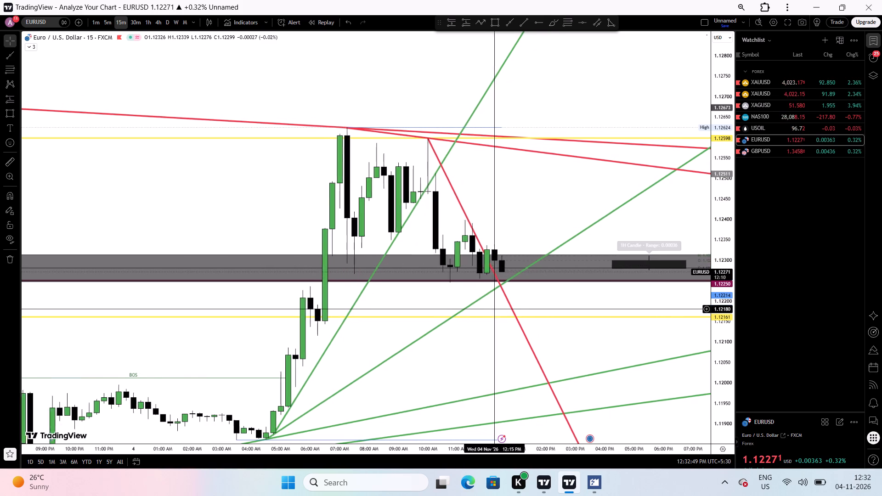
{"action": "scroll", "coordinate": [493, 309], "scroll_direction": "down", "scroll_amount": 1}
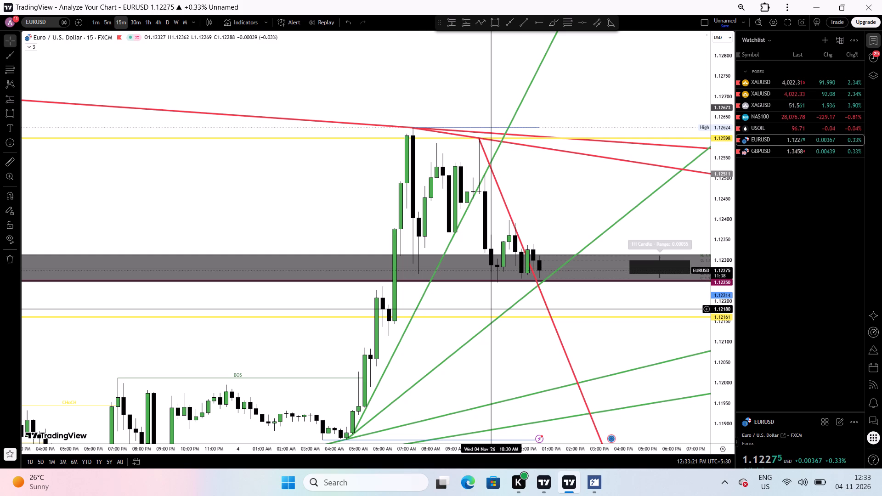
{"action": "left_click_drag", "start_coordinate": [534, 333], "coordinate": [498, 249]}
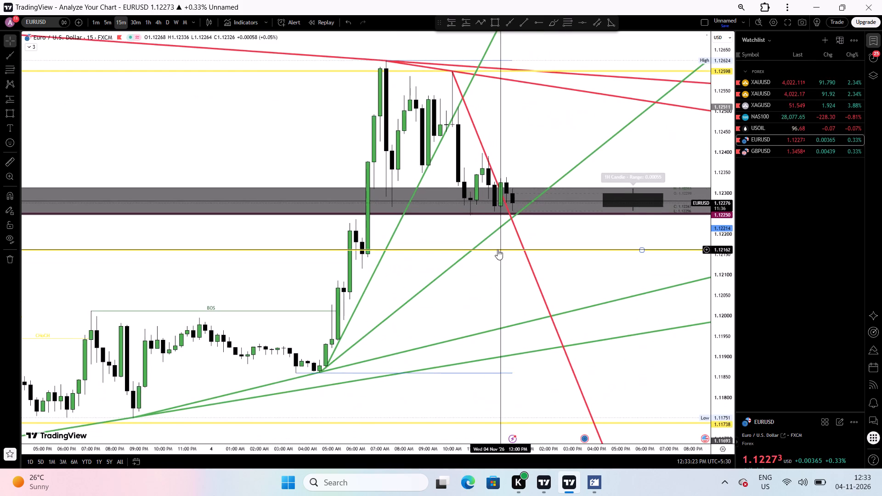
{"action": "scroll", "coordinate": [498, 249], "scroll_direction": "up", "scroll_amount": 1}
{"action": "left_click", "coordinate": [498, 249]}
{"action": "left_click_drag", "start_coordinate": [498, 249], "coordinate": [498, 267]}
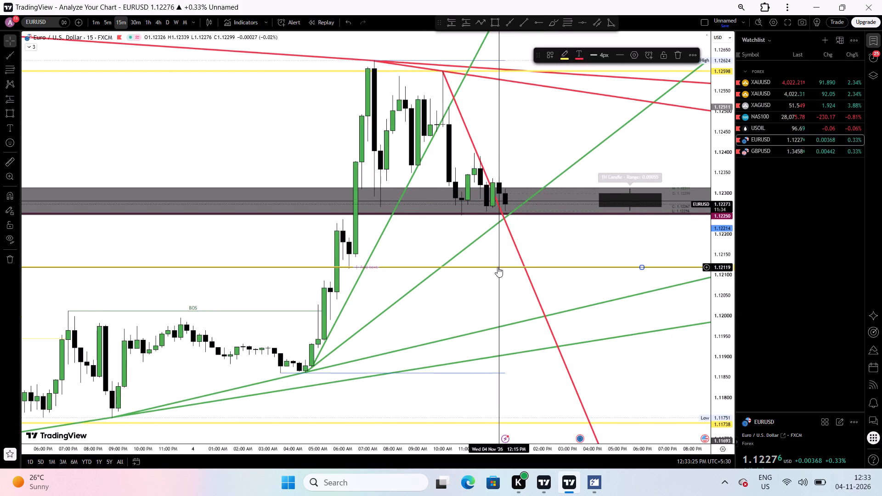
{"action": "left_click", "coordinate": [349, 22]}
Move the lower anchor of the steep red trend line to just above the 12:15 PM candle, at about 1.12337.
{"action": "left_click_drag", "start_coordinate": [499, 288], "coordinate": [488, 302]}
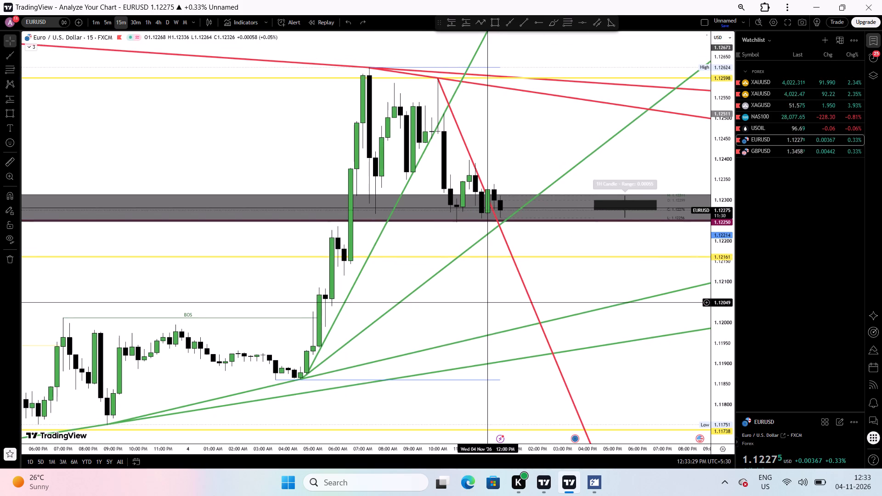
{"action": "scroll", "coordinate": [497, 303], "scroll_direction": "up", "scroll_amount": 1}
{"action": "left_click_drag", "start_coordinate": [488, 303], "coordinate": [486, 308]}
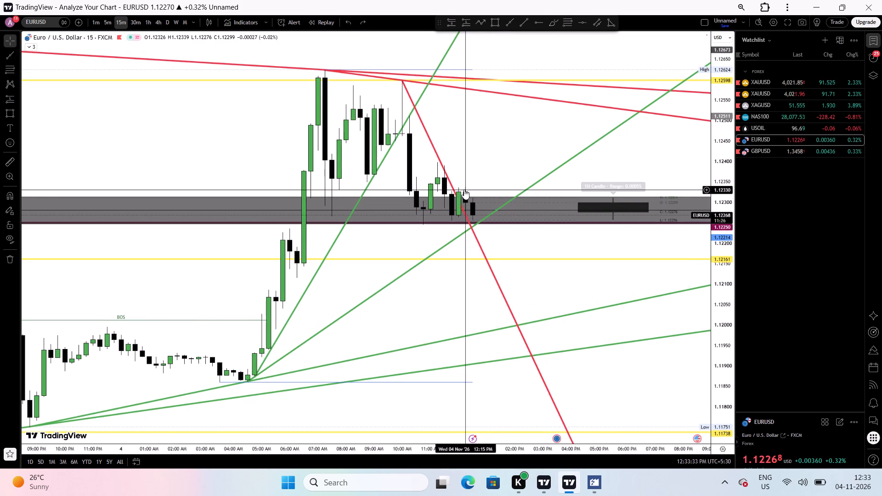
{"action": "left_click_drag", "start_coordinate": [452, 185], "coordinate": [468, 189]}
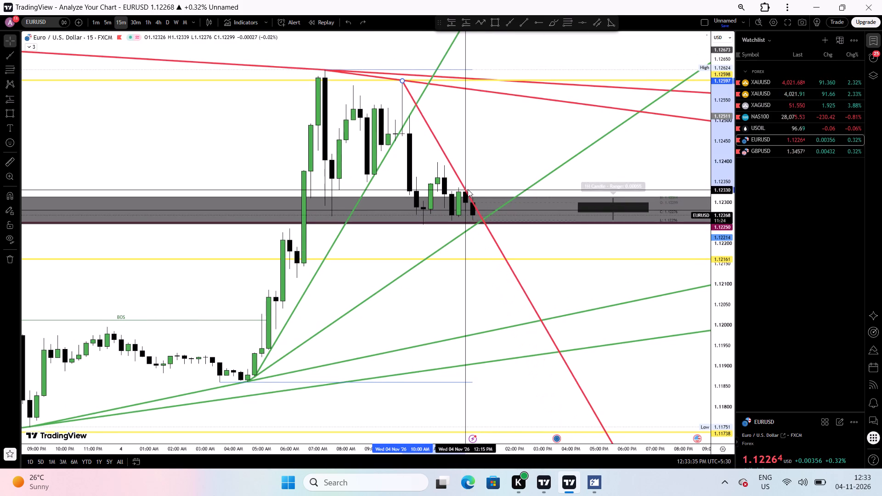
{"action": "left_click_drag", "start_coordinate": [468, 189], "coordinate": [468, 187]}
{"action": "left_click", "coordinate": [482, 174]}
Review EURUSD on the 1-hour and 30-minute timeframes and return to the 15-minute chart.
{"action": "scroll", "coordinate": [482, 174], "scroll_direction": "down", "scroll_amount": 1}
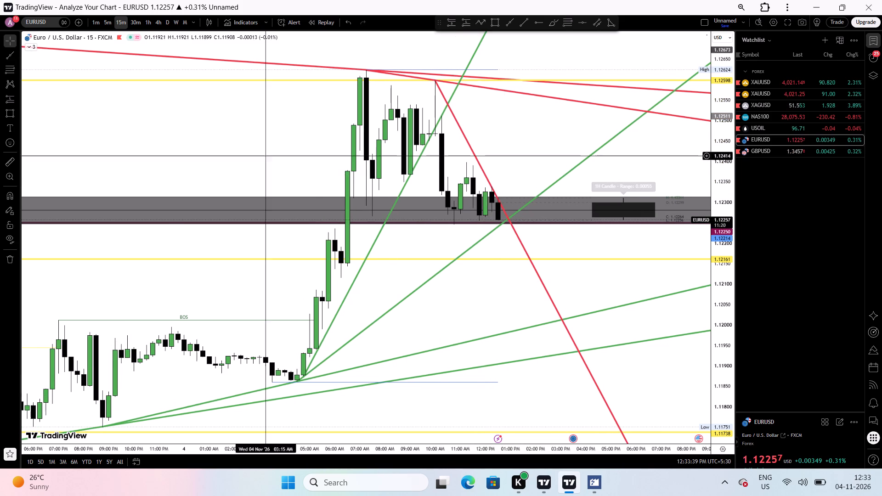
{"action": "left_click", "coordinate": [148, 18]}
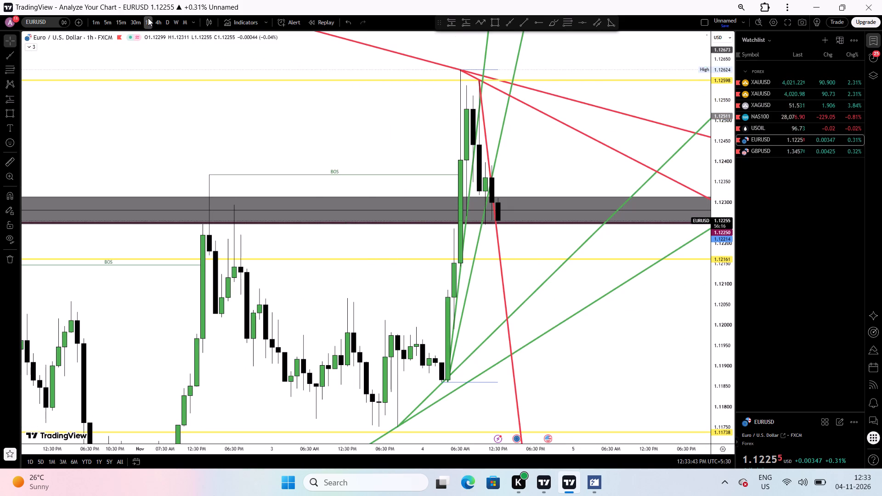
{"action": "left_click", "coordinate": [138, 23]}
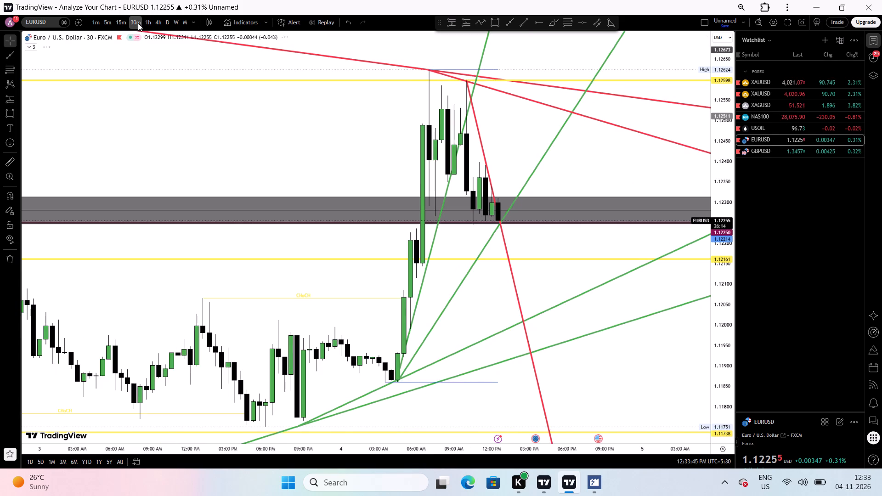
{"action": "left_click", "coordinate": [120, 23]}
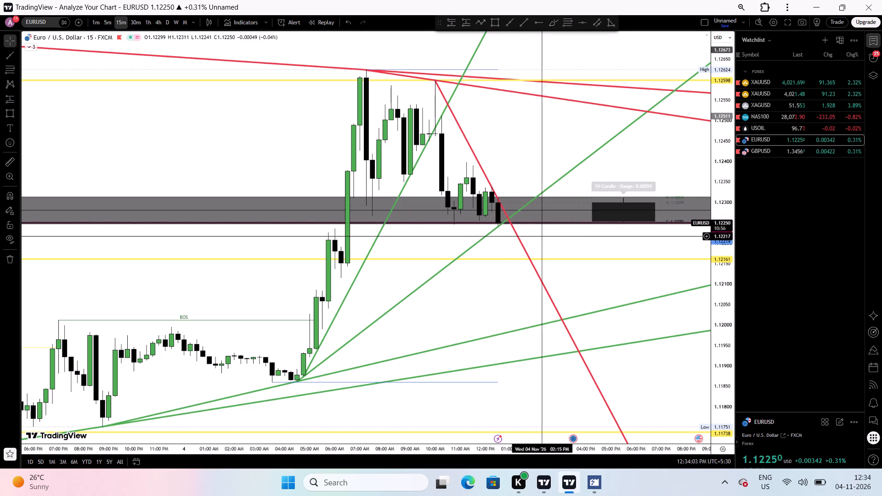
Delete the steep red descending trend line that starts at the 10:00 AM high.
{"action": "left_click", "coordinate": [516, 239]}
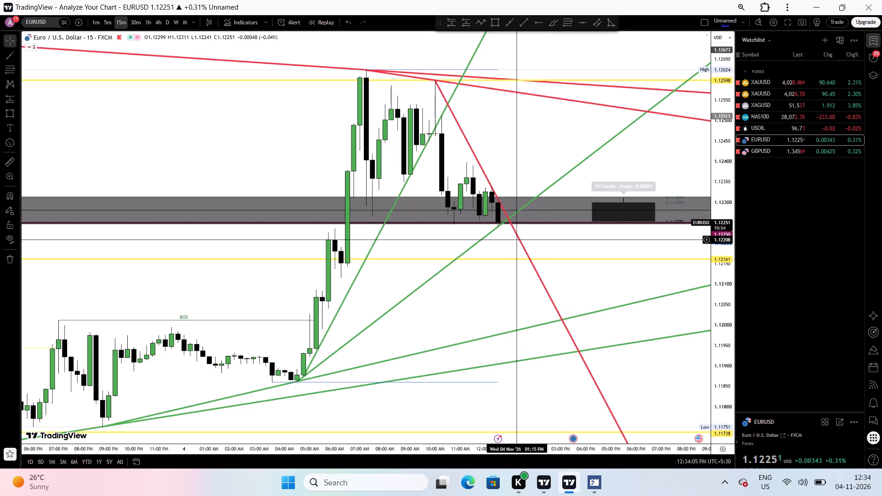
{"action": "left_click", "coordinate": [521, 242]}
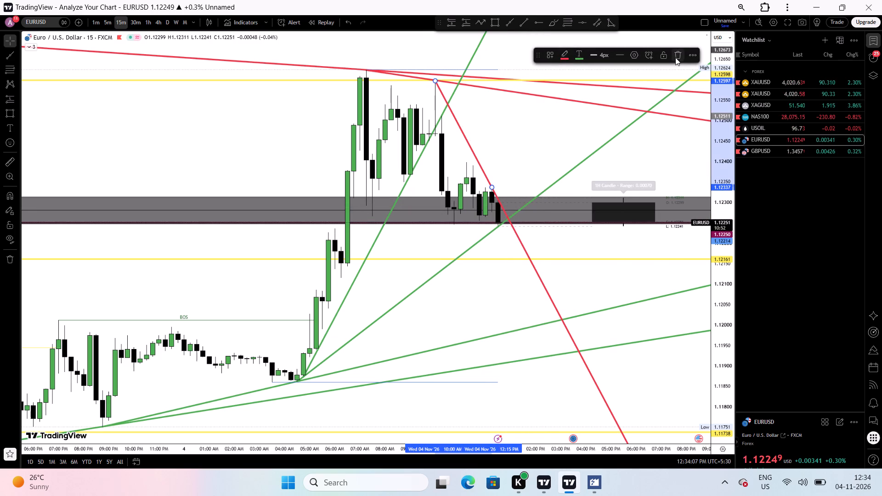
{"action": "left_click", "coordinate": [675, 57]}
Place a short position with entry at 1.12246 and stop at 1.12345, starting at 12:45 PM beside the latest candle.
{"action": "scroll", "coordinate": [663, 193], "scroll_direction": "down", "scroll_amount": 1}
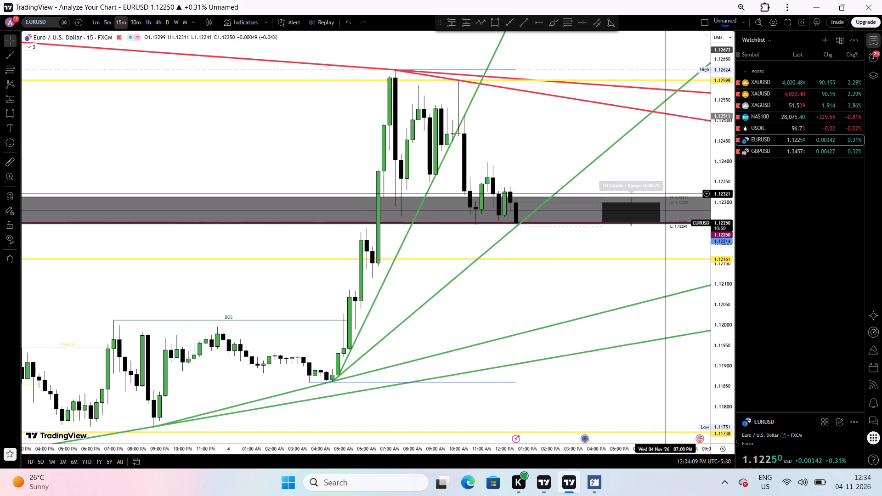
{"action": "left_click_drag", "start_coordinate": [726, 324], "coordinate": [700, 169]}
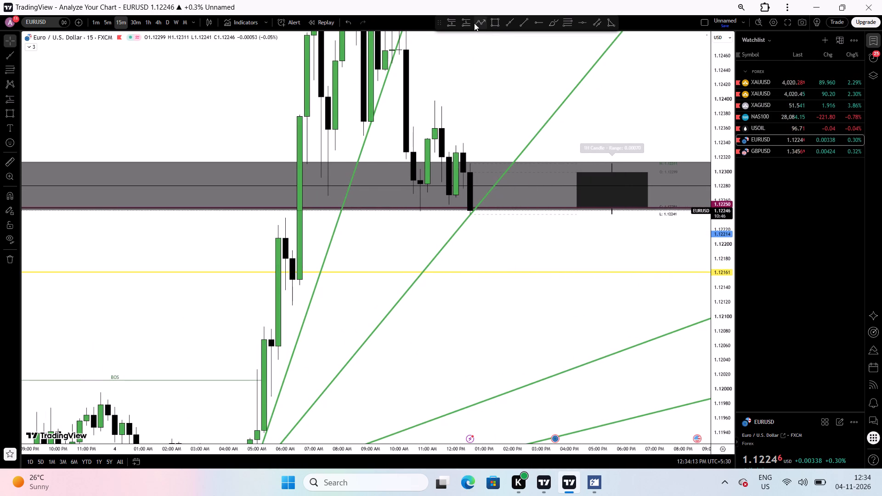
{"action": "left_click", "coordinate": [447, 23]}
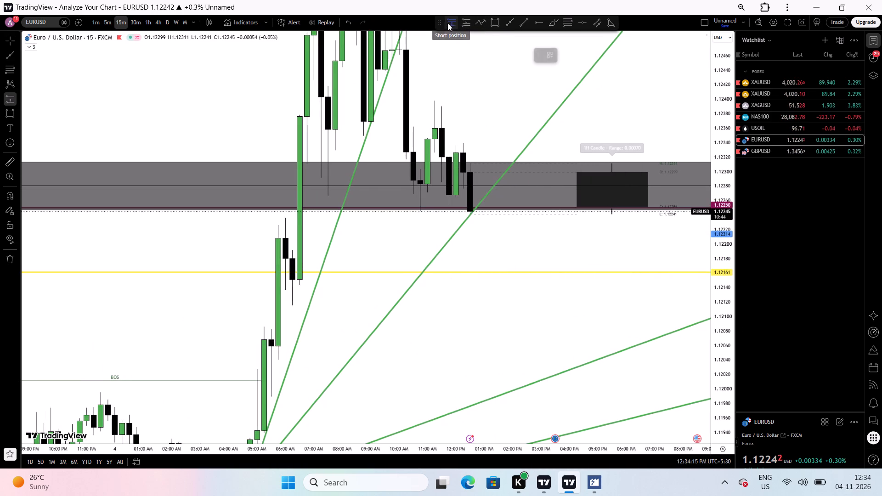
{"action": "left_click", "coordinate": [489, 210]}
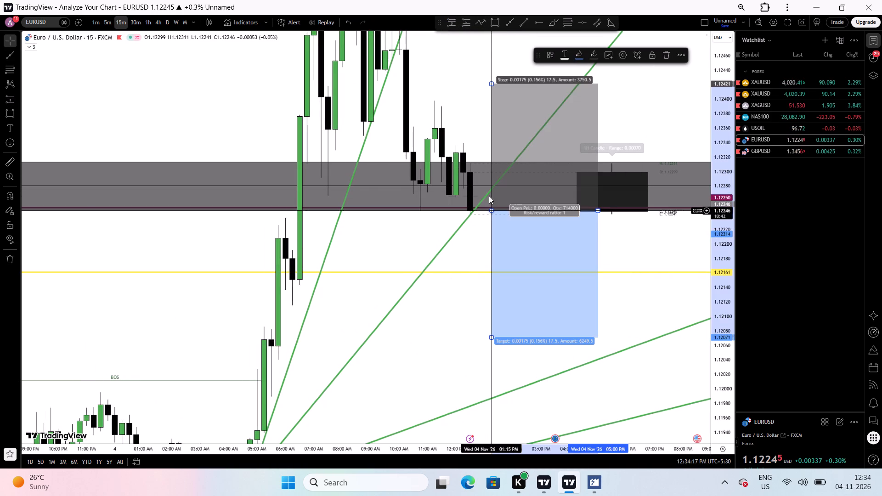
{"action": "left_click_drag", "start_coordinate": [489, 83], "coordinate": [495, 131]}
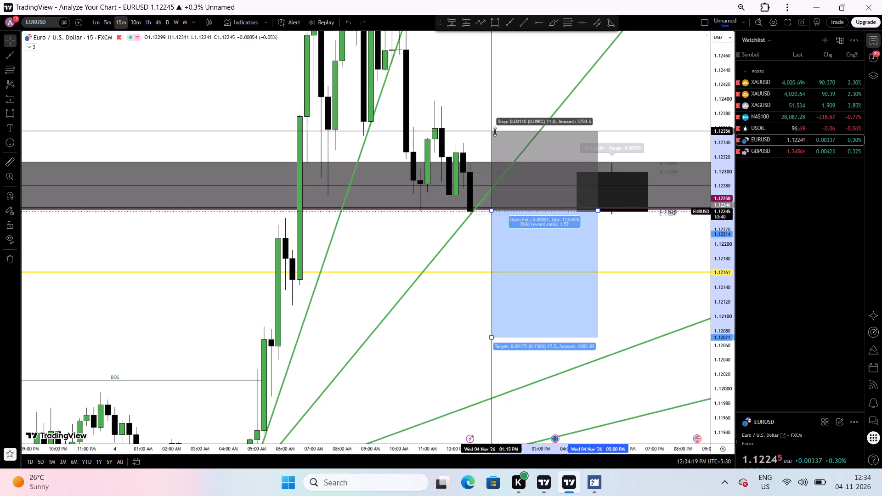
{"action": "left_click_drag", "start_coordinate": [495, 131], "coordinate": [487, 139]}
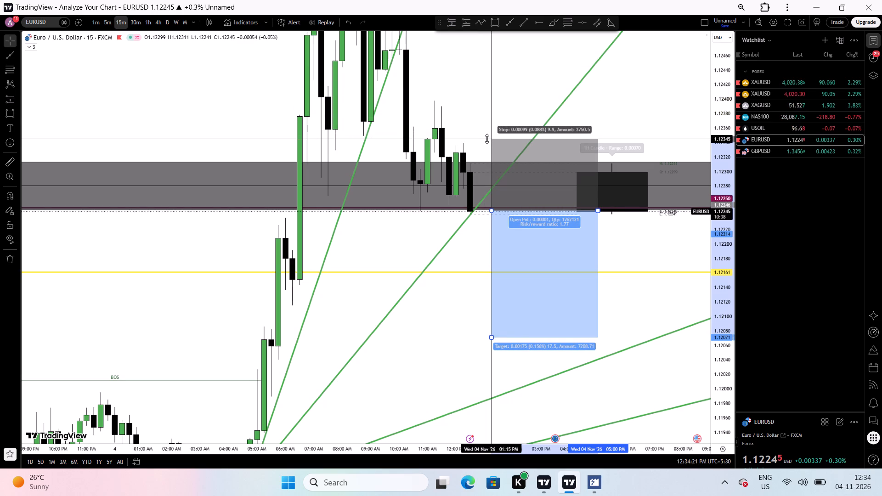
{"action": "left_click_drag", "start_coordinate": [487, 139], "coordinate": [484, 139]}
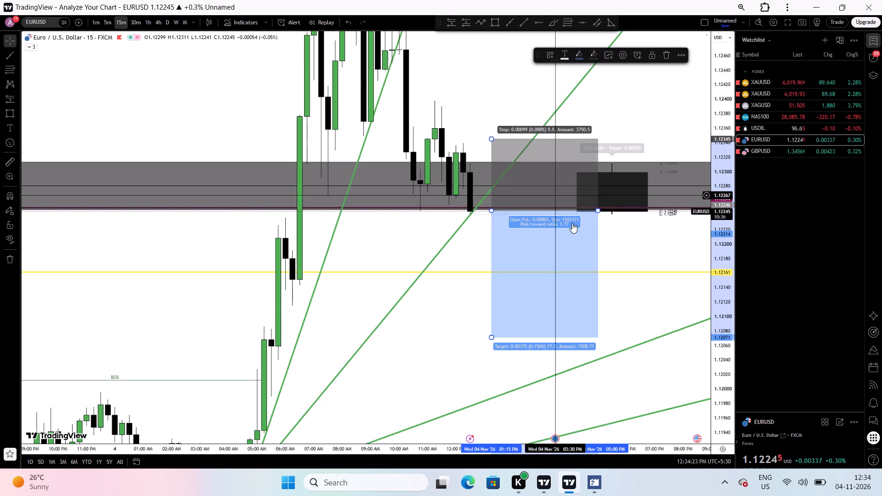
{"action": "left_click_drag", "start_coordinate": [565, 237], "coordinate": [551, 237]}
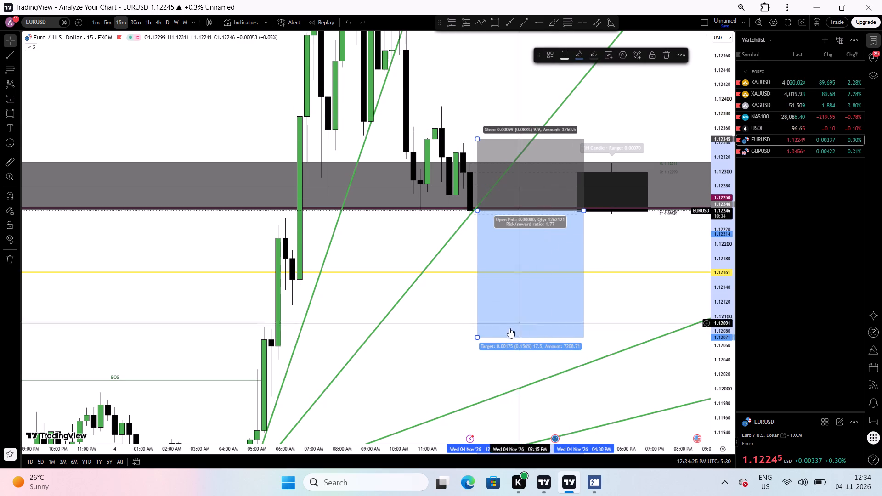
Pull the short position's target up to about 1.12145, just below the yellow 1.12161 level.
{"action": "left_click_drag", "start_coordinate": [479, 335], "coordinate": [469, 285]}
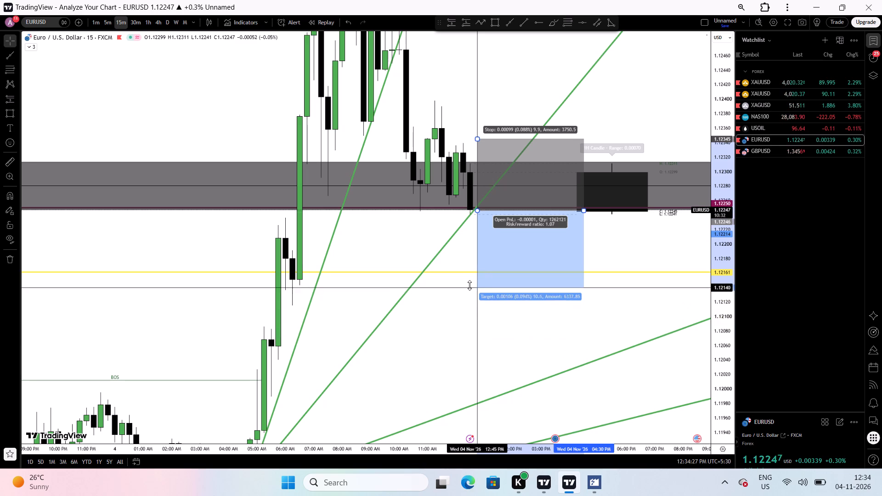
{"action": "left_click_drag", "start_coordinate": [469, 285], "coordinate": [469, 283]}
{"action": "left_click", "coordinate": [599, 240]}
Extend the short position's target down to about 1.12045, with the entry at about 1.12247 and the stop at about 1.12346.
{"action": "scroll", "coordinate": [599, 240], "scroll_direction": "down", "scroll_amount": 2}
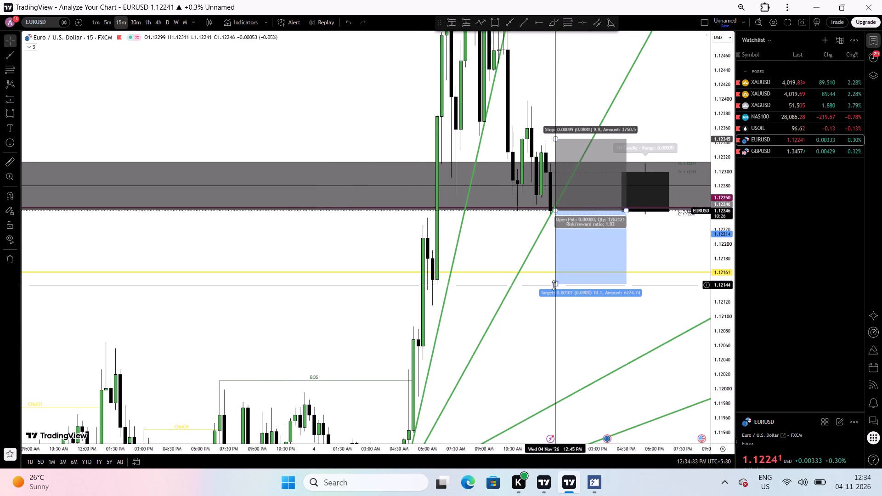
{"action": "left_click_drag", "start_coordinate": [554, 285], "coordinate": [550, 340]}
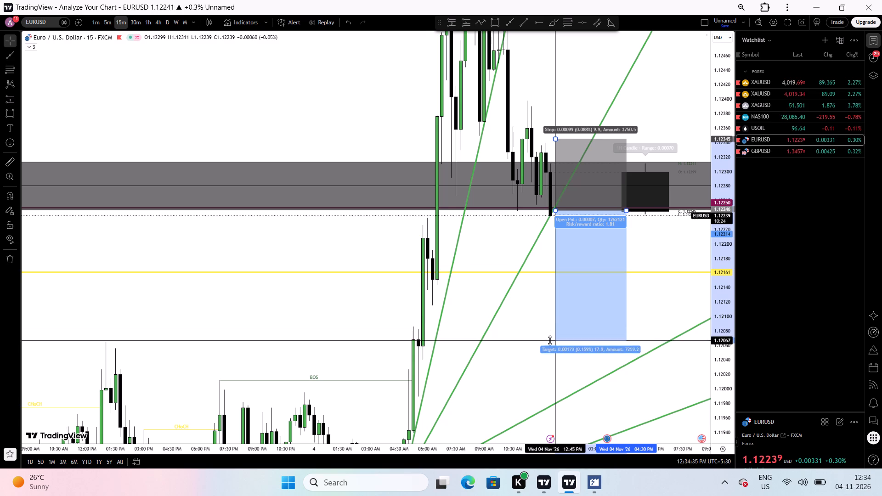
{"action": "left_click_drag", "start_coordinate": [550, 340], "coordinate": [549, 347]}
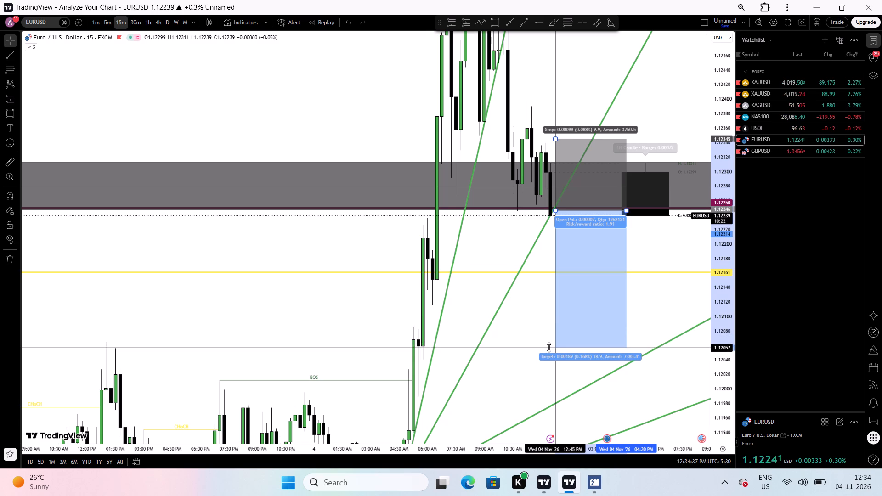
{"action": "left_click_drag", "start_coordinate": [549, 347], "coordinate": [549, 349]}
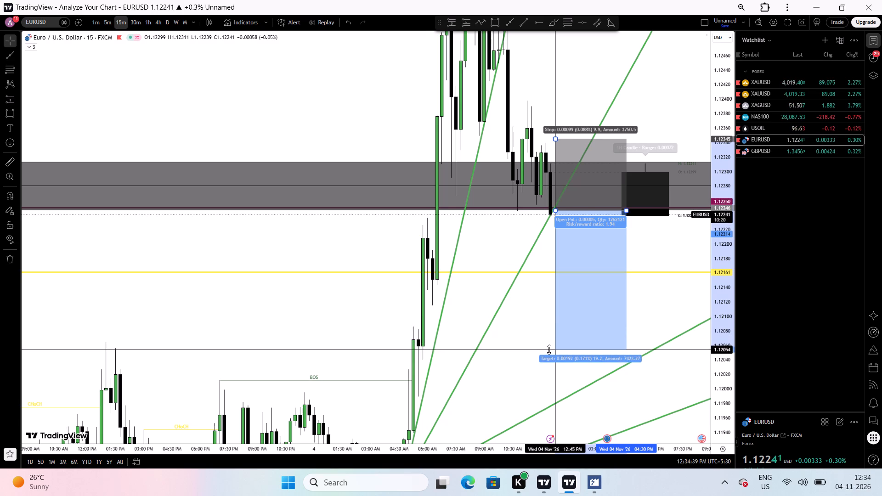
{"action": "left_click_drag", "start_coordinate": [549, 349], "coordinate": [548, 353]}
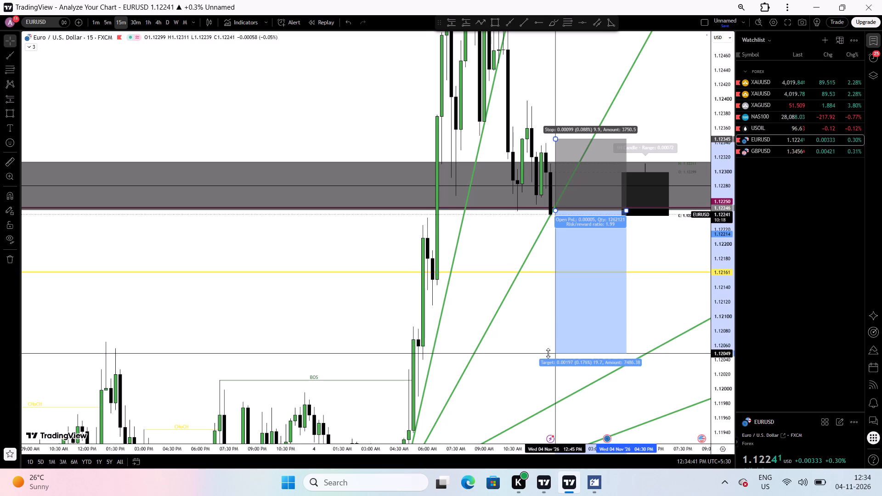
{"action": "left_click_drag", "start_coordinate": [548, 353], "coordinate": [546, 356]}
{"action": "left_click", "coordinate": [520, 325]}
{"action": "scroll", "coordinate": [520, 325], "scroll_direction": "up", "scroll_amount": 1}
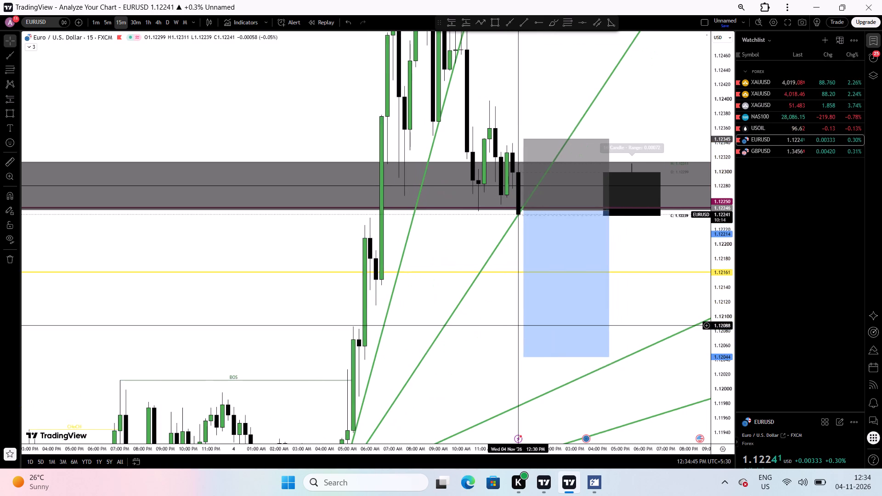
{"action": "left_click", "coordinate": [576, 227]}
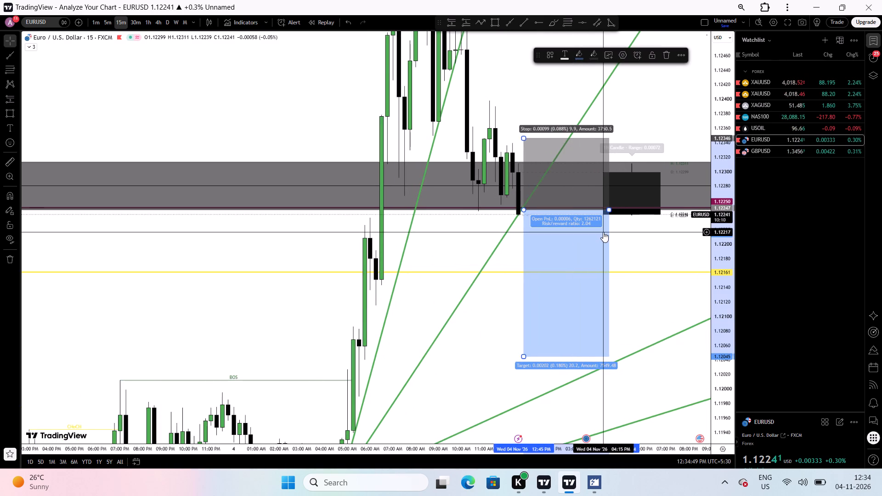
{"action": "left_click", "coordinate": [645, 242]}
Examine the short setup against the surrounding trend lines and levels on EURUSD's 15-minute and 5-minute charts.
{"action": "left_click_drag", "start_coordinate": [725, 233], "coordinate": [726, 369]}
{"action": "left_click_drag", "start_coordinate": [637, 288], "coordinate": [542, 296]}
{"action": "scroll", "coordinate": [542, 296], "scroll_direction": "down", "scroll_amount": 2}
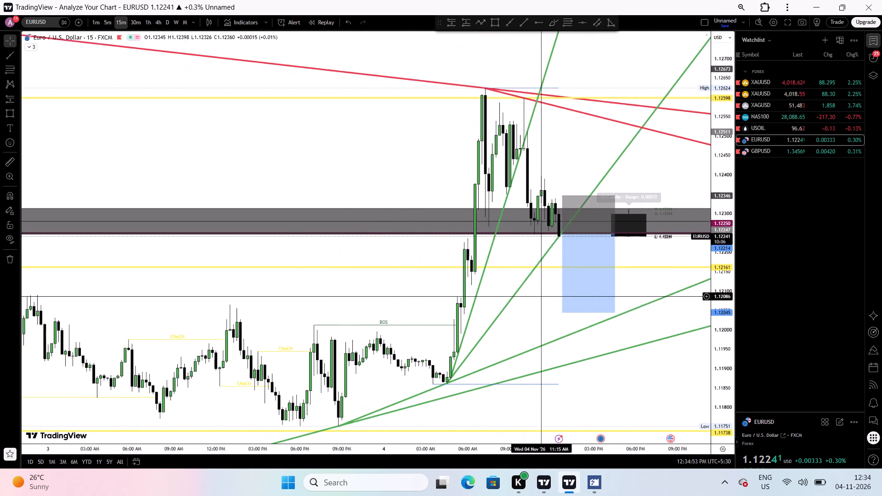
{"action": "left_click_drag", "start_coordinate": [718, 326], "coordinate": [703, 229]}
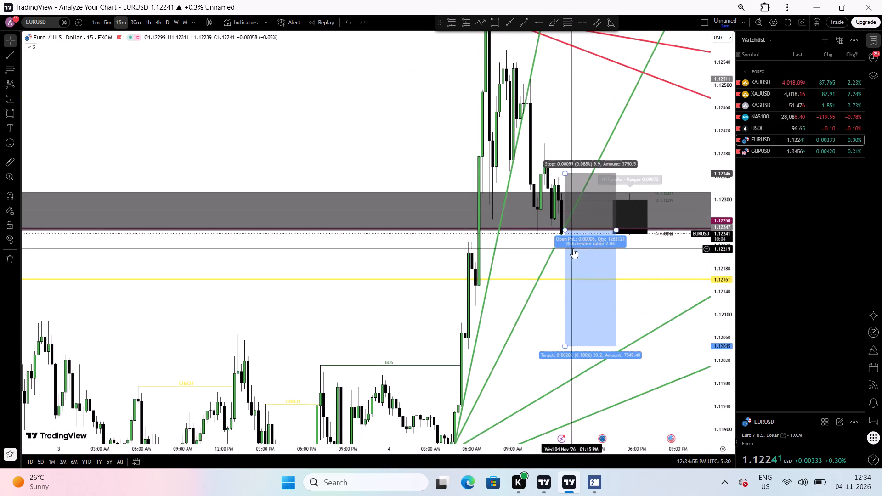
{"action": "scroll", "coordinate": [573, 248], "scroll_direction": "up", "scroll_amount": 1}
{"action": "left_click_drag", "start_coordinate": [600, 254], "coordinate": [533, 224]}
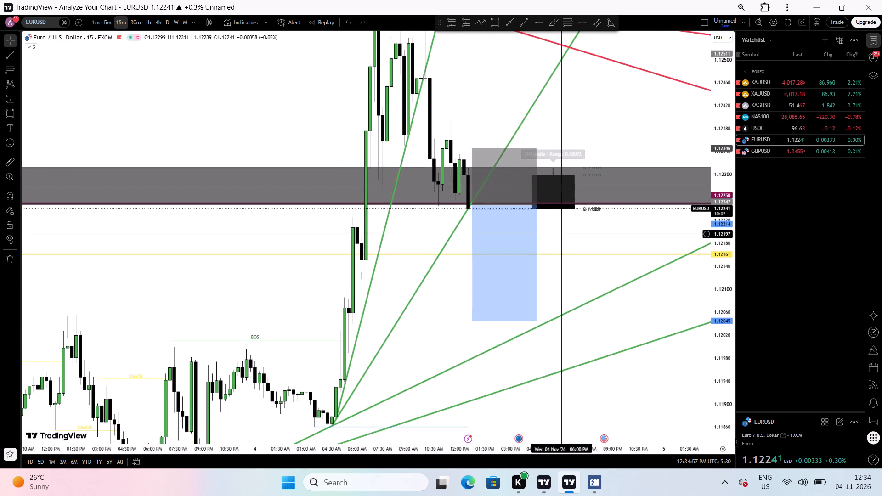
{"action": "scroll", "coordinate": [561, 234], "scroll_direction": "up", "scroll_amount": 1}
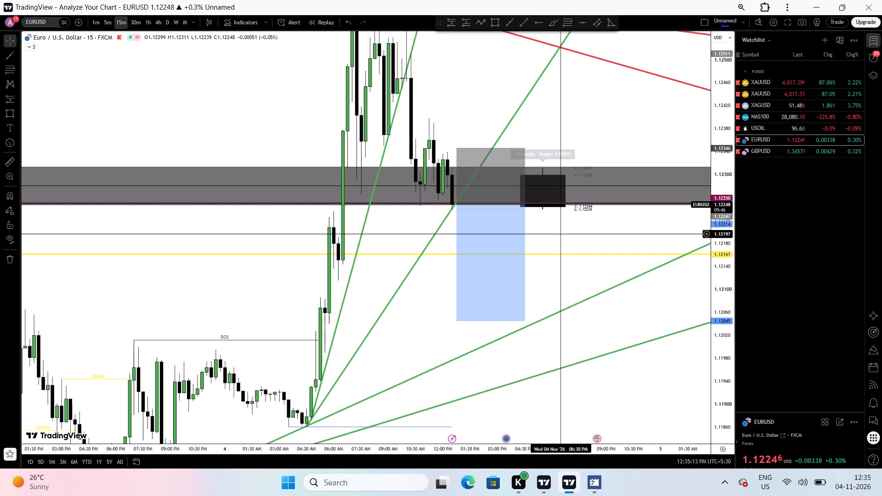
{"action": "left_click", "coordinate": [107, 21]}
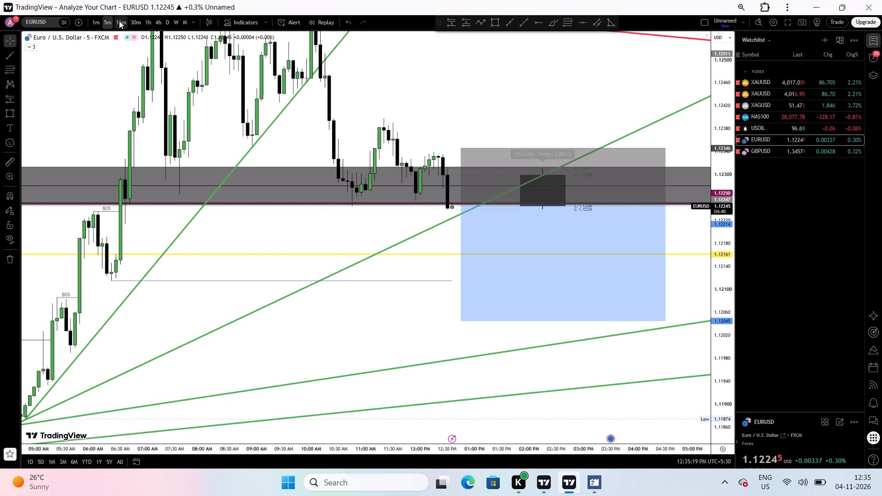
{"action": "left_click", "coordinate": [119, 21]}
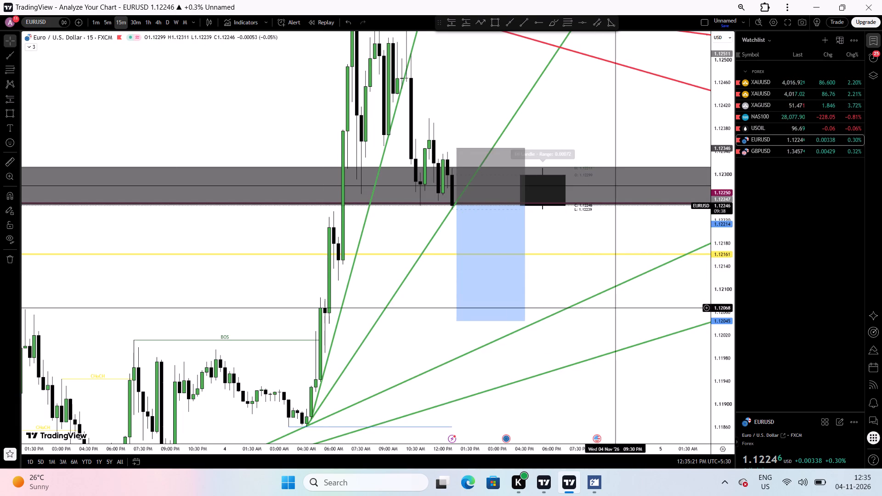
{"action": "left_click_drag", "start_coordinate": [617, 308], "coordinate": [617, 276]}
{"action": "scroll", "coordinate": [548, 286], "scroll_direction": "up", "scroll_amount": 1}
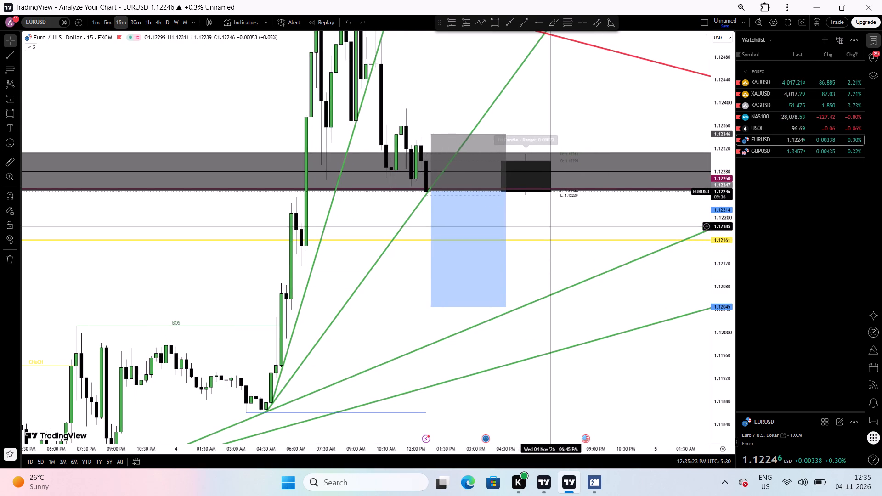
{"action": "left_click_drag", "start_coordinate": [550, 225], "coordinate": [566, 224]}
{"action": "scroll", "coordinate": [543, 230], "scroll_direction": "up", "scroll_amount": 1}
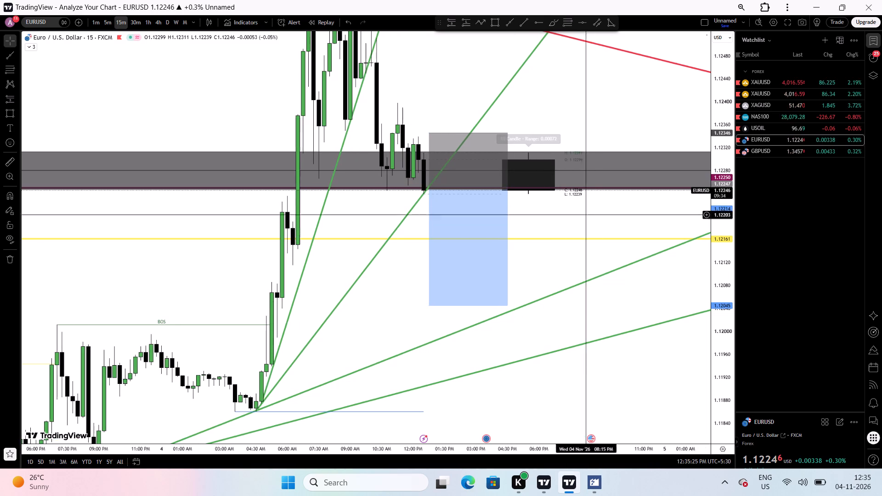
{"action": "double_click", "coordinate": [570, 220]}
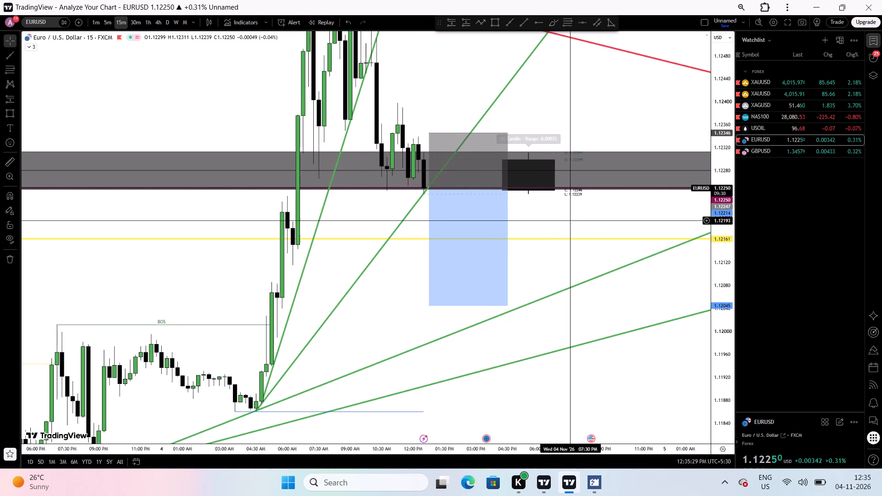
{"action": "left_click", "coordinate": [599, 168]}
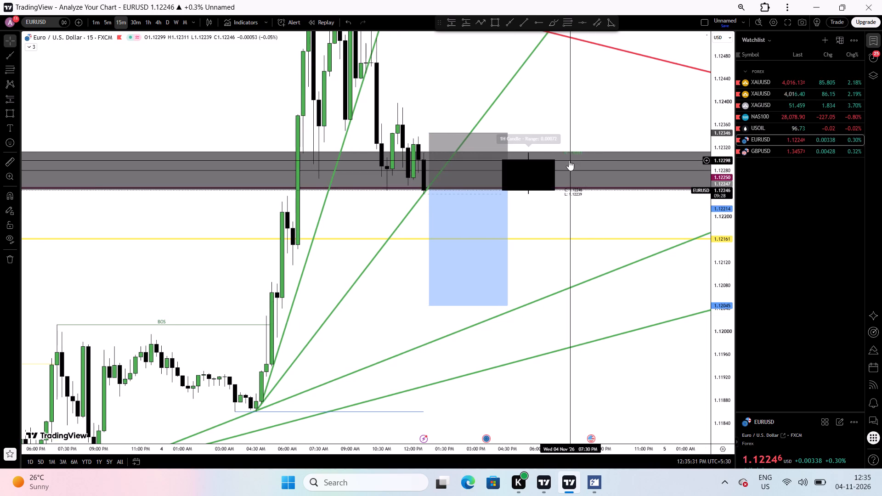
Delete the maroon horizontal line at 1.12250.
{"action": "left_click", "coordinate": [569, 160]}
{"action": "left_click", "coordinate": [538, 153]}
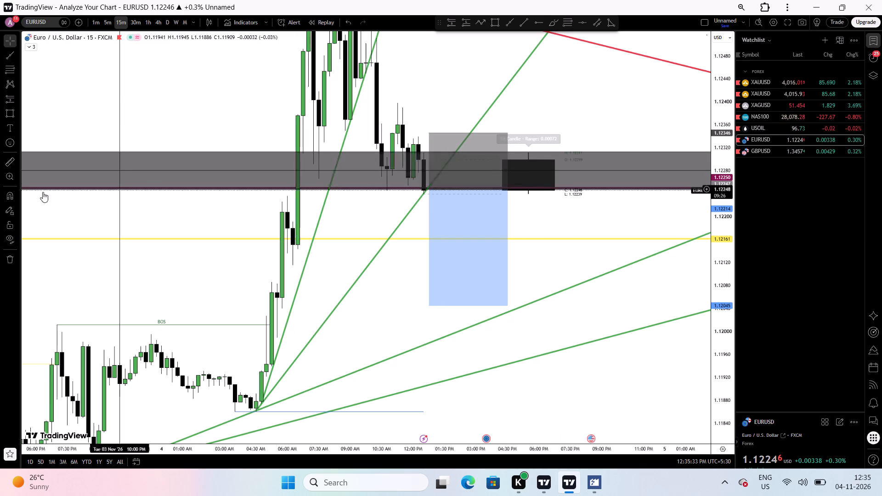
{"action": "left_click", "coordinate": [143, 187]}
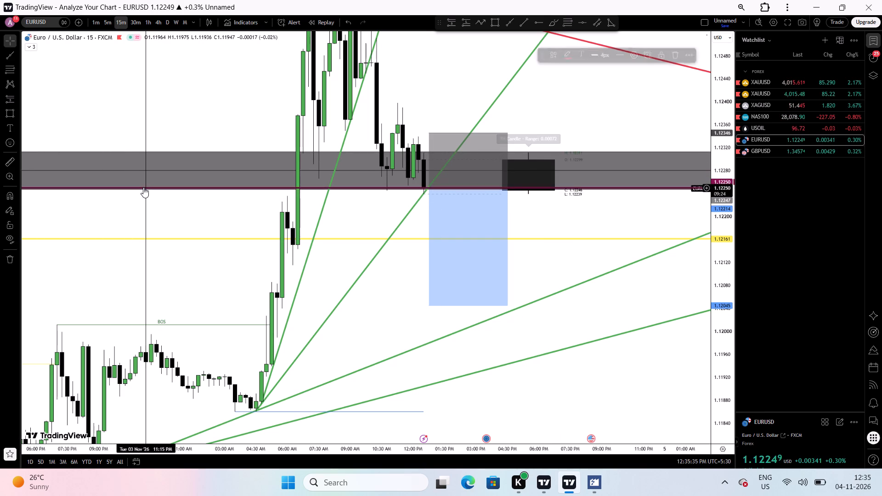
{"action": "left_click", "coordinate": [678, 51]}
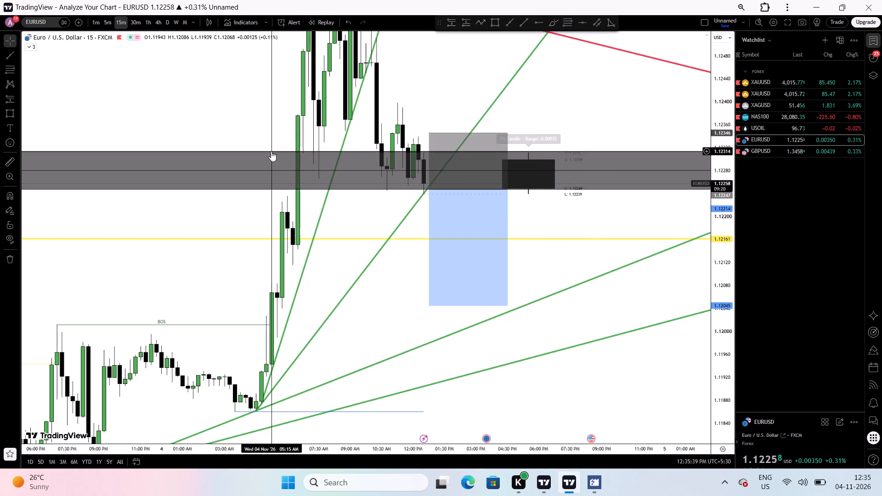
Delete the wide grey zone spanning the chart from about 1.12314 down to the short position's entry.
{"action": "left_click", "coordinate": [271, 151]}
{"action": "left_click", "coordinate": [691, 54]}
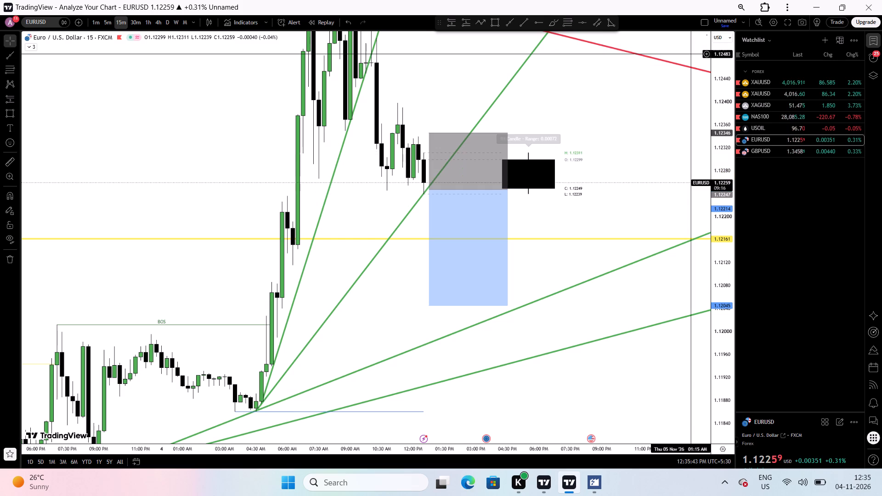
Draw a thin rectangle zone between about 1.12254 and 1.12247, from 10:15 AM to 5:30 PM on 4 November.
{"action": "left_click_drag", "start_coordinate": [577, 209], "coordinate": [576, 147]}
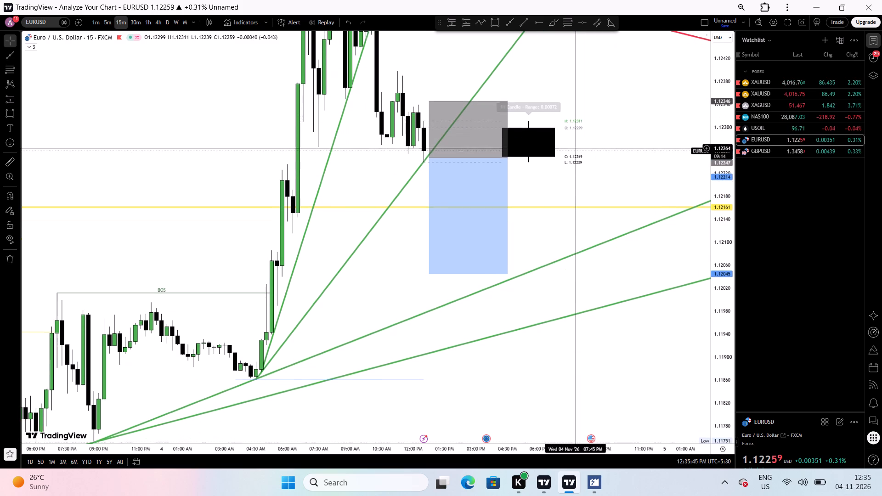
{"action": "left_click_drag", "start_coordinate": [576, 147], "coordinate": [576, 147]}
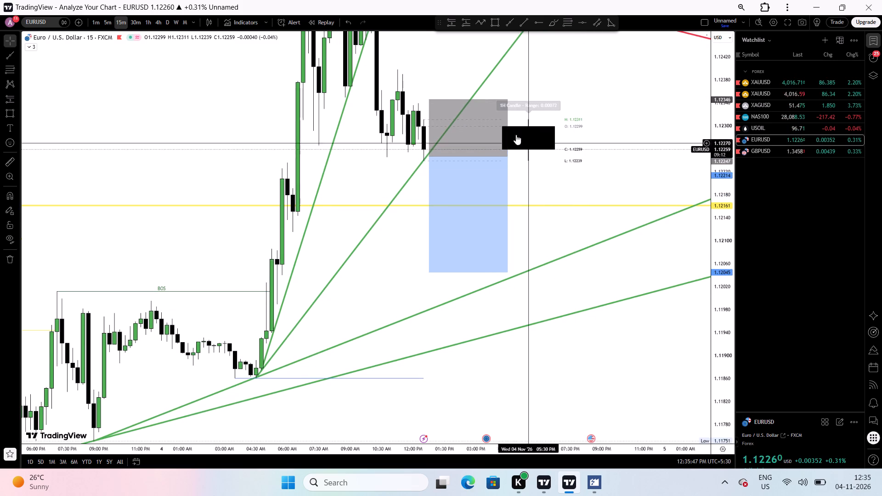
{"action": "left_click", "coordinate": [493, 21]}
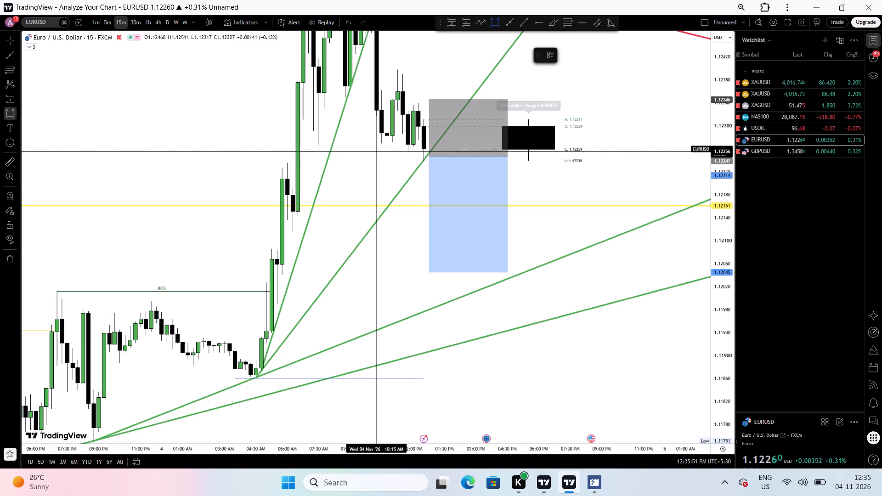
{"action": "left_click_drag", "start_coordinate": [376, 152], "coordinate": [425, 160]}
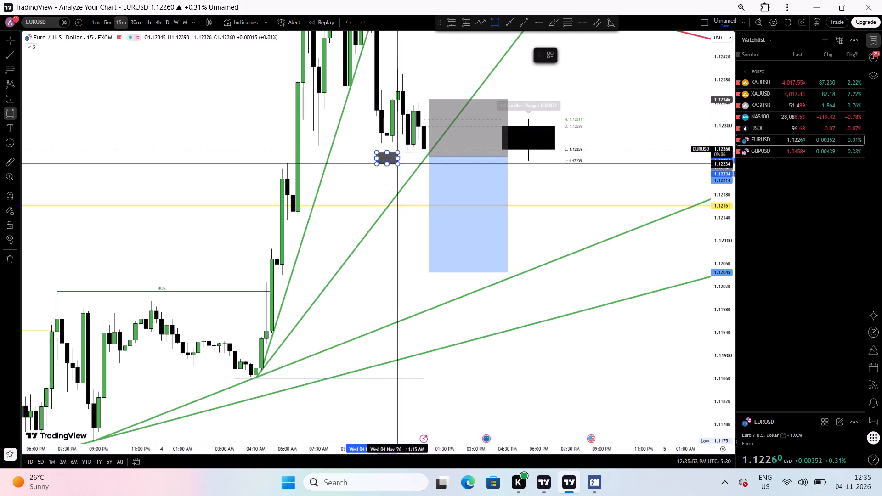
{"action": "left_click_drag", "start_coordinate": [425, 160], "coordinate": [575, 157]}
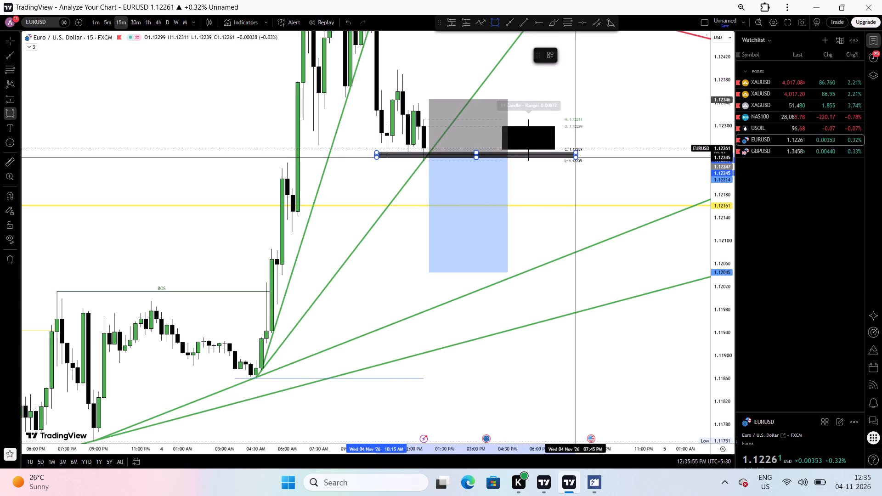
{"action": "left_click_drag", "start_coordinate": [575, 157], "coordinate": [531, 158]}
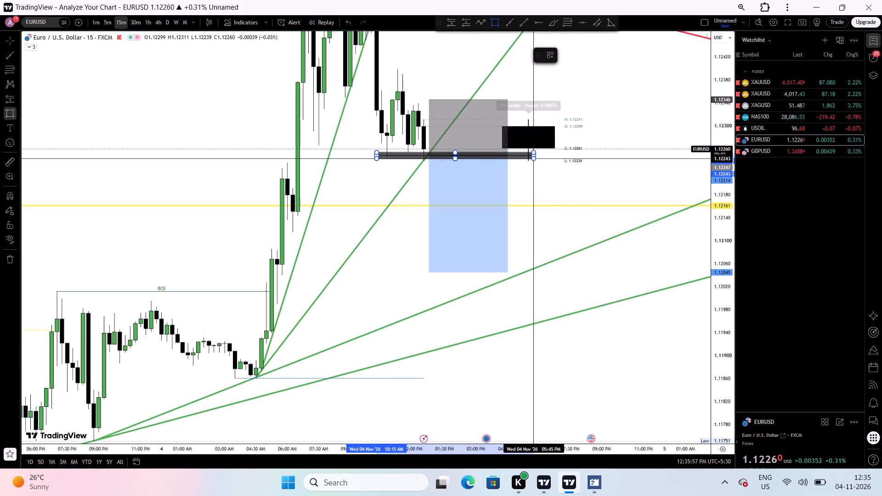
{"action": "left_click_drag", "start_coordinate": [531, 158], "coordinate": [528, 155]}
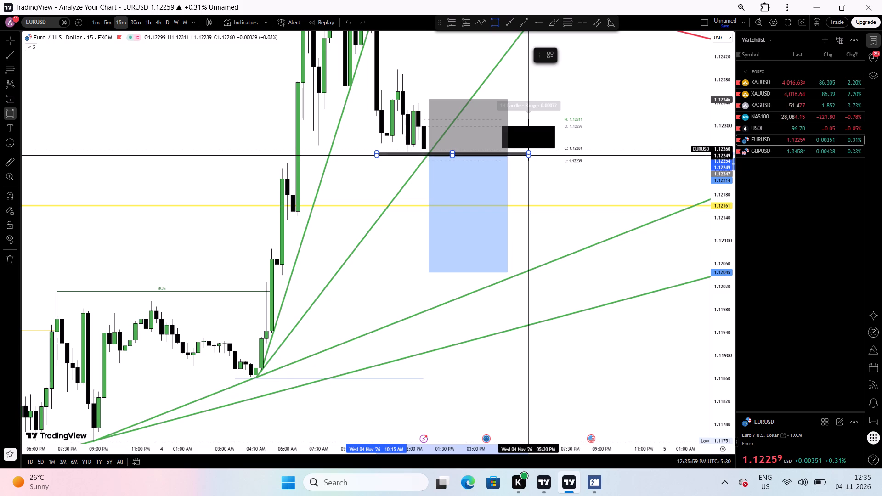
{"action": "left_click_drag", "start_coordinate": [528, 155], "coordinate": [526, 156]}
{"action": "left_click", "coordinate": [526, 156]}
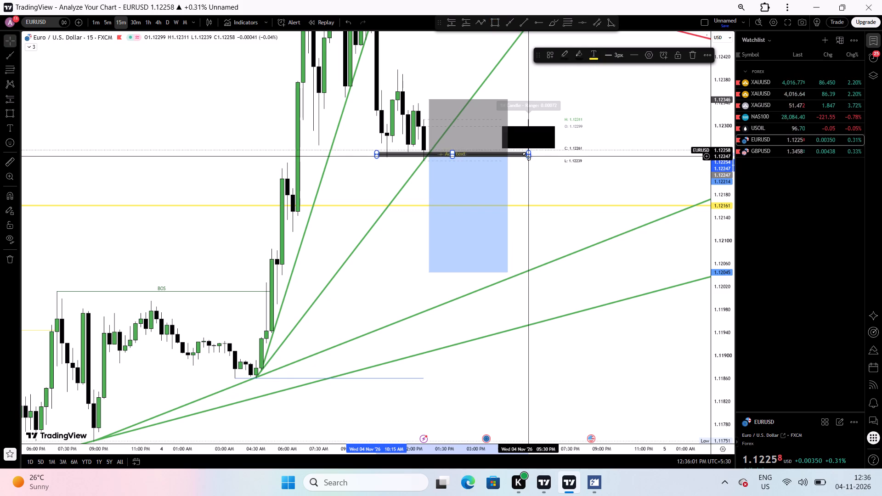
{"action": "left_click", "coordinate": [531, 171]}
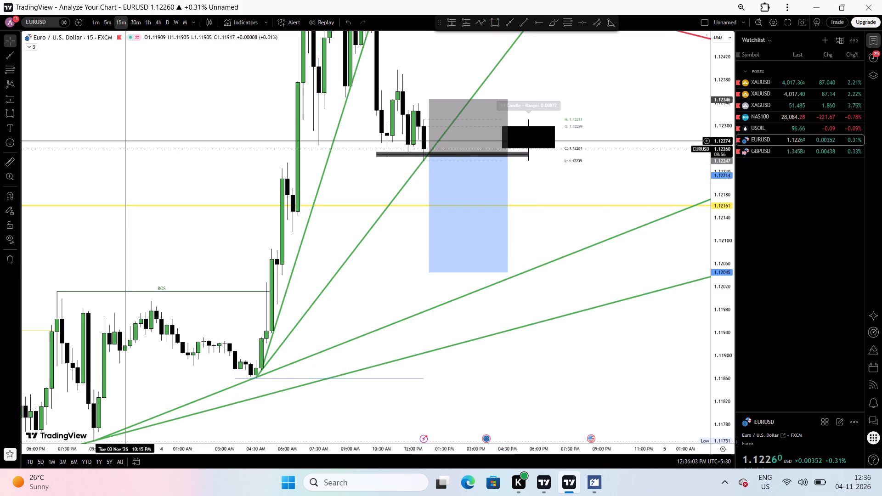
Examine EURUSD's short setup on the 1-hour chart against the preceding price swings, yellow levels and trend lines.
{"action": "left_click", "coordinate": [147, 22]}
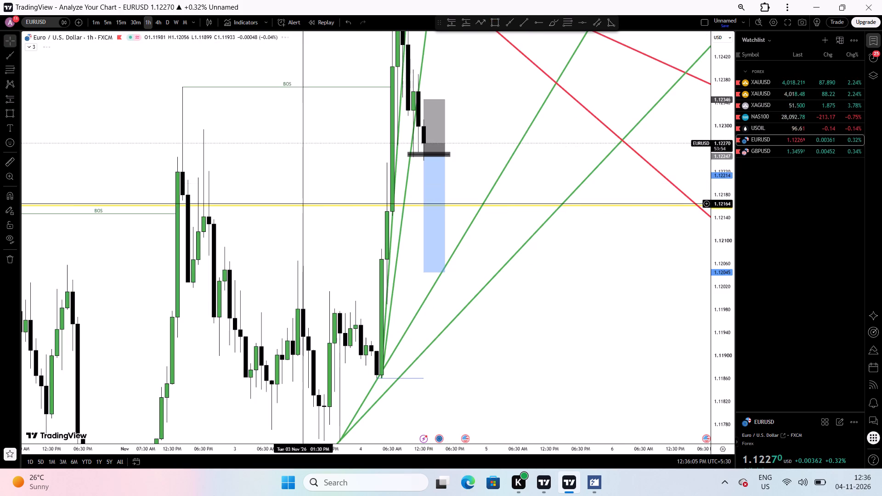
{"action": "scroll", "coordinate": [305, 203], "scroll_direction": "down", "scroll_amount": 7}
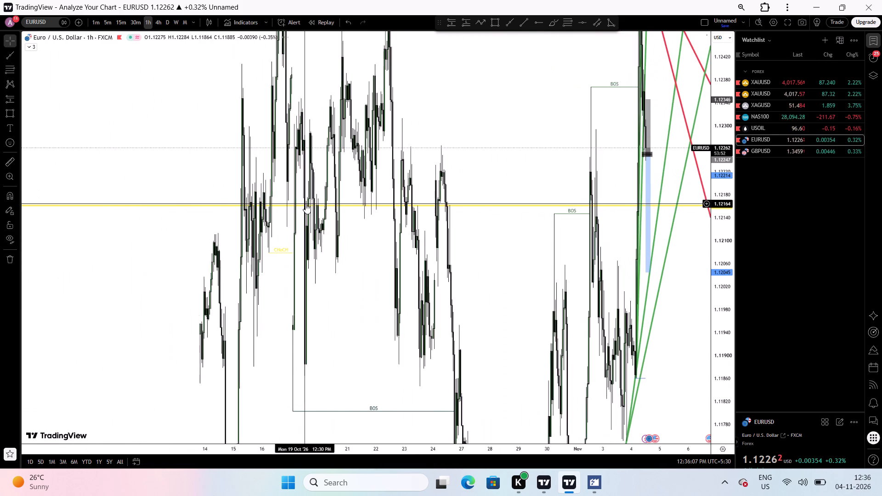
{"action": "scroll", "coordinate": [305, 203], "scroll_direction": "down", "scroll_amount": 1}
{"action": "scroll", "coordinate": [305, 203], "scroll_direction": "up", "scroll_amount": 1}
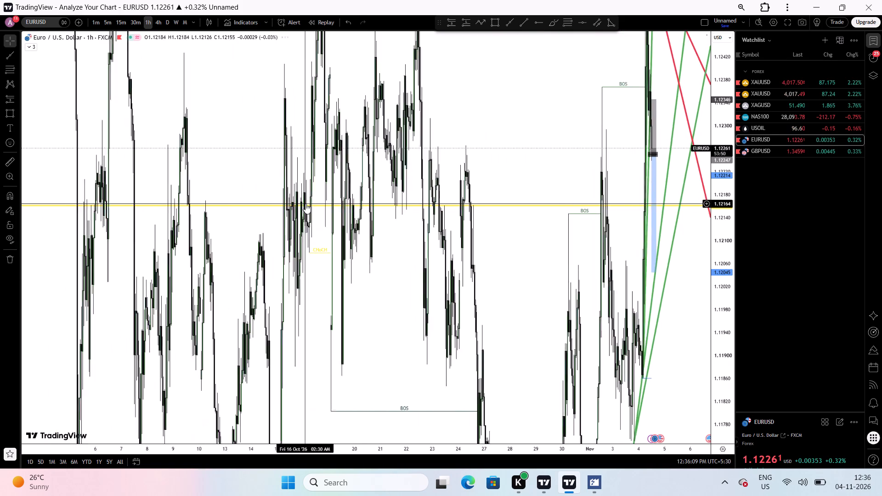
{"action": "scroll", "coordinate": [305, 203], "scroll_direction": "up", "scroll_amount": 1}
{"action": "right_click", "coordinate": [426, 152]}
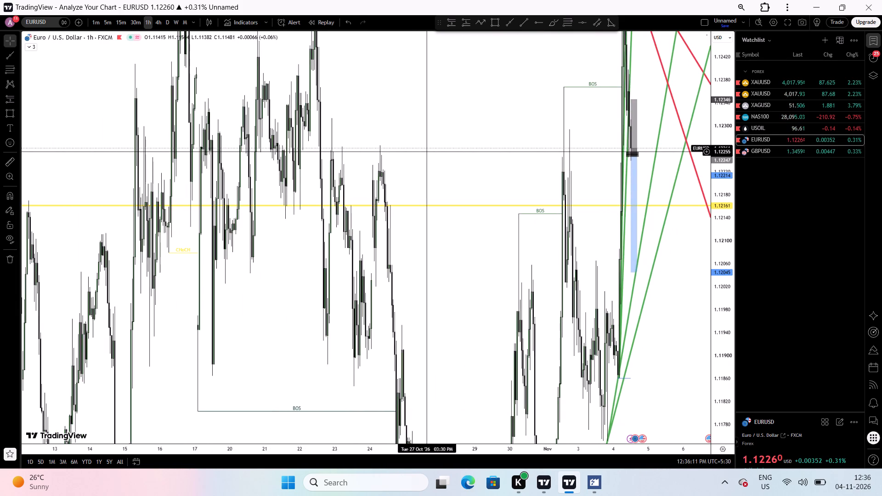
{"action": "left_click", "coordinate": [440, 158]}
{"action": "scroll", "coordinate": [526, 167], "scroll_direction": "up", "scroll_amount": 1}
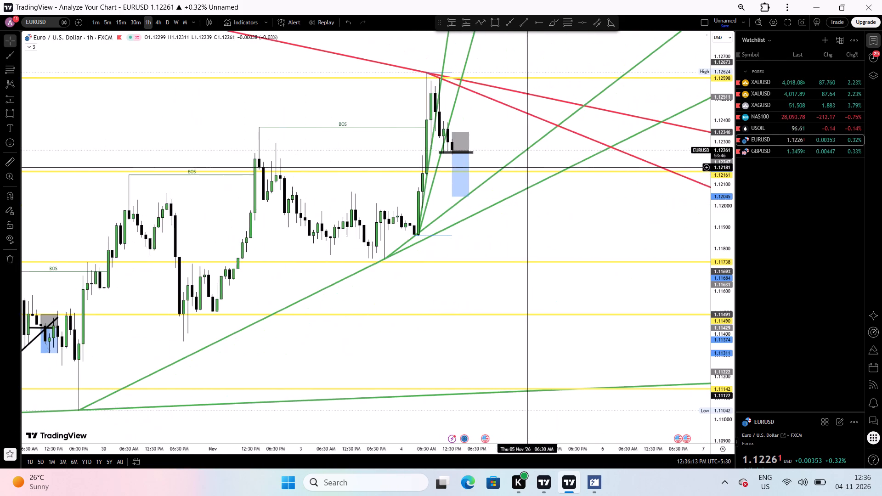
{"action": "left_click_drag", "start_coordinate": [563, 230], "coordinate": [751, 216]}
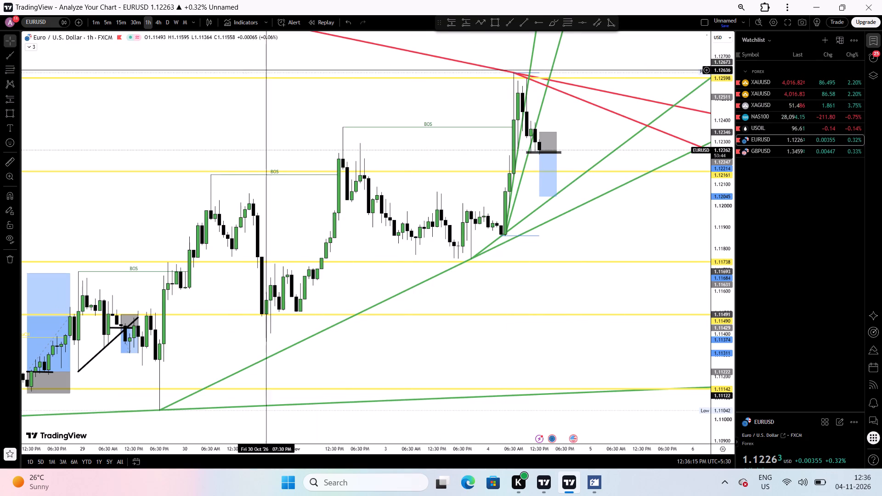
Examine EURUSD's short position and entry zone against the nearby trend lines on the 15-minute chart.
{"action": "left_click", "coordinate": [114, 21]}
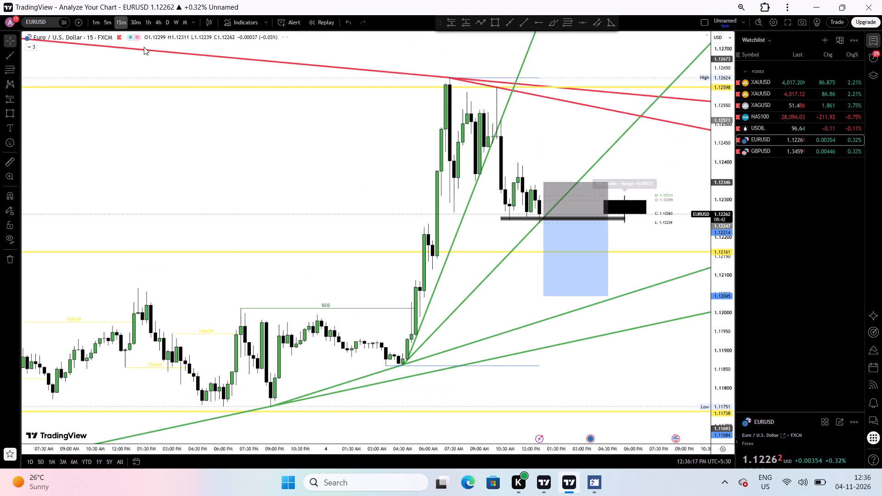
{"action": "scroll", "coordinate": [565, 295], "scroll_direction": "down", "scroll_amount": 1}
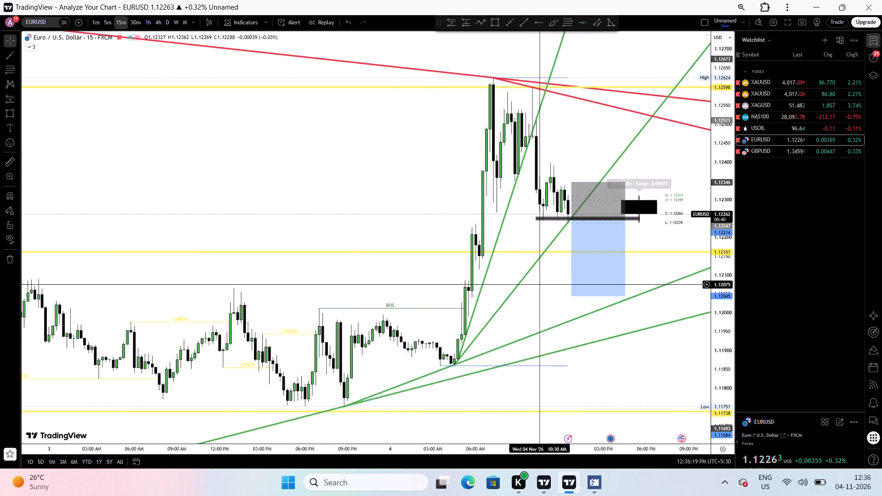
{"action": "left_click_drag", "start_coordinate": [542, 279], "coordinate": [437, 211]}
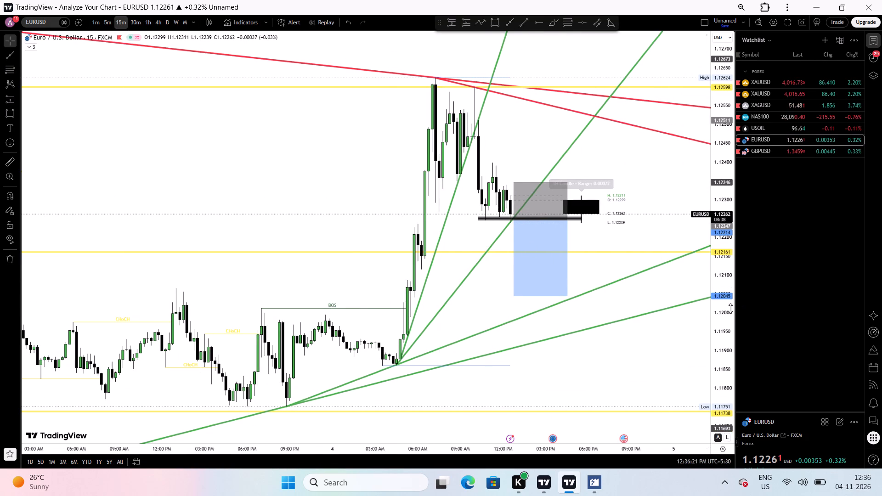
{"action": "left_click_drag", "start_coordinate": [730, 308], "coordinate": [718, 213]}
{"action": "scroll", "coordinate": [593, 221], "scroll_direction": "up", "scroll_amount": 2}
{"action": "left_click_drag", "start_coordinate": [544, 242], "coordinate": [543, 209]}
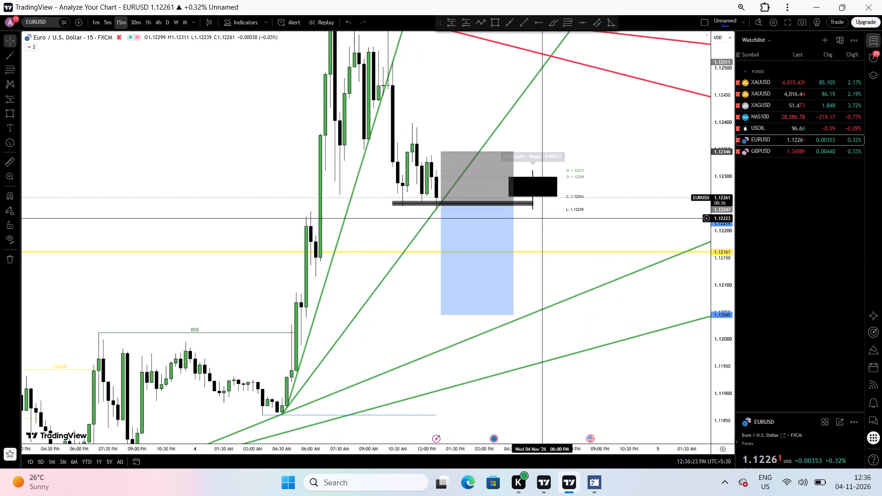
{"action": "left_click_drag", "start_coordinate": [543, 209], "coordinate": [543, 202]}
{"action": "scroll", "coordinate": [520, 212], "scroll_direction": "up", "scroll_amount": 1}
{"action": "left_click_drag", "start_coordinate": [523, 217], "coordinate": [521, 206]}
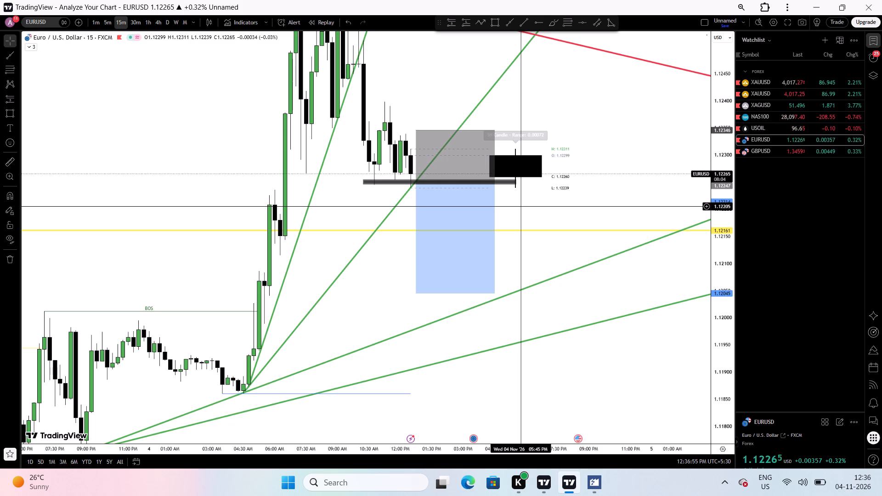
Examine gold's (XAUUSD) rally against its red trend lines and yellow levels on the 1-hour and 5-minute charts.
{"action": "left_click", "coordinate": [801, 94]}
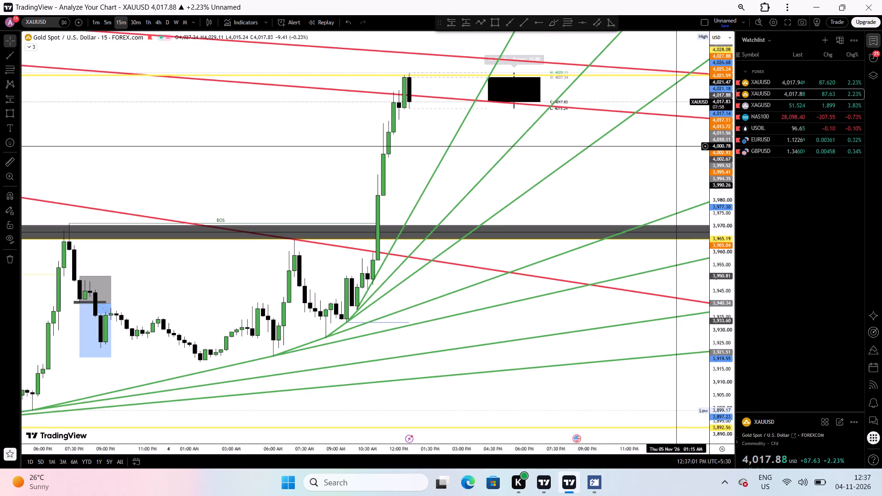
{"action": "left_click", "coordinate": [145, 23]}
{"action": "scroll", "coordinate": [400, 199], "scroll_direction": "down", "scroll_amount": 1}
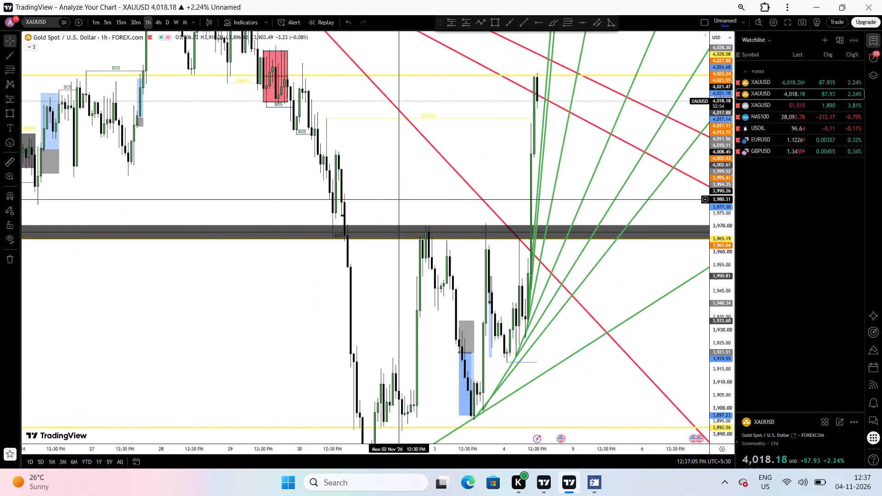
{"action": "scroll", "coordinate": [400, 199], "scroll_direction": "down", "scroll_amount": 1}
{"action": "left_click", "coordinate": [105, 18]}
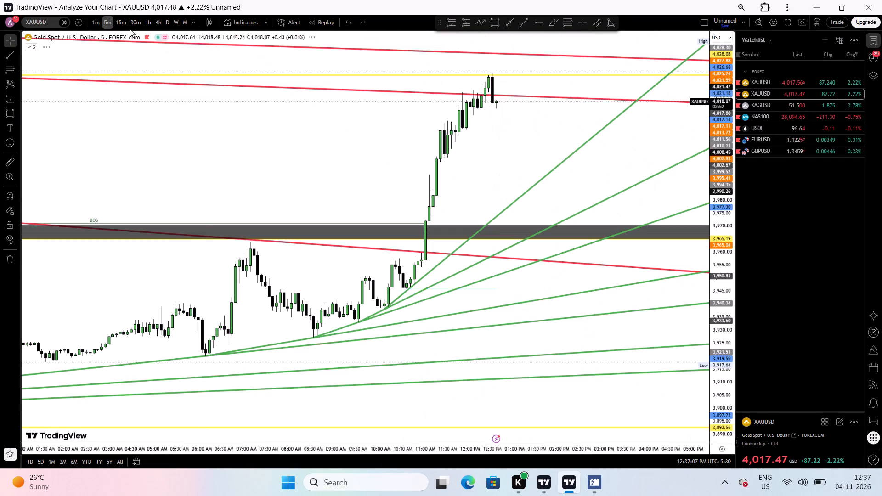
{"action": "left_click_drag", "start_coordinate": [479, 175], "coordinate": [440, 166]}
{"action": "scroll", "coordinate": [440, 166], "scroll_direction": "up", "scroll_amount": 1}
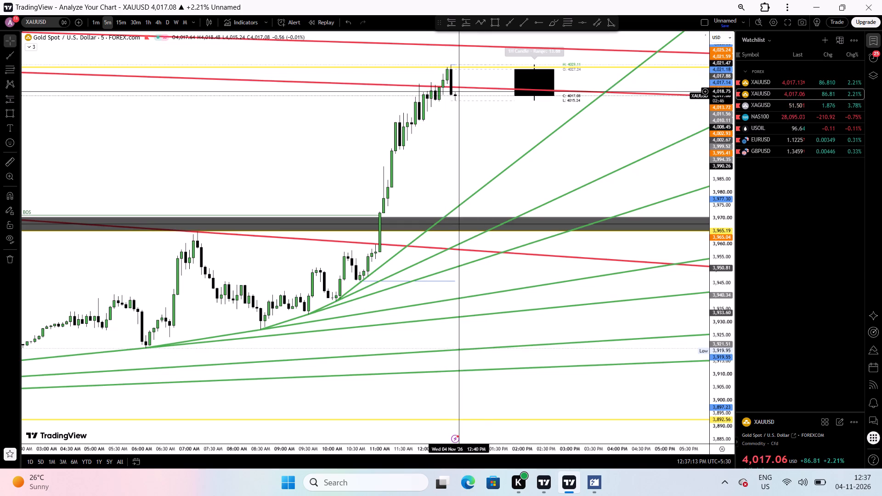
{"action": "scroll", "coordinate": [441, 147], "scroll_direction": "up", "scroll_amount": 1}
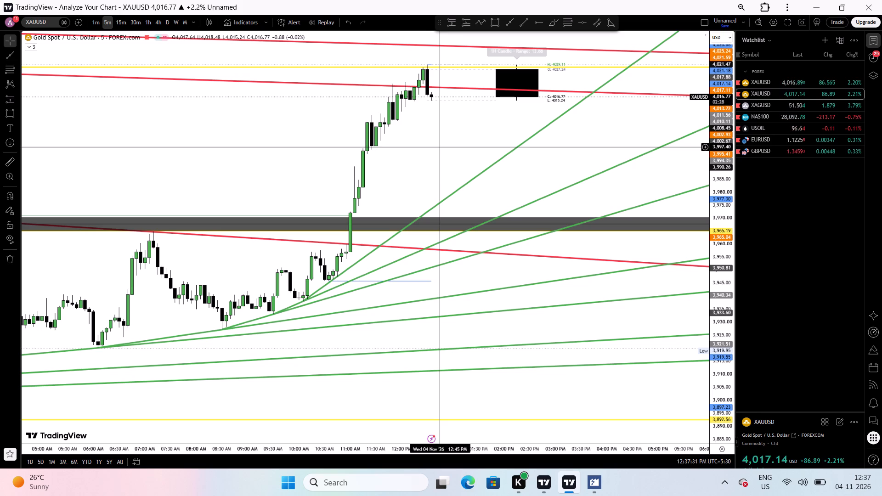
On EURUSD's 15-minute chart, shift the short position back in time to start at 12:15 PM on 4 November.
{"action": "left_click", "coordinate": [774, 136]}
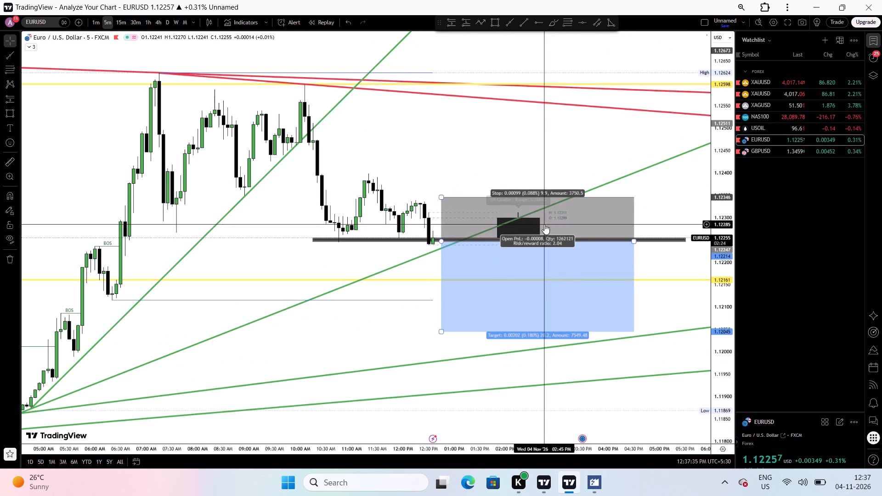
{"action": "left_click", "coordinate": [119, 16]}
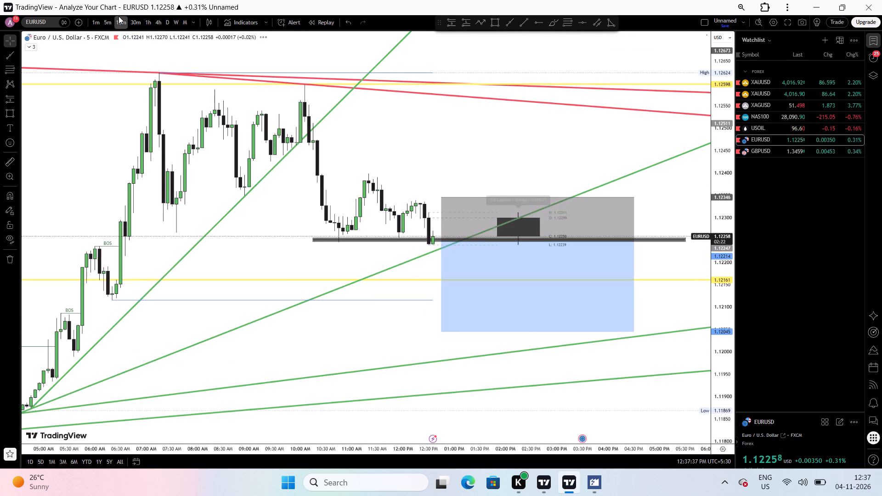
{"action": "left_click", "coordinate": [562, 264]}
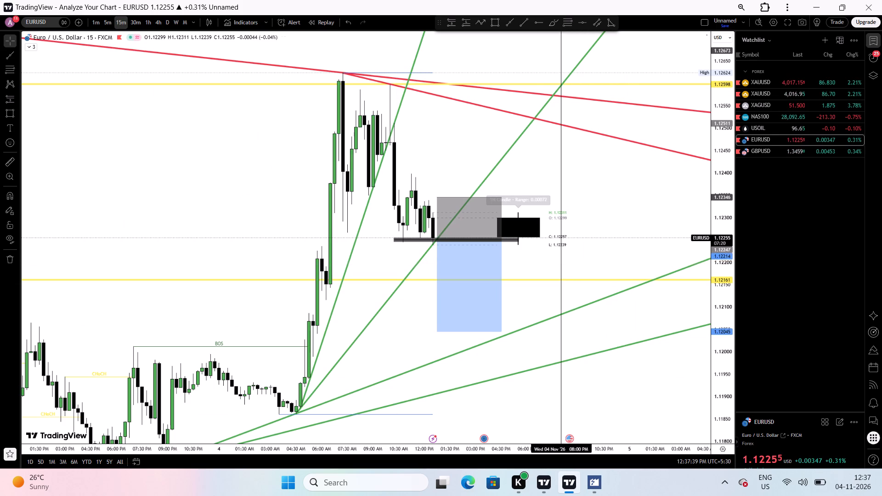
{"action": "left_click_drag", "start_coordinate": [549, 267], "coordinate": [534, 237]}
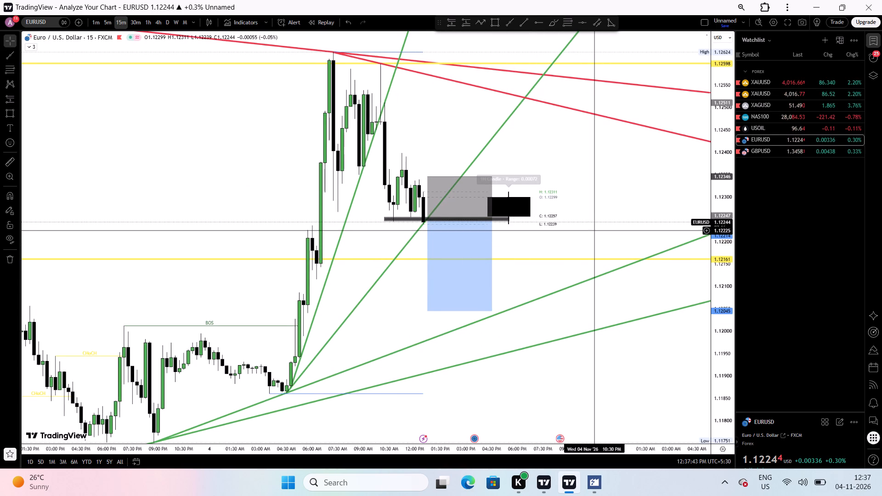
{"action": "left_click_drag", "start_coordinate": [569, 235], "coordinate": [565, 231]}
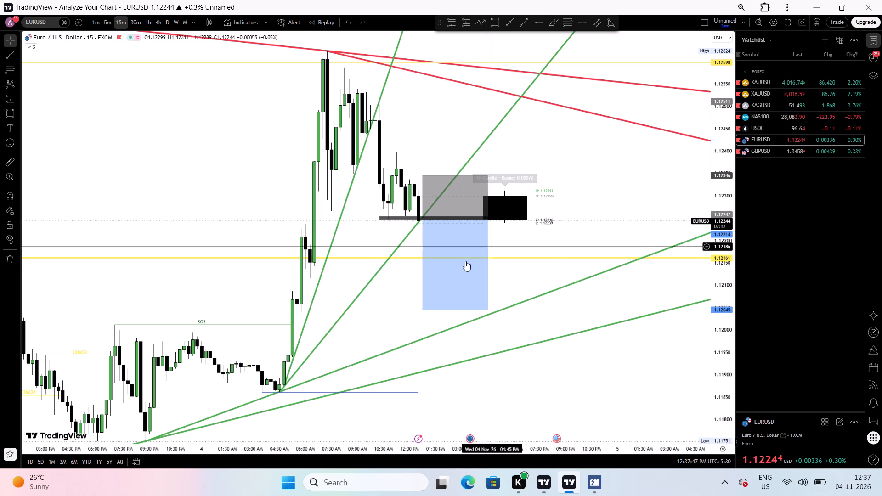
{"action": "left_click_drag", "start_coordinate": [460, 258], "coordinate": [453, 258]}
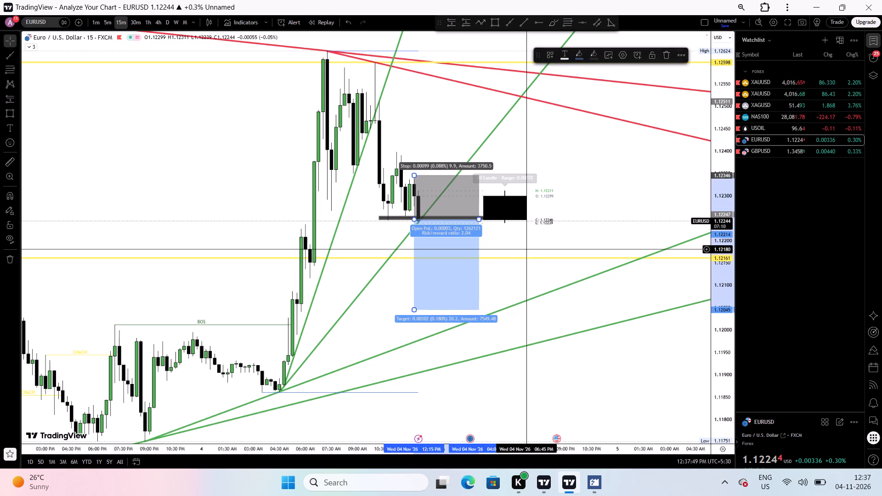
{"action": "left_click", "coordinate": [537, 249]}
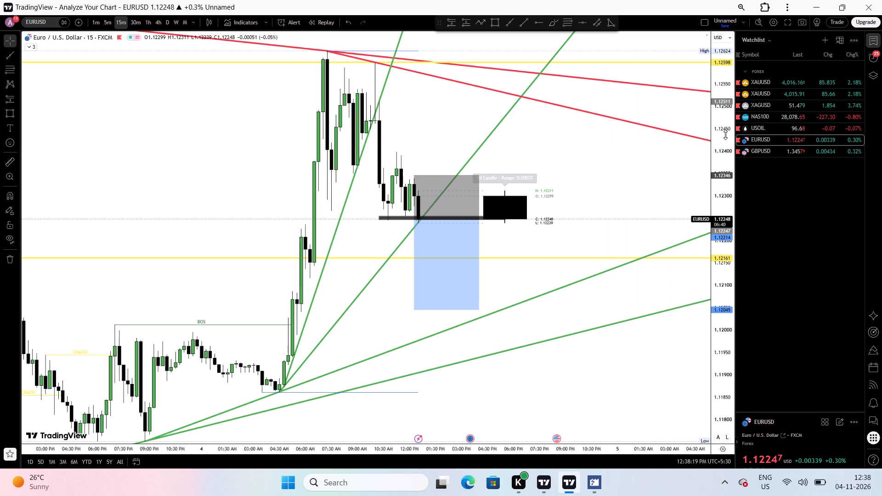
Check NAS100's 15-minute chart around its short position and trend lines.
{"action": "left_click", "coordinate": [763, 116]}
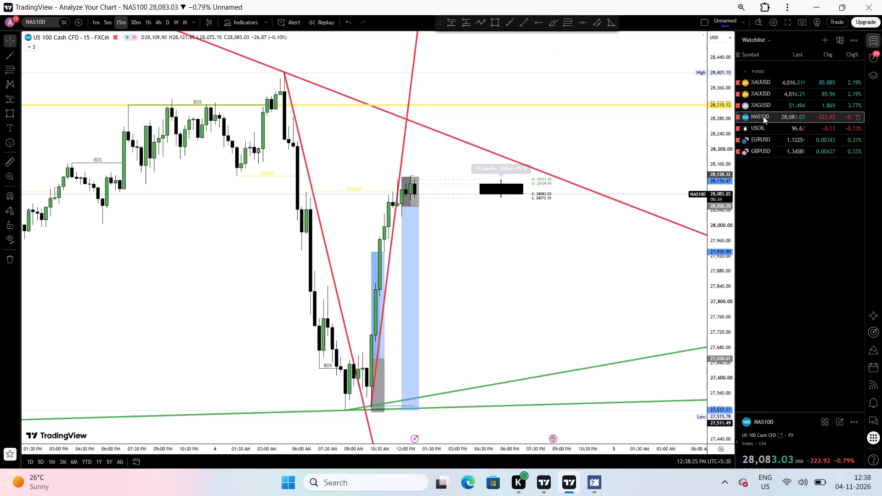
{"action": "left_click", "coordinate": [763, 135]}
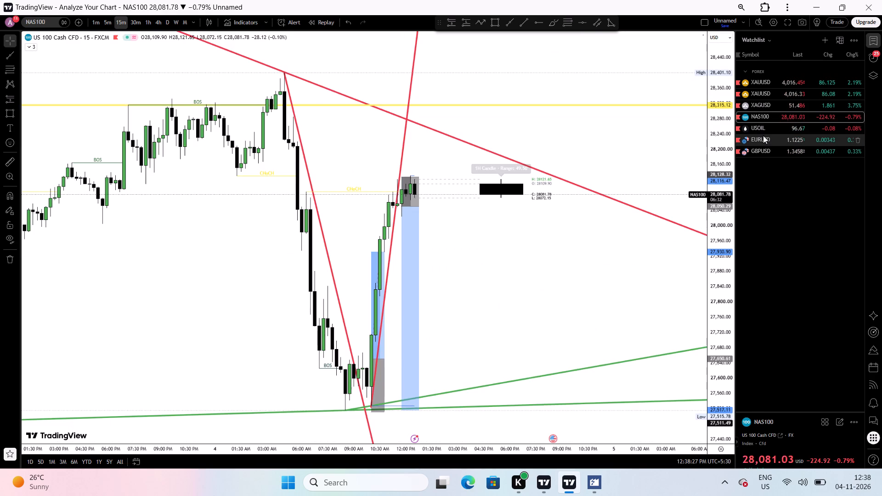
{"action": "left_click", "coordinate": [769, 119]}
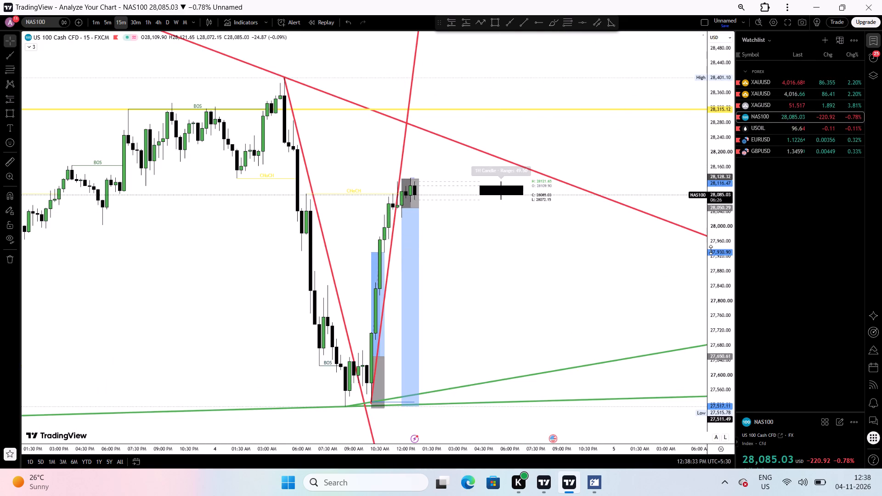
Shorten EURUSD's thin entry zone rectangle to end at the short position's right edge, about 4:00 PM on 4 November.
{"action": "left_click", "coordinate": [772, 144]}
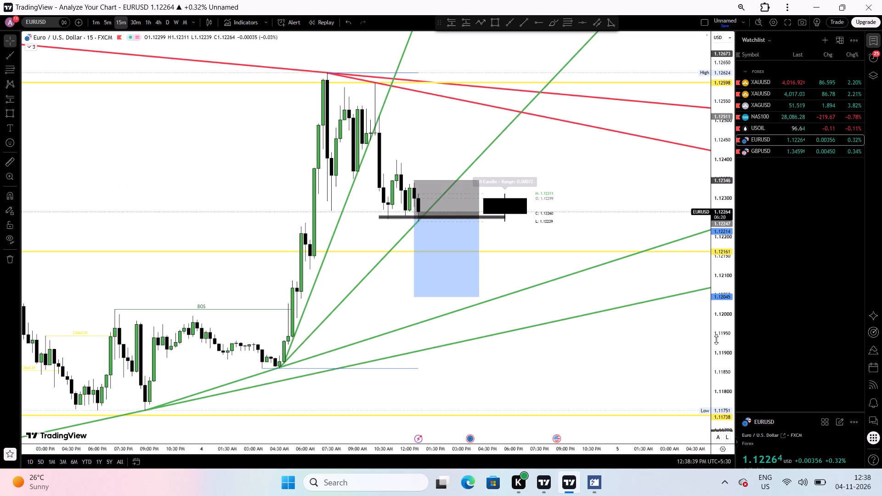
{"action": "left_click_drag", "start_coordinate": [716, 339], "coordinate": [702, 54]}
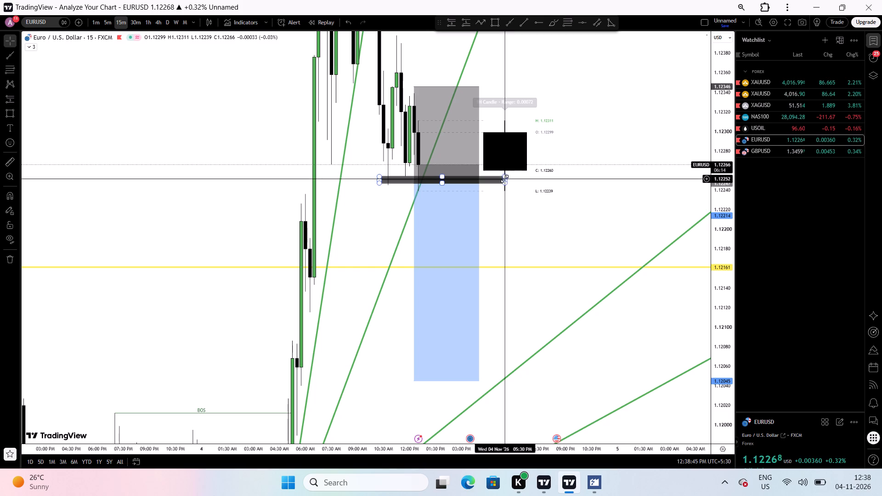
{"action": "left_click_drag", "start_coordinate": [506, 180], "coordinate": [481, 186]}
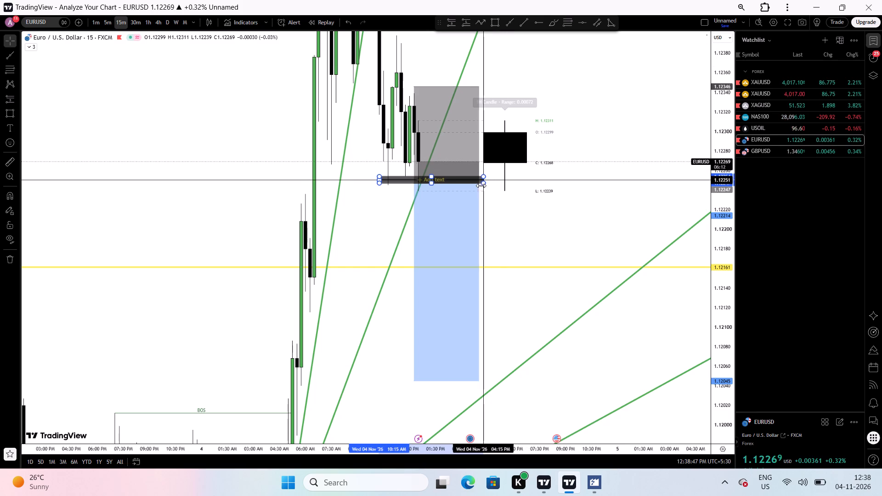
{"action": "left_click_drag", "start_coordinate": [481, 186], "coordinate": [479, 186]}
{"action": "left_click", "coordinate": [552, 184]}
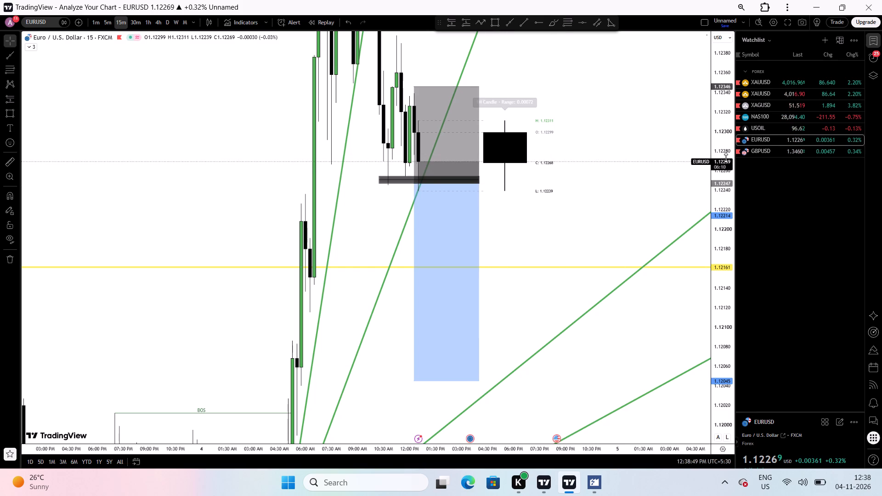
{"action": "left_click_drag", "start_coordinate": [726, 158], "coordinate": [716, 321]}
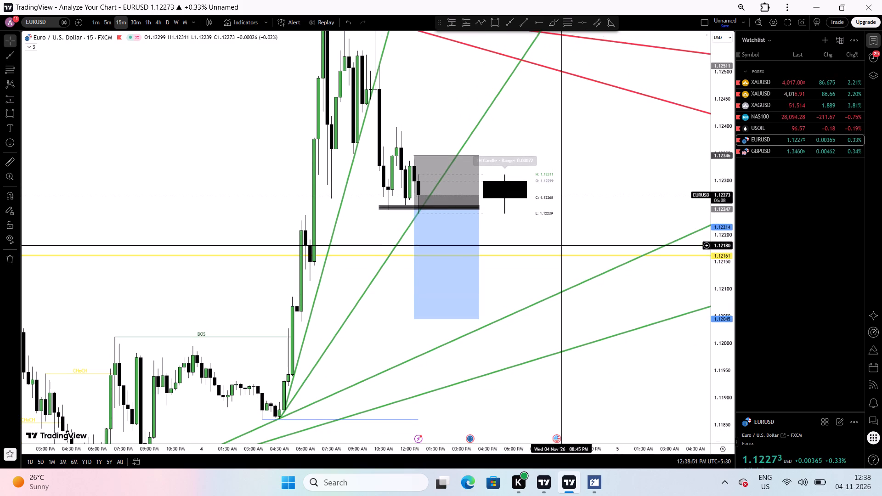
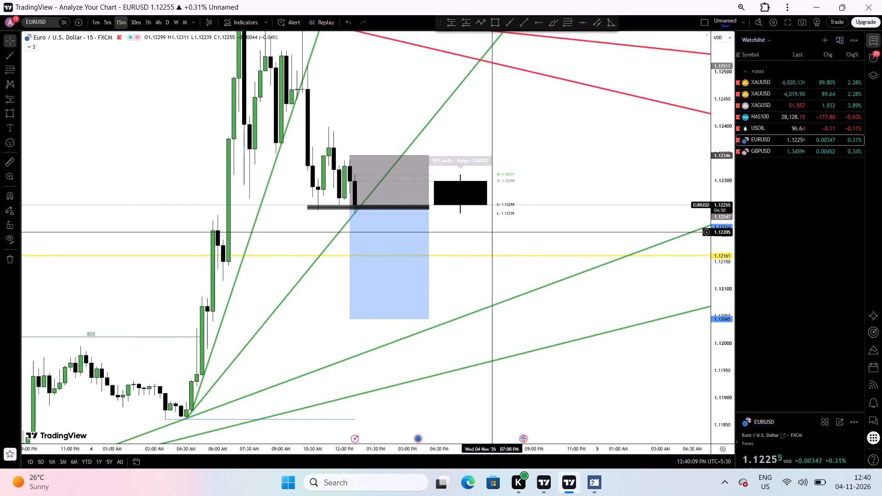
Shift the short position box on the EURUSD 15-minute chart about two candles earlier, keeping its entry at about 1.12248.
{"action": "left_click_drag", "start_coordinate": [487, 232], "coordinate": [509, 225]}
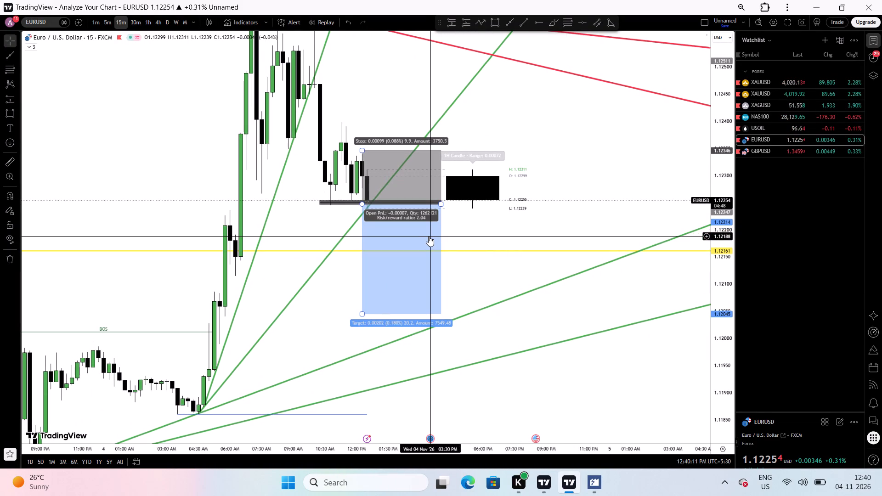
{"action": "left_click_drag", "start_coordinate": [427, 236], "coordinate": [415, 236]}
{"action": "left_click", "coordinate": [496, 231]}
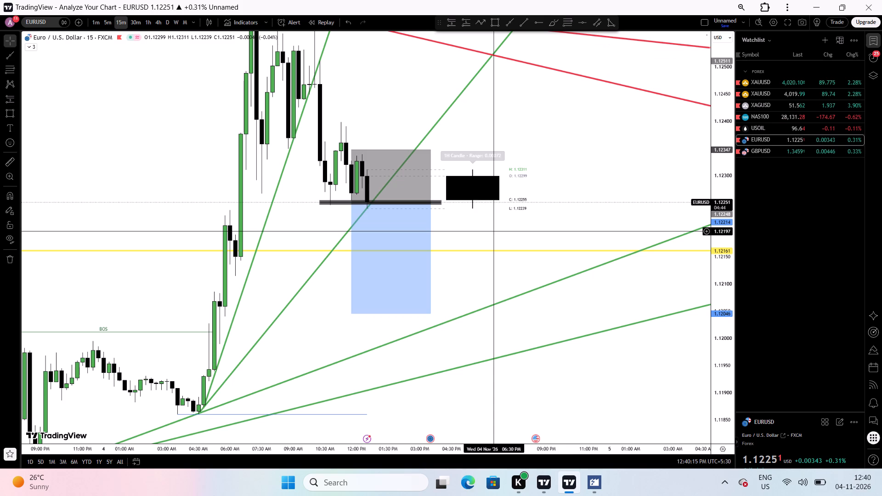
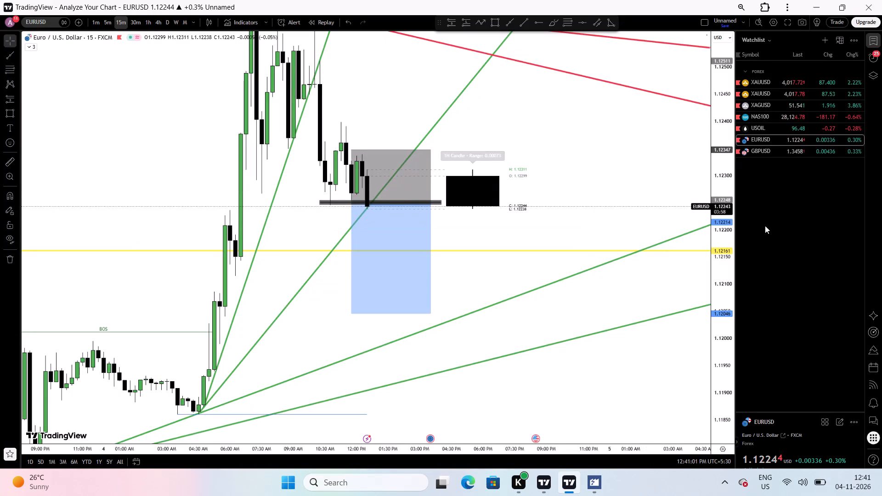
Draw a steep descending red ray from the 10:00 AM candle's high at about 1.12598 through about 1.12127 at 02:15 PM.
{"action": "left_click_drag", "start_coordinate": [717, 220], "coordinate": [718, 326]}
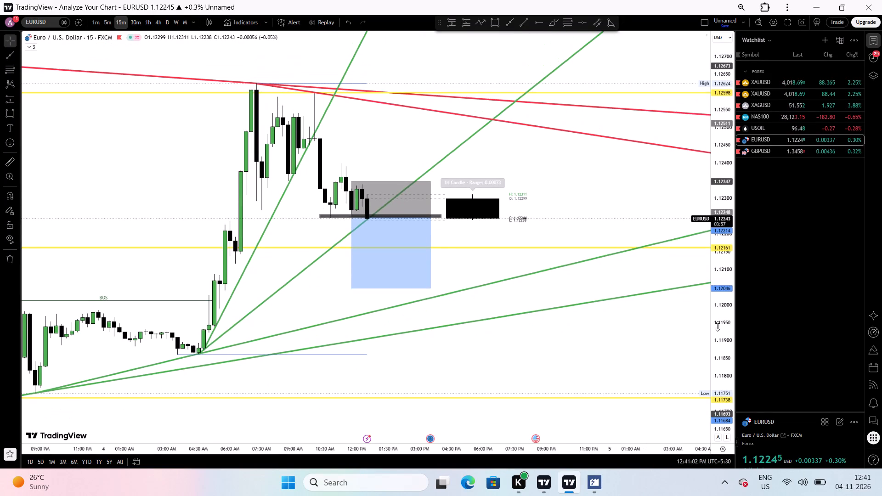
{"action": "left_click", "coordinate": [504, 20]}
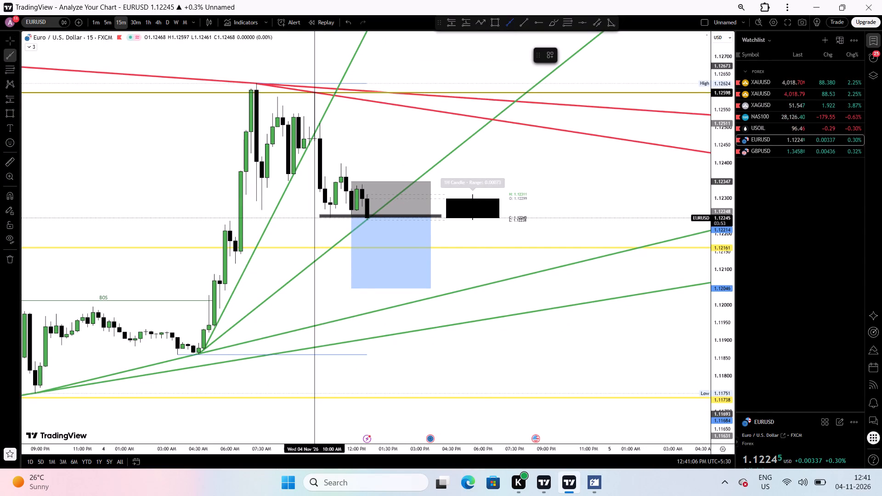
{"action": "left_click_drag", "start_coordinate": [315, 92], "coordinate": [438, 236]}
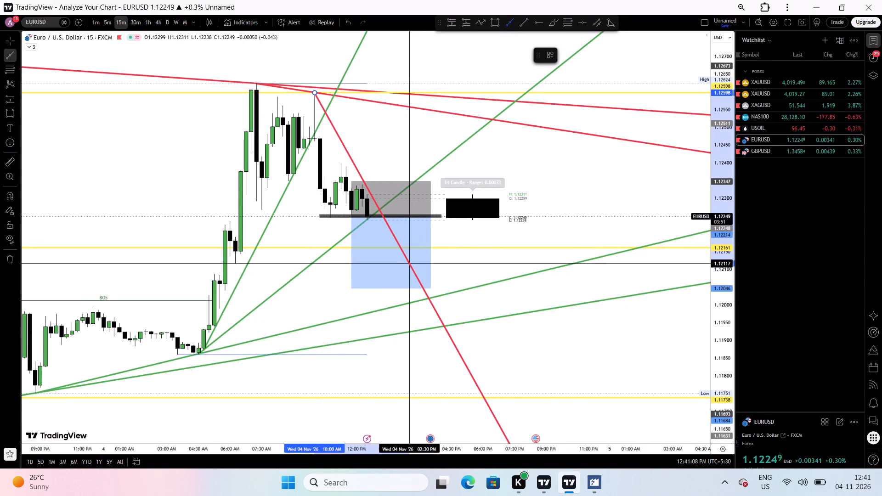
{"action": "left_click", "coordinate": [404, 259]}
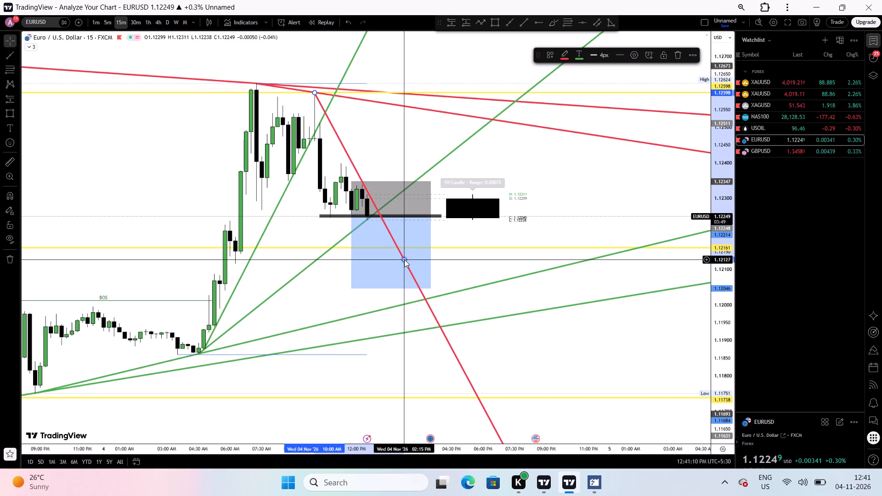
{"action": "left_click", "coordinate": [404, 259]}
{"action": "left_click", "coordinate": [488, 276]}
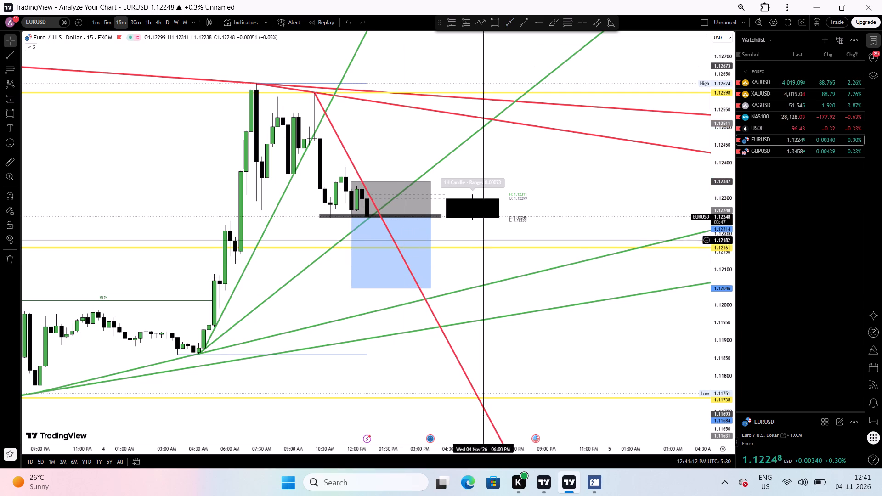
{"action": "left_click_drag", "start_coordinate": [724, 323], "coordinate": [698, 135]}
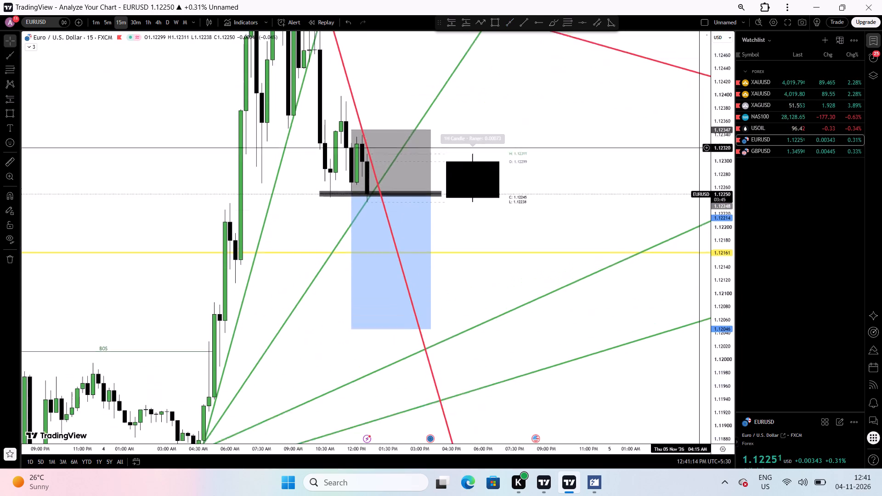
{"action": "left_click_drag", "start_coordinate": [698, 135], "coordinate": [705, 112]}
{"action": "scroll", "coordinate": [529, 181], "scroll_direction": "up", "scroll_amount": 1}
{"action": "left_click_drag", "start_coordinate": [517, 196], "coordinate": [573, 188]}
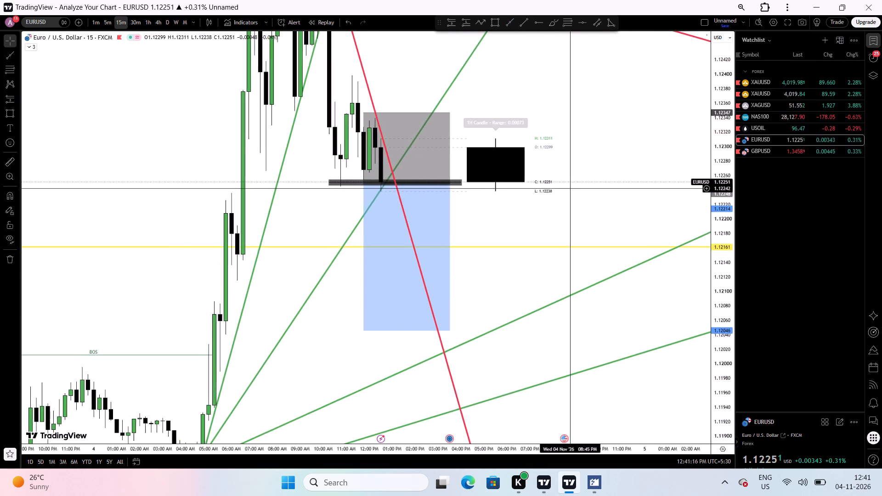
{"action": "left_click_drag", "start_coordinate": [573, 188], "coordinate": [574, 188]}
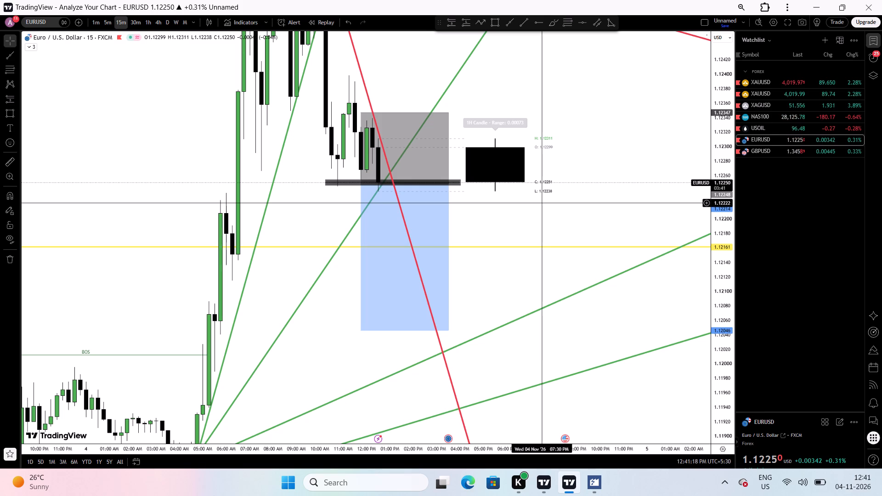
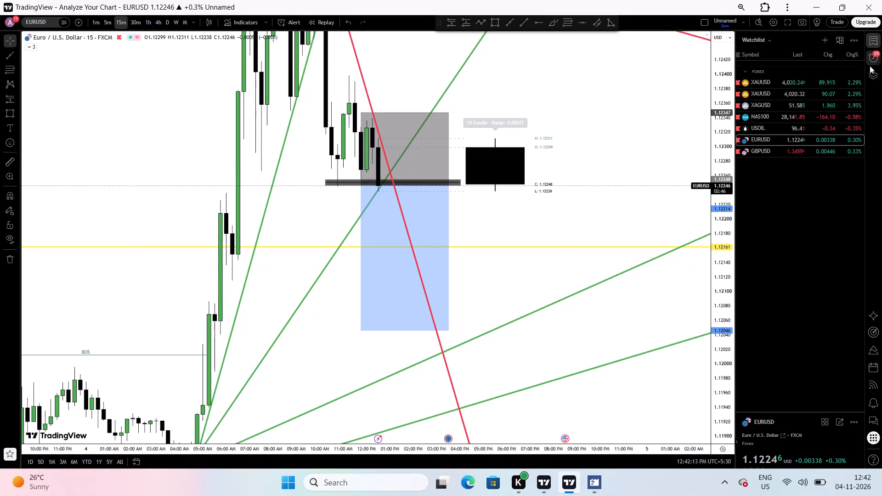
Examine the FOREX.com gold (XAUUSD) chart on the 15-minute and 5-minute timeframes.
{"action": "left_click", "coordinate": [786, 95]}
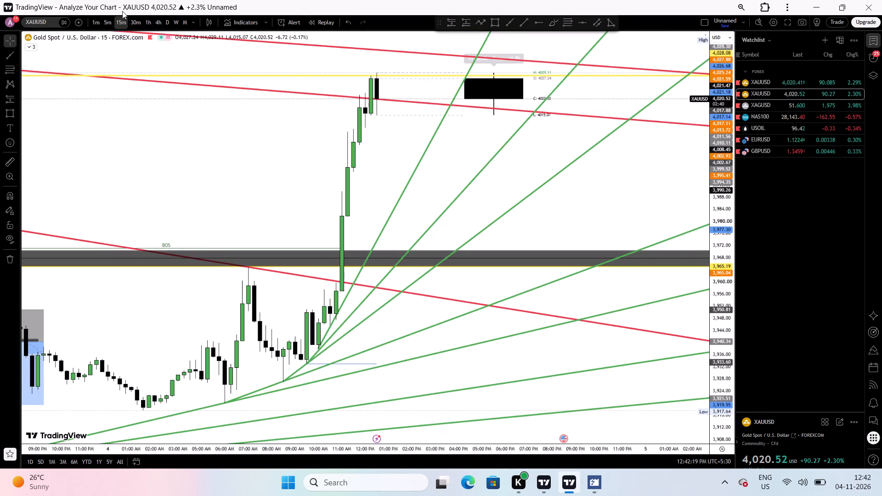
{"action": "left_click", "coordinate": [106, 20]}
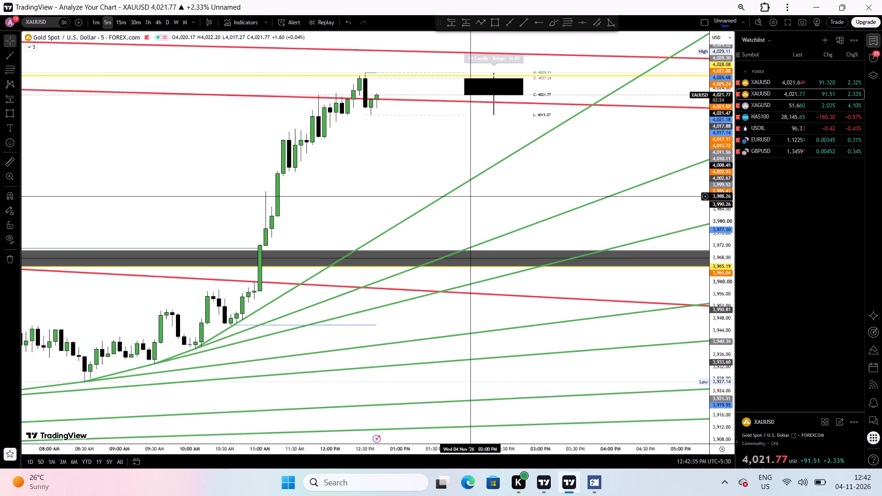
Return to EURUSD, check the 5-minute timeframe, and examine price action around the short setup on the 15-minute timeframe.
{"action": "left_click", "coordinate": [775, 142]}
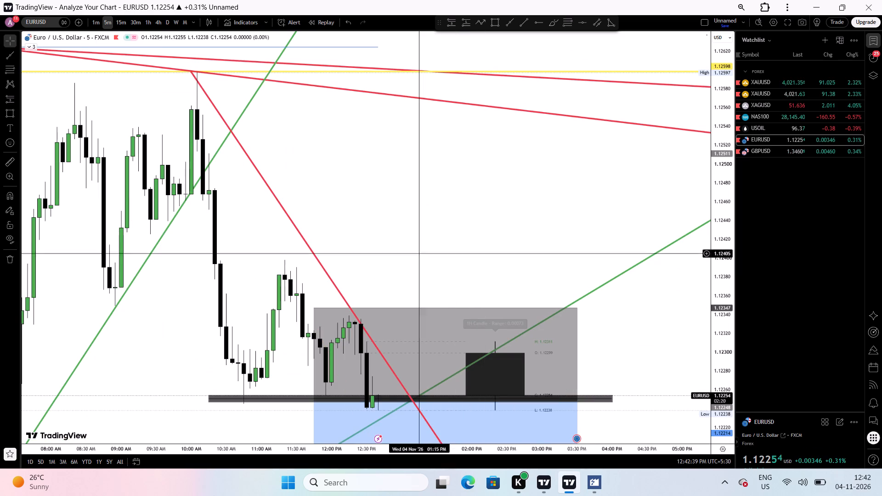
{"action": "left_click", "coordinate": [122, 20]}
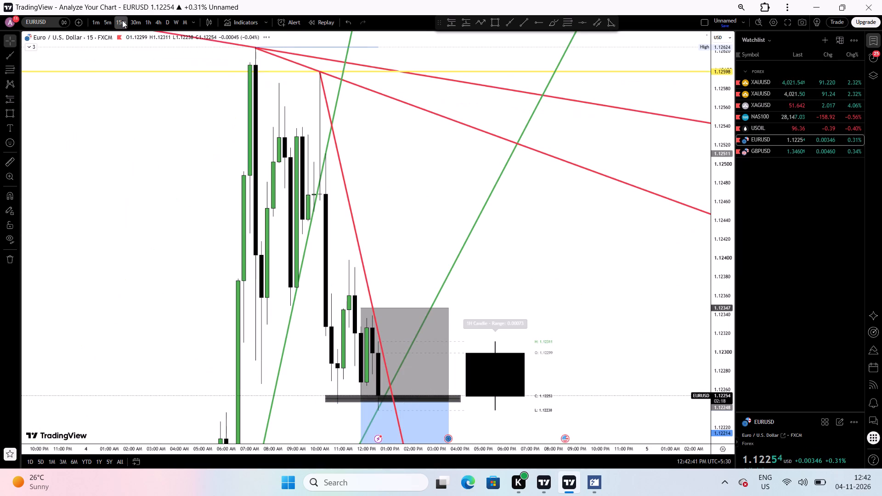
{"action": "left_click_drag", "start_coordinate": [562, 326], "coordinate": [588, 219]}
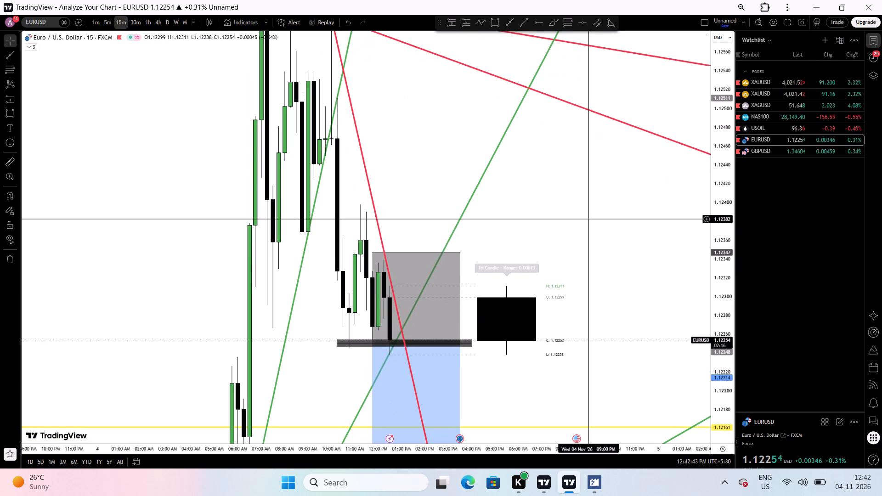
{"action": "left_click_drag", "start_coordinate": [726, 240], "coordinate": [707, 408]}
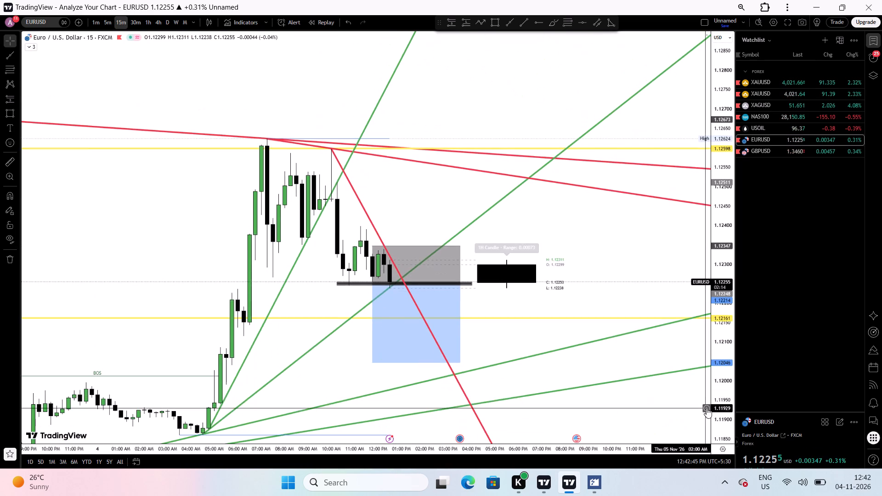
{"action": "scroll", "coordinate": [530, 320], "scroll_direction": "down", "scroll_amount": 2}
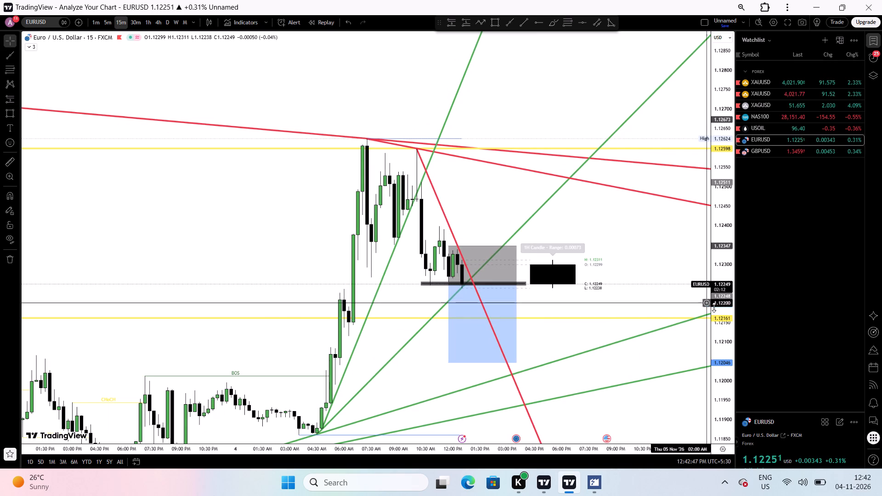
{"action": "left_click_drag", "start_coordinate": [717, 309], "coordinate": [703, 184]}
{"action": "scroll", "coordinate": [612, 258], "scroll_direction": "up", "scroll_amount": 2}
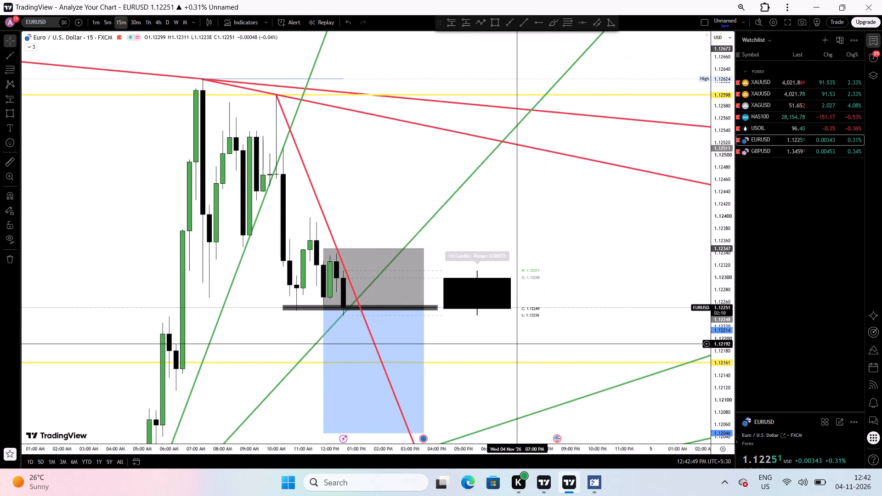
{"action": "left_click_drag", "start_coordinate": [514, 345], "coordinate": [582, 246]}
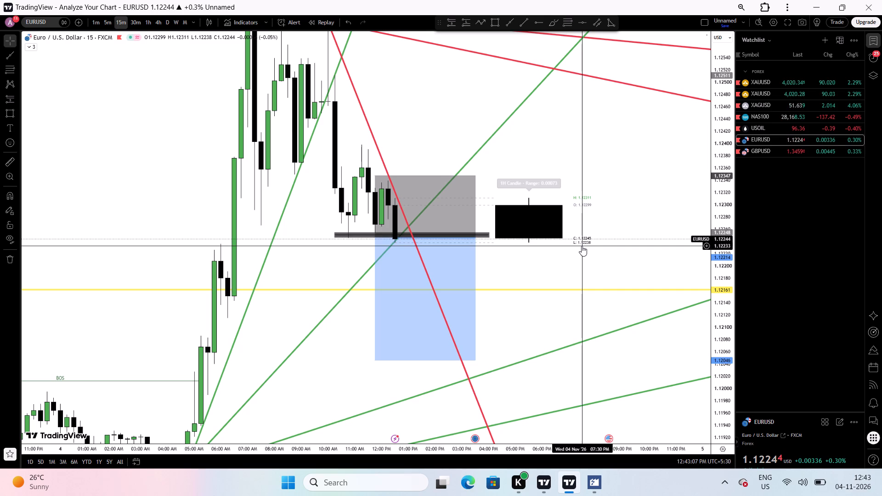
{"action": "left_click", "coordinate": [641, 221]}
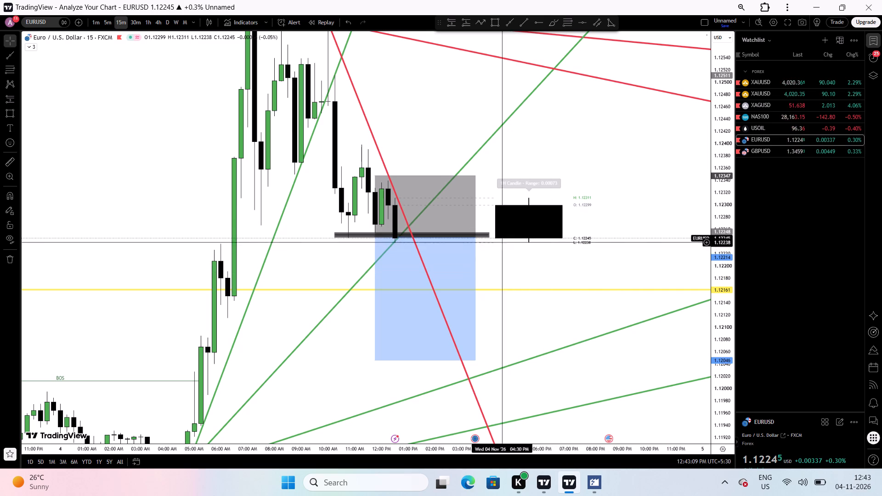
Shorten the dark support zone so its end aligns with the short position's end at 03:30 PM.
{"action": "left_click_drag", "start_coordinate": [489, 234], "coordinate": [479, 234]}
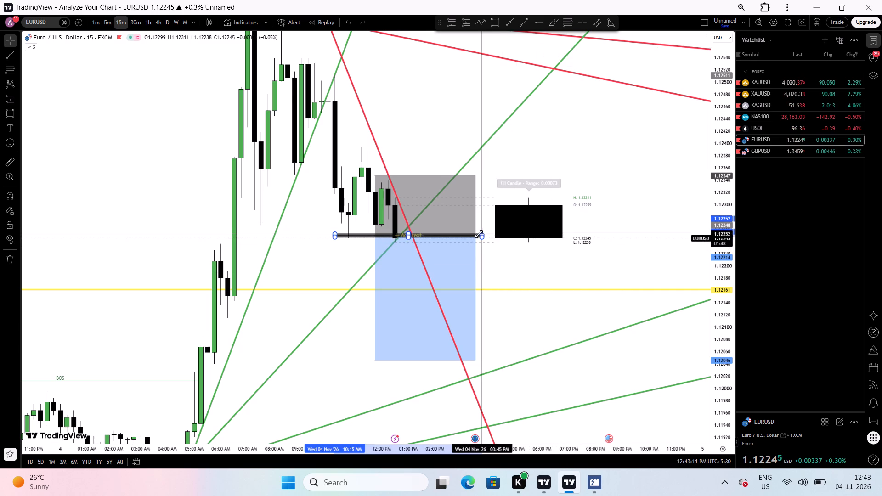
{"action": "left_click_drag", "start_coordinate": [479, 234], "coordinate": [474, 234]}
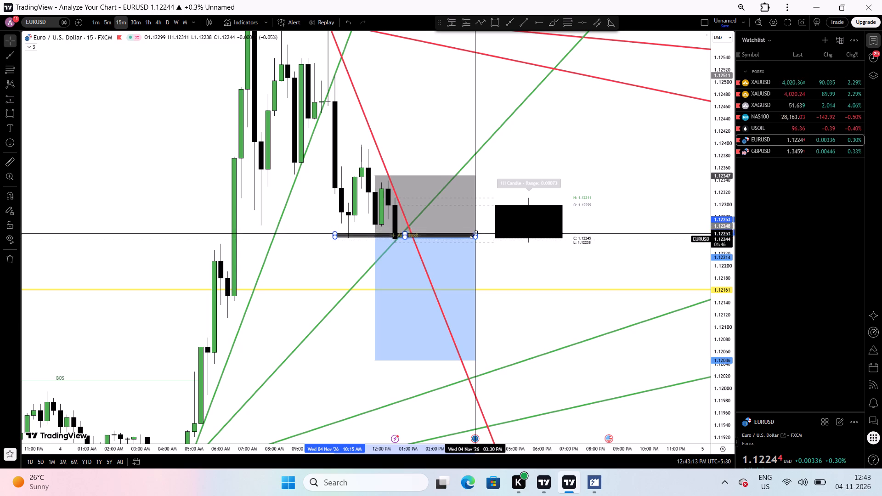
{"action": "left_click_drag", "start_coordinate": [474, 234], "coordinate": [474, 233]}
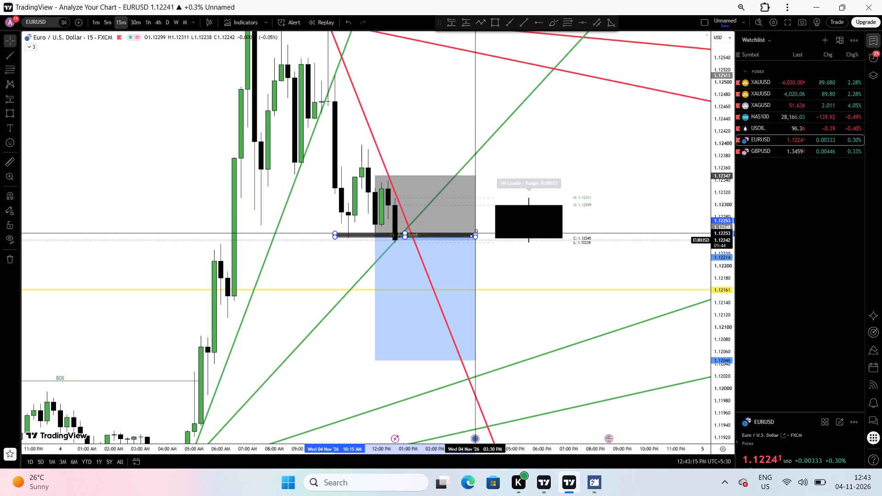
{"action": "left_click_drag", "start_coordinate": [474, 233], "coordinate": [474, 233]}
{"action": "left_click", "coordinate": [516, 253]}
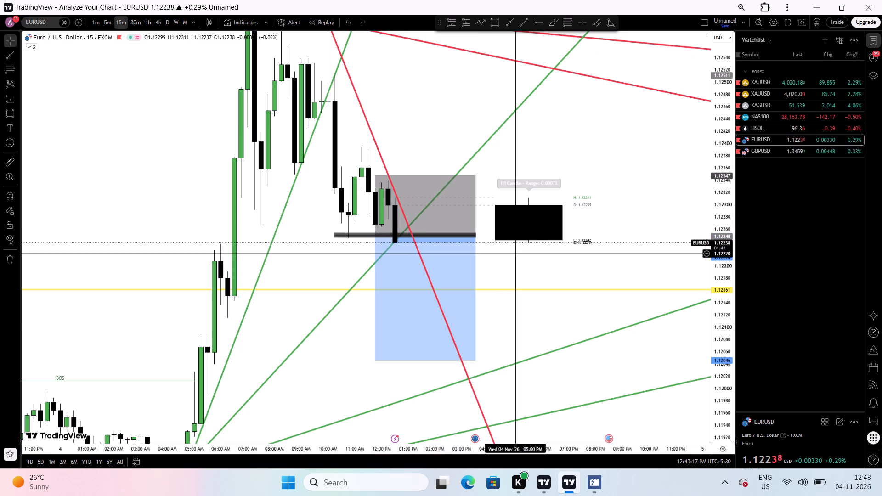
{"action": "scroll", "coordinate": [515, 256], "scroll_direction": "down", "scroll_amount": 1}
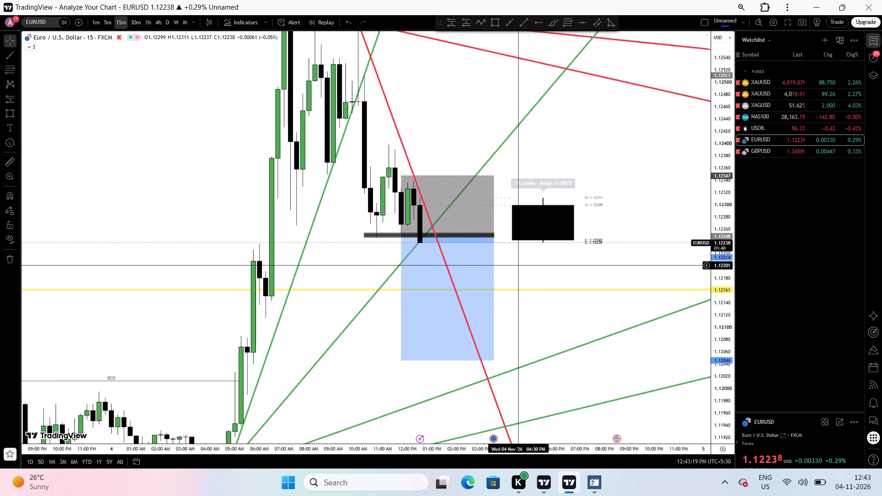
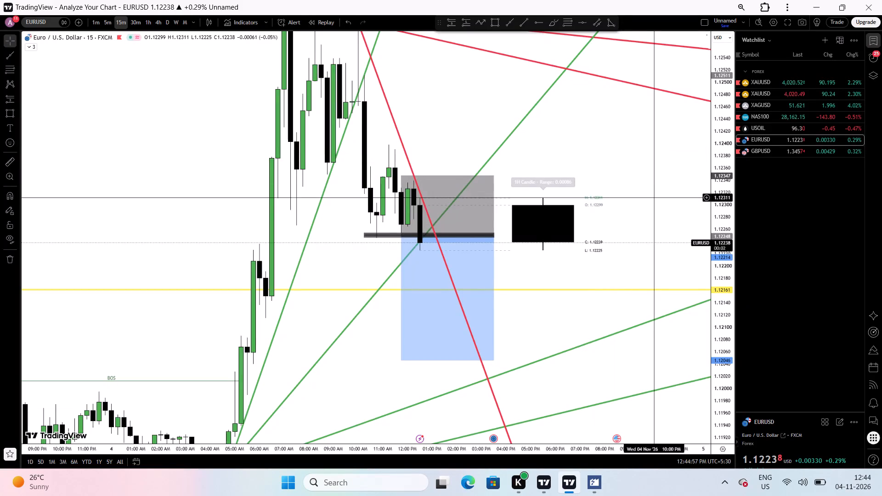
Examine EURUSD price action around the short position and dark support zone on the 15-minute chart, including the earlier rally.
{"action": "left_click_drag", "start_coordinate": [719, 217], "coordinate": [693, 342]}
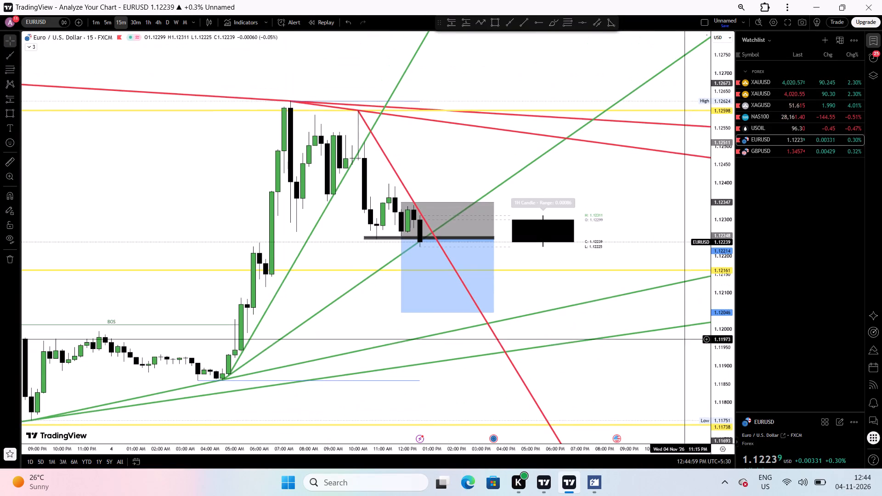
{"action": "left_click_drag", "start_coordinate": [346, 339], "coordinate": [469, 236]}
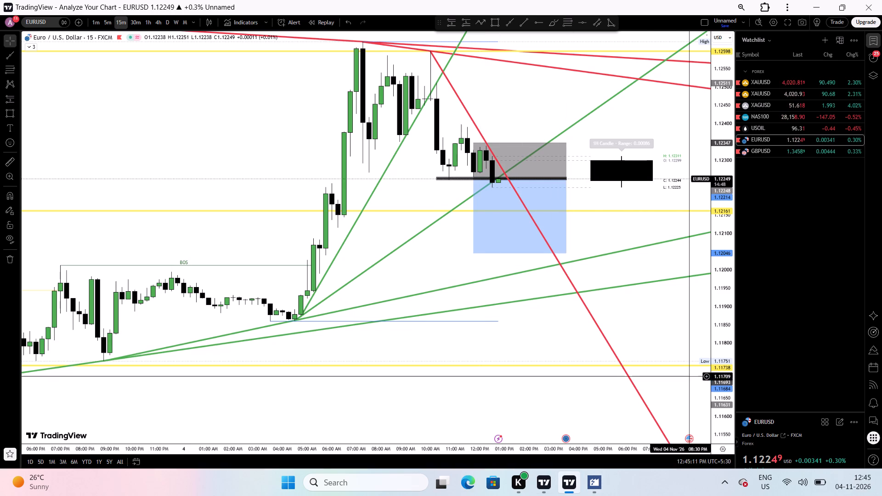
{"action": "left_click_drag", "start_coordinate": [715, 363], "coordinate": [736, 172]}
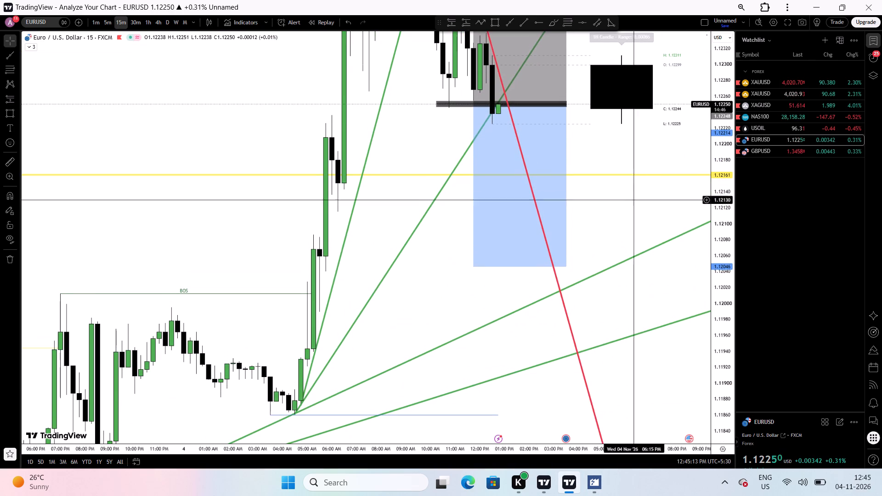
{"action": "left_click_drag", "start_coordinate": [621, 206], "coordinate": [558, 291]}
{"action": "scroll", "coordinate": [558, 291], "scroll_direction": "up", "scroll_amount": 1}
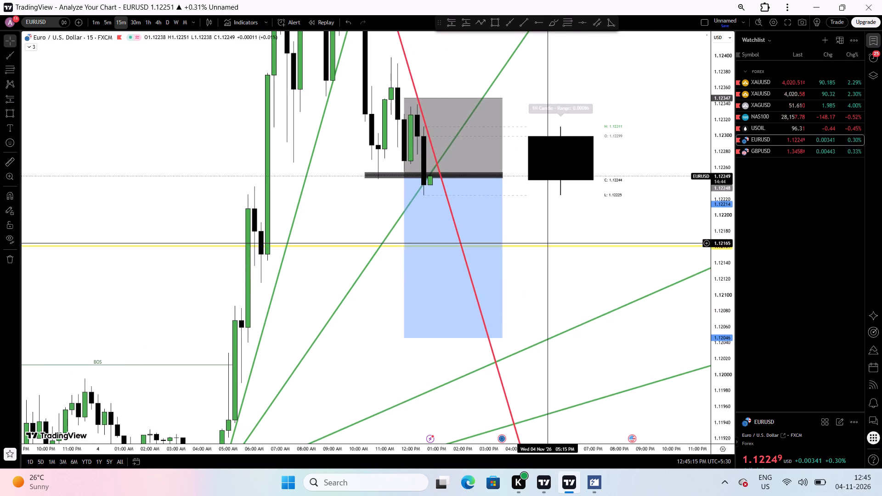
{"action": "left_click_drag", "start_coordinate": [543, 213], "coordinate": [560, 222]}
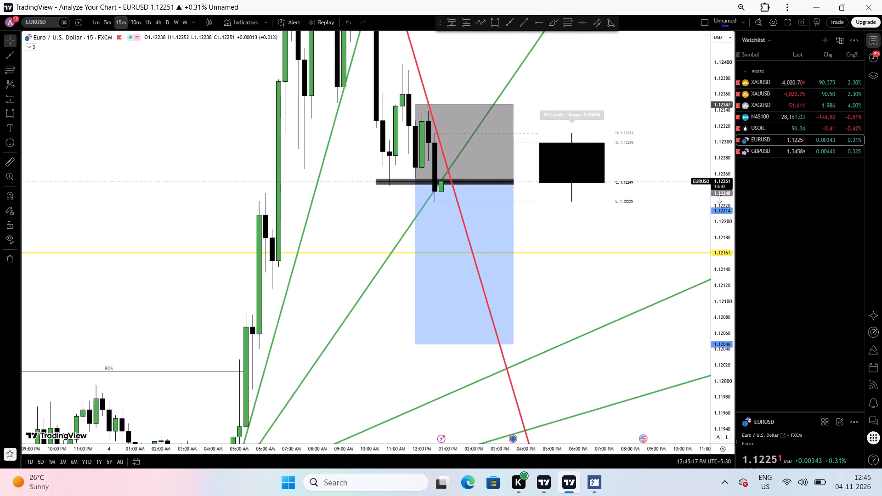
{"action": "left_click_drag", "start_coordinate": [719, 198], "coordinate": [696, 261]}
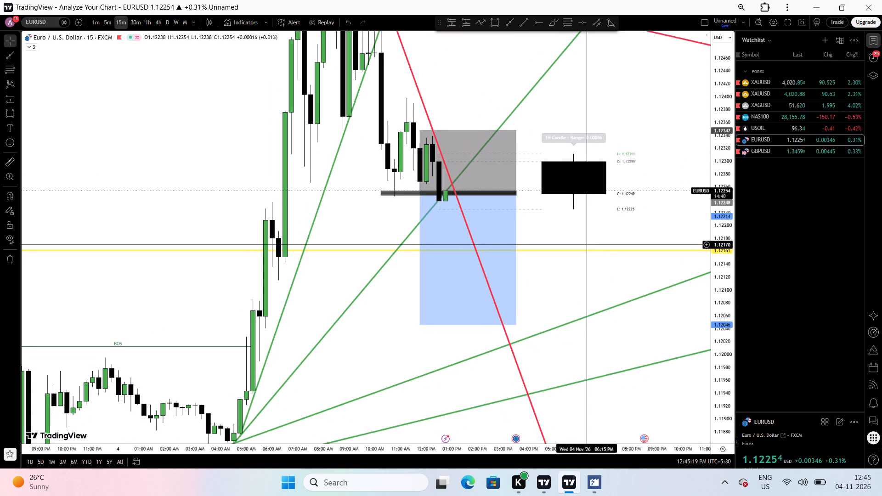
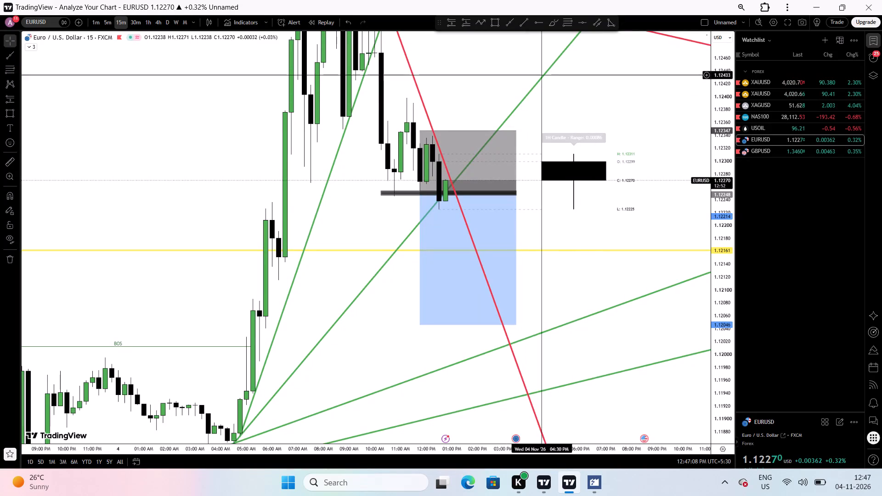
Draw a horizontal ray at about 1.12331, starting near the 07:00 AM candles and running through the short position's stop zone.
{"action": "left_click", "coordinate": [531, 23]}
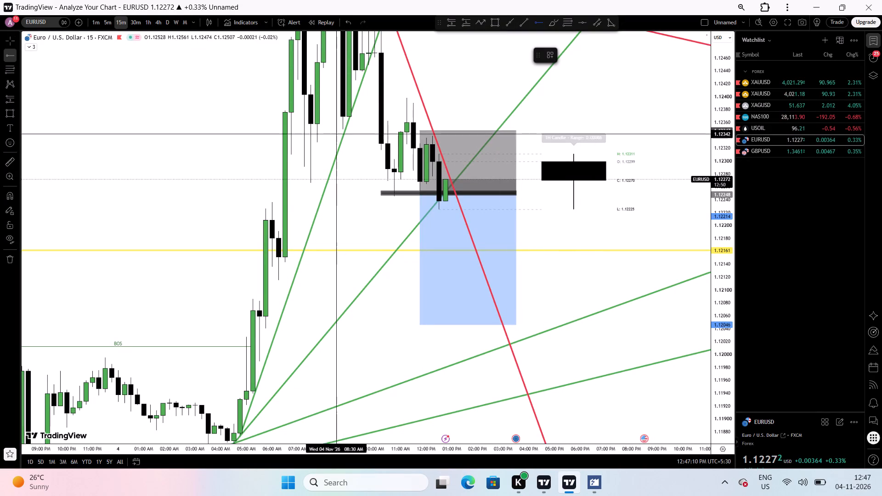
{"action": "left_click", "coordinate": [300, 141]}
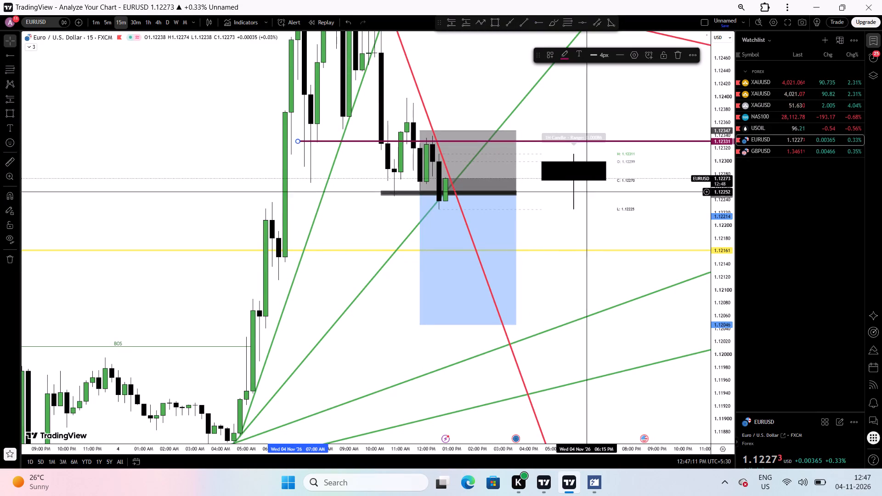
{"action": "left_click", "coordinate": [564, 264]}
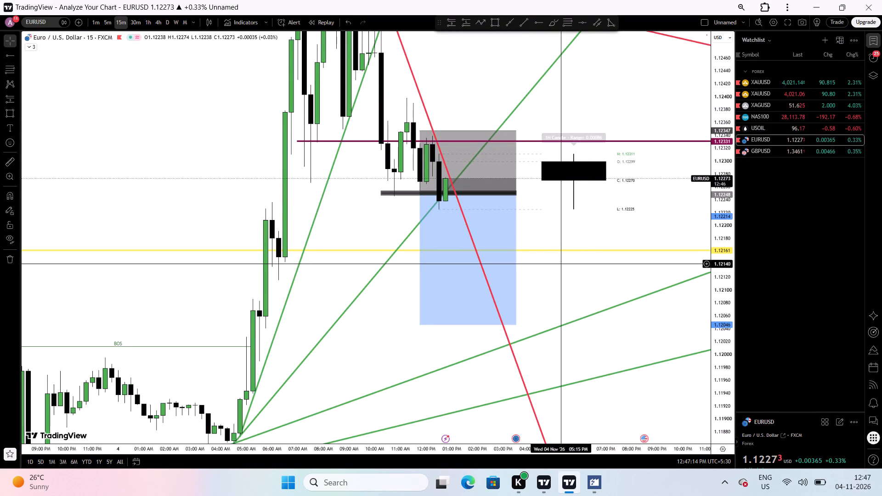
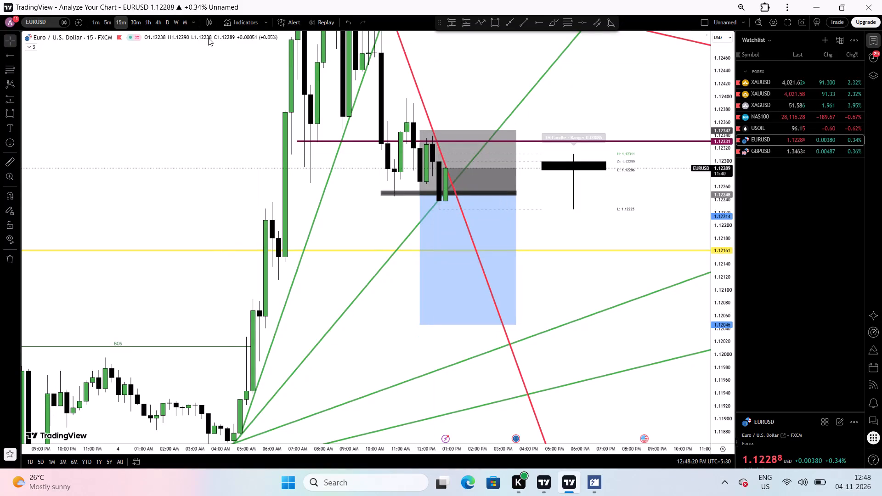
On the 5-minute chart, draw a horizontal ray at about 1.12303, starting at the 10:35 AM candle and running through the stop zone.
{"action": "left_click", "coordinate": [108, 19]}
{"action": "scroll", "coordinate": [446, 248], "scroll_direction": "down", "scroll_amount": 3}
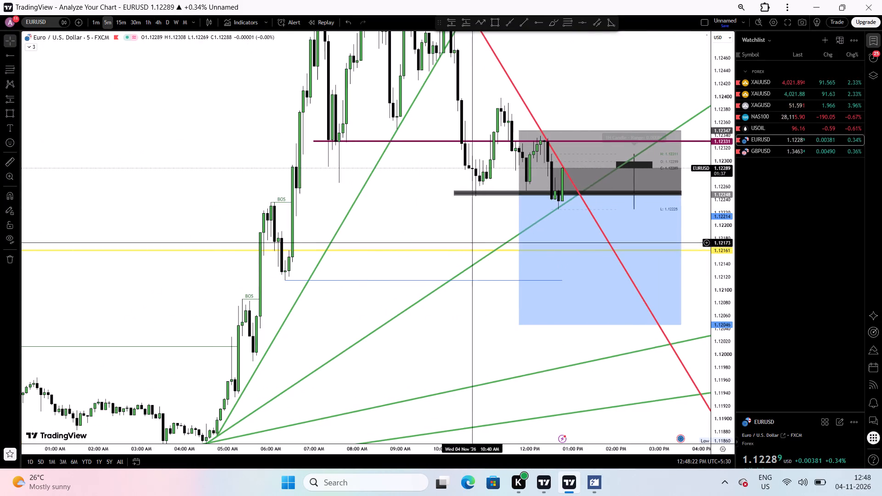
{"action": "left_click_drag", "start_coordinate": [415, 203], "coordinate": [388, 220]}
{"action": "scroll", "coordinate": [388, 220], "scroll_direction": "up", "scroll_amount": 2}
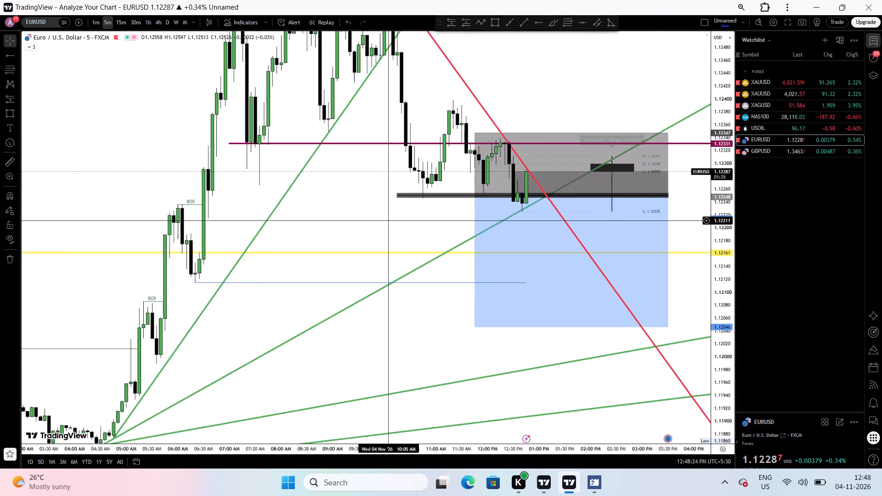
{"action": "left_click_drag", "start_coordinate": [367, 231], "coordinate": [367, 237]}
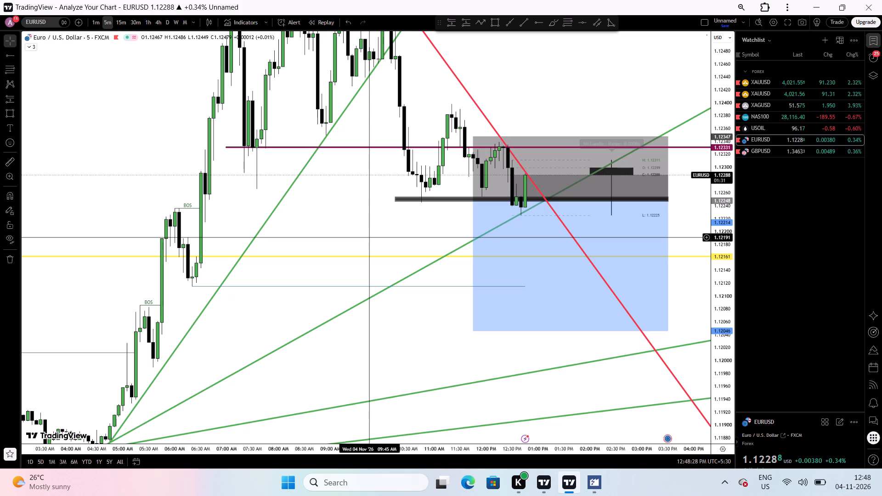
{"action": "left_click_drag", "start_coordinate": [367, 237], "coordinate": [393, 218]}
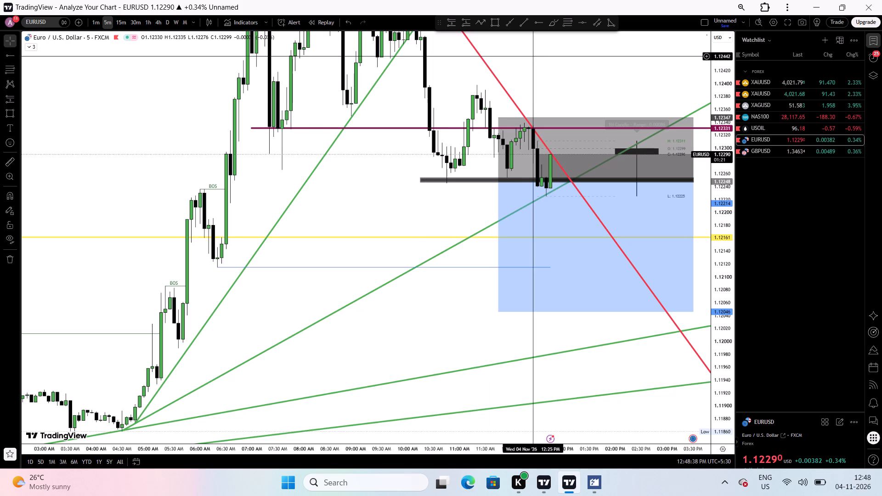
{"action": "left_click", "coordinate": [538, 23]}
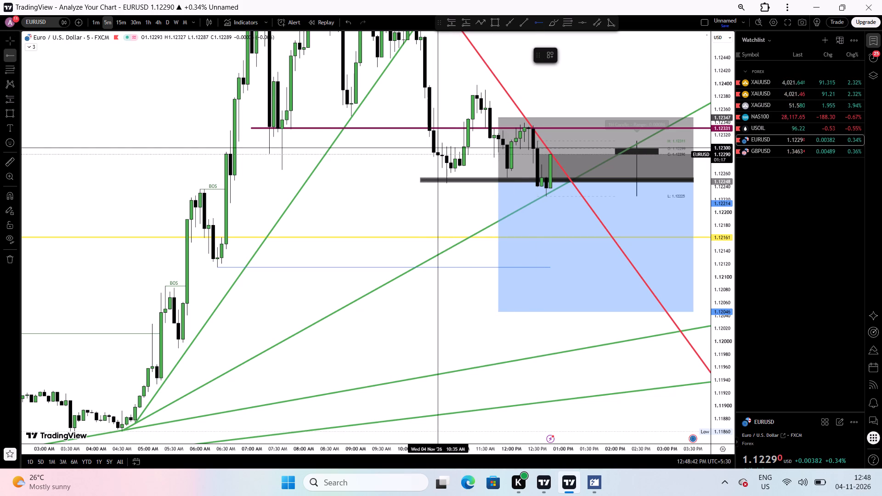
{"action": "left_click", "coordinate": [438, 146]}
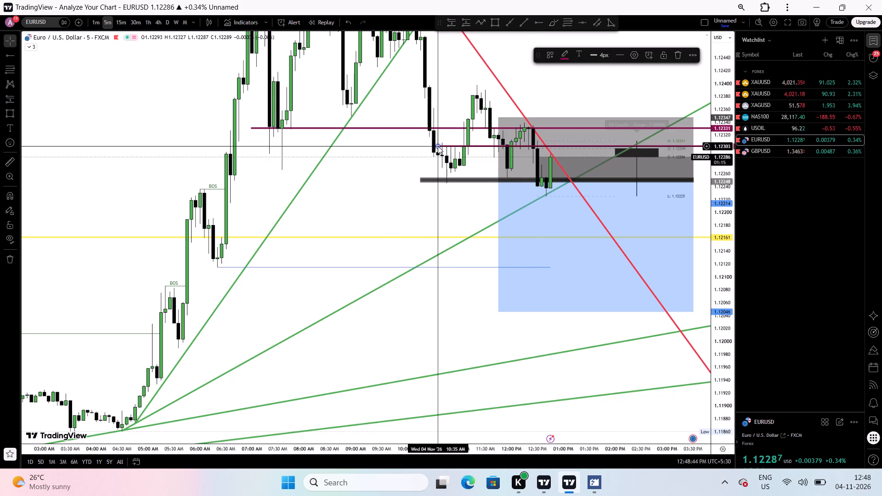
{"action": "left_click", "coordinate": [362, 192]}
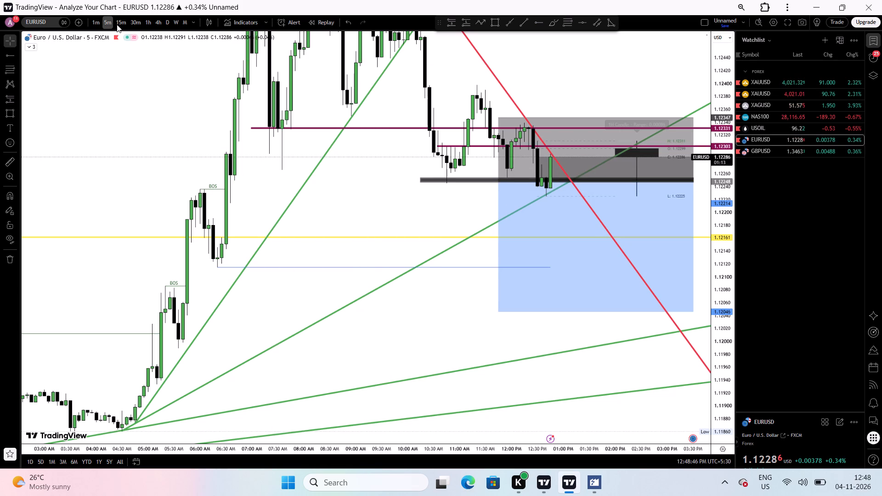
Return the EURUSD chart to the 15-minute timeframe to view the short setup with its marked levels.
{"action": "left_click", "coordinate": [124, 23]}
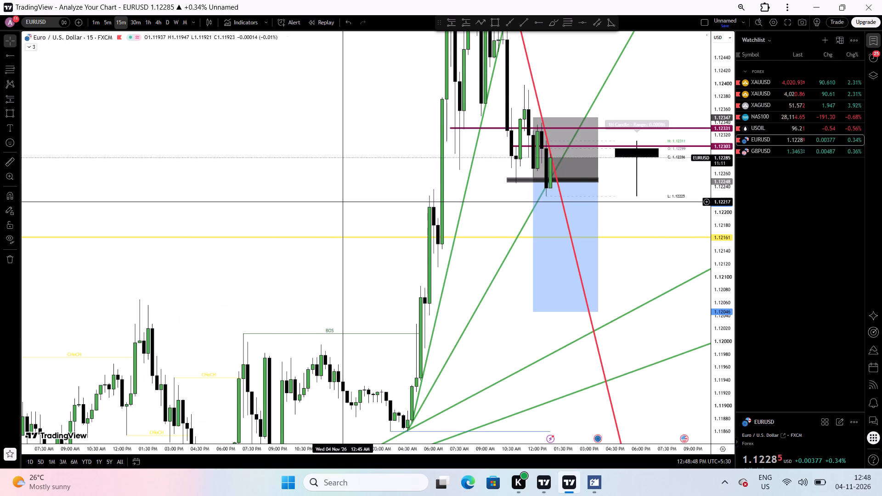
{"action": "scroll", "coordinate": [420, 193], "scroll_direction": "up", "scroll_amount": 1}
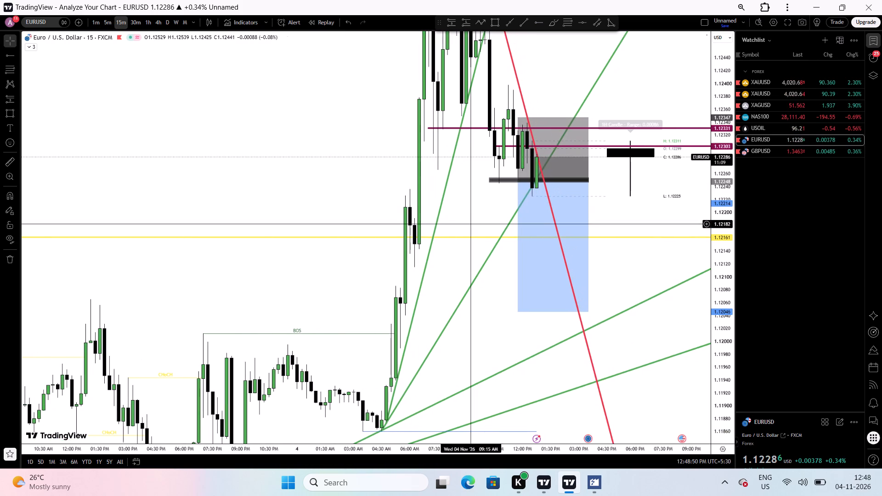
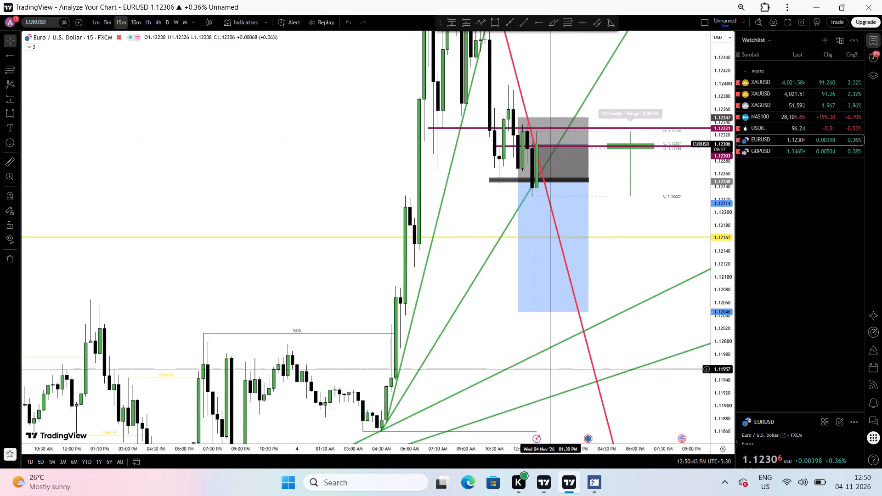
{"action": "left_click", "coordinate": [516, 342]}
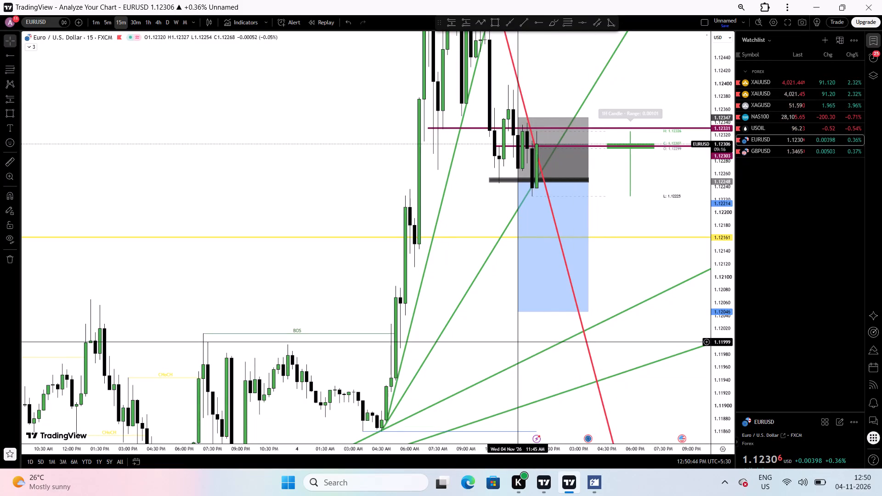
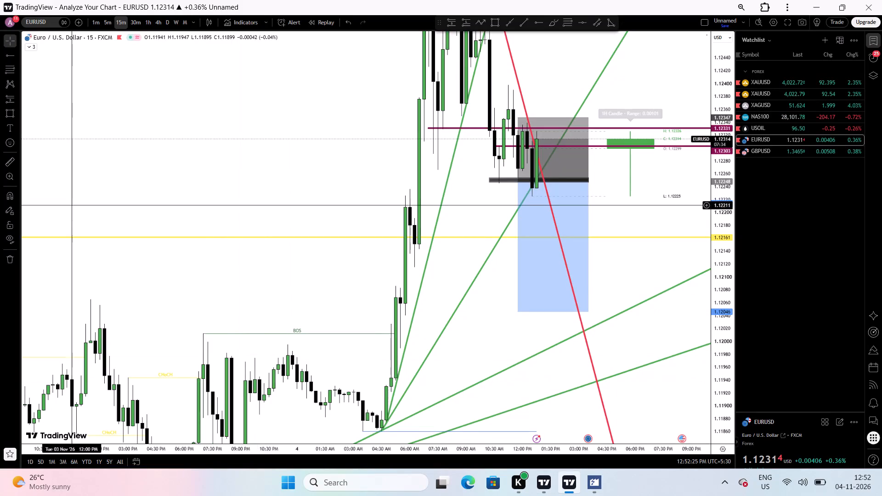
Examine the EURUSD short setup on the 30-minute chart, then return to the 15-minute chart.
{"action": "left_click", "coordinate": [135, 25]}
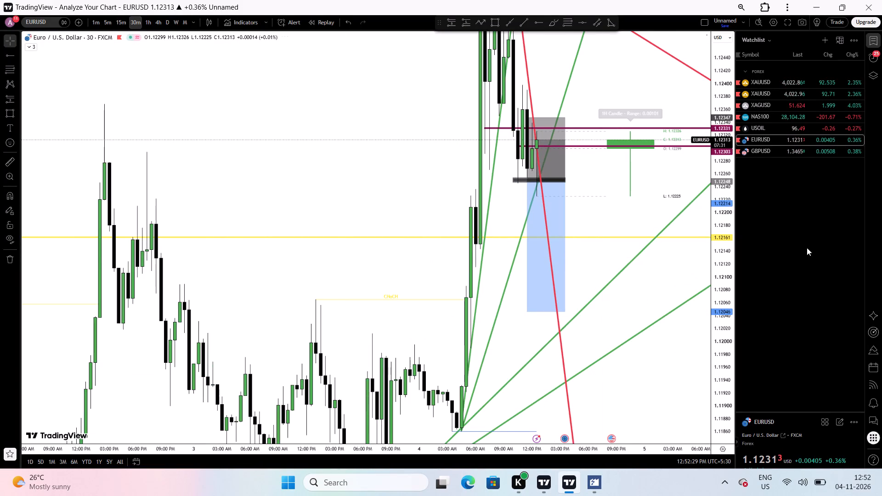
{"action": "left_click_drag", "start_coordinate": [718, 213], "coordinate": [704, 349]}
{"action": "scroll", "coordinate": [423, 332], "scroll_direction": "up", "scroll_amount": 1}
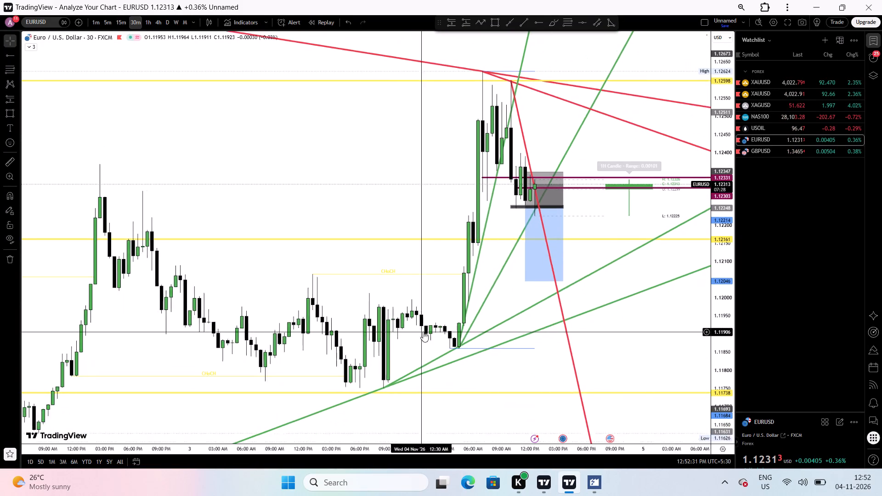
{"action": "scroll", "coordinate": [423, 332], "scroll_direction": "up", "scroll_amount": 3}
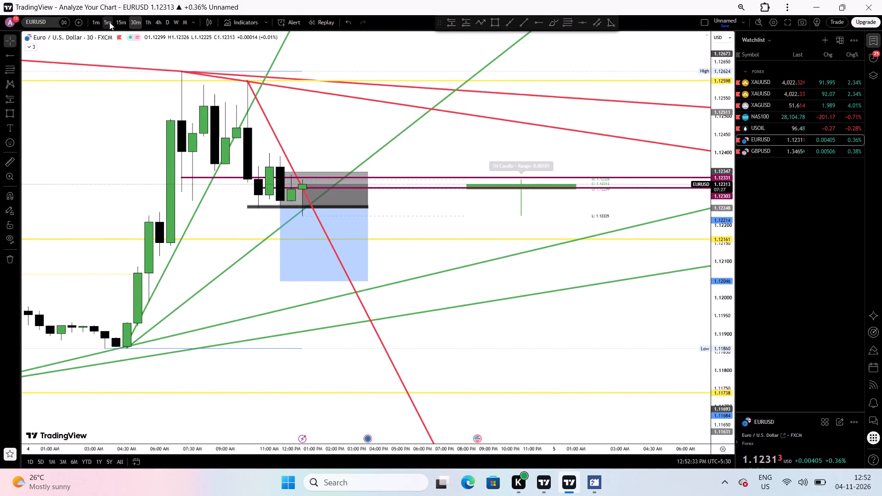
{"action": "left_click", "coordinate": [116, 25]}
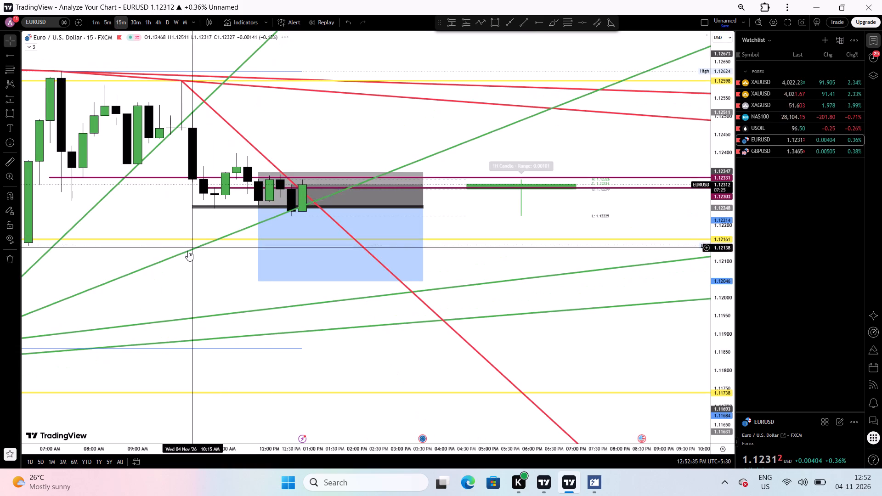
{"action": "left_click", "coordinate": [183, 284]}
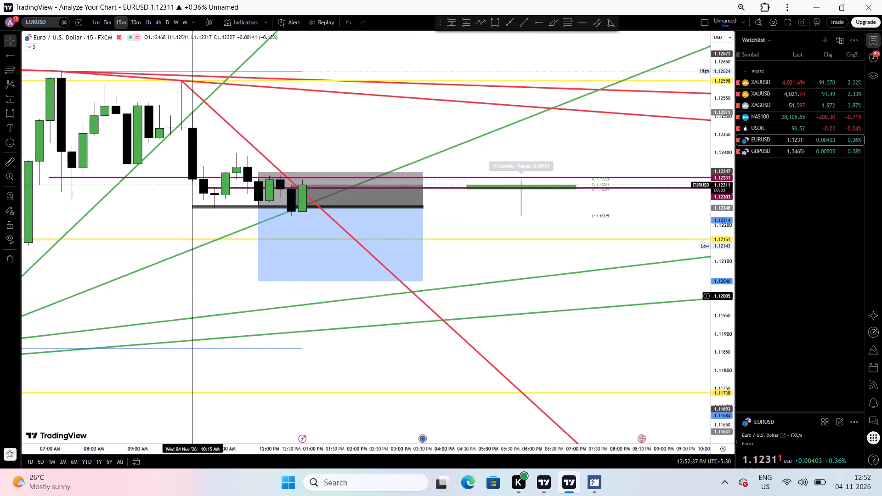
Re-angle the shallower green trendline at the 04:30 AM swing low, placing its handle at 06:00 AM near 1.11882 to meet the wick.
{"action": "left_click_drag", "start_coordinate": [183, 294], "coordinate": [508, 189]}
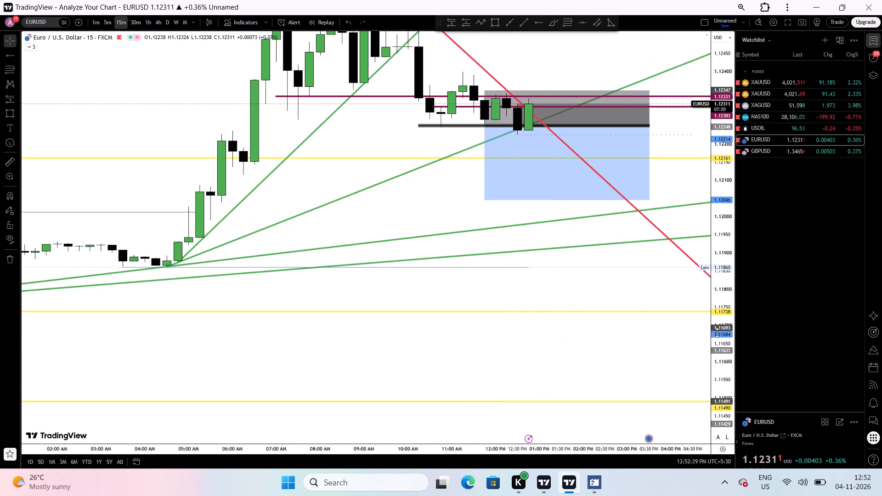
{"action": "left_click_drag", "start_coordinate": [718, 382], "coordinate": [724, 88]}
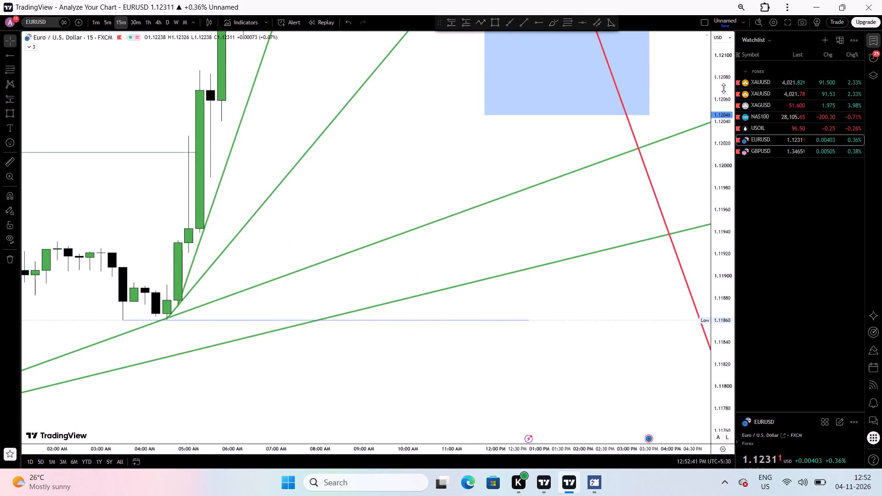
{"action": "left_click_drag", "start_coordinate": [724, 88], "coordinate": [724, 88]}
{"action": "left_click_drag", "start_coordinate": [395, 201], "coordinate": [717, 252]}
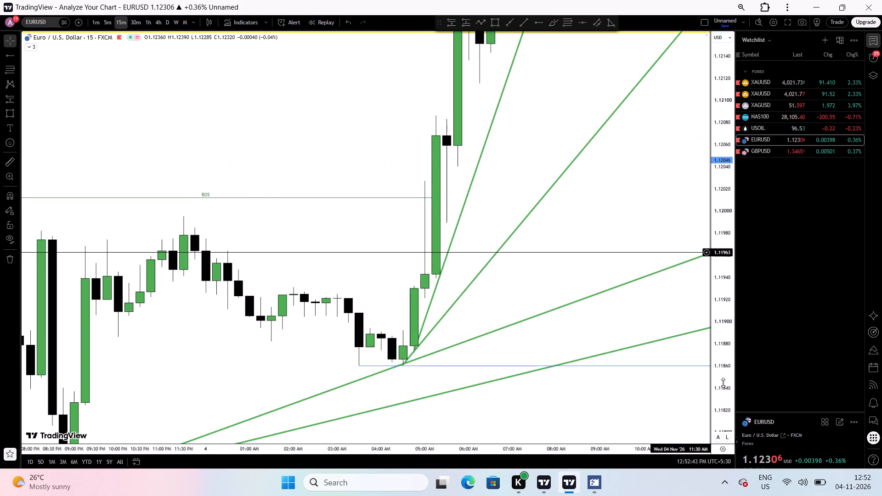
{"action": "left_click_drag", "start_coordinate": [724, 387], "coordinate": [685, 176]}
{"action": "left_click_drag", "start_coordinate": [559, 300], "coordinate": [499, 96]}
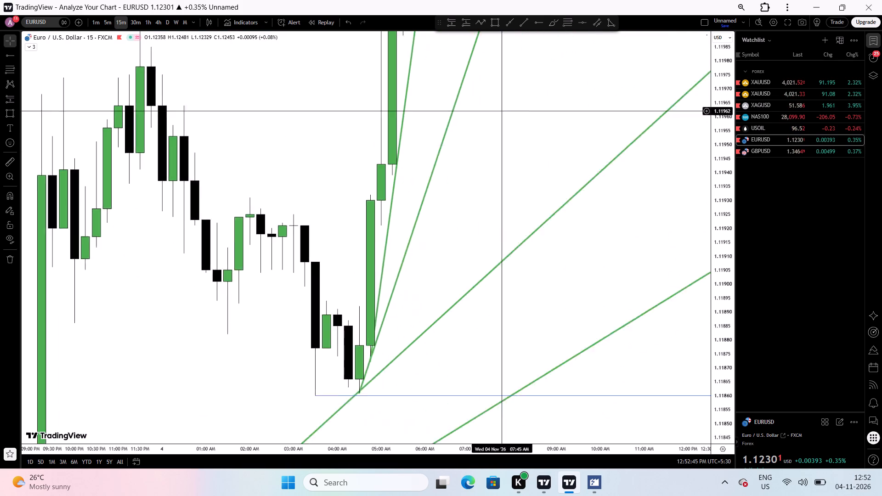
{"action": "left_click_drag", "start_coordinate": [499, 96], "coordinate": [503, 67]}
{"action": "scroll", "coordinate": [361, 258], "scroll_direction": "up", "scroll_amount": 4}
{"action": "left_click_drag", "start_coordinate": [260, 327], "coordinate": [500, 205]}
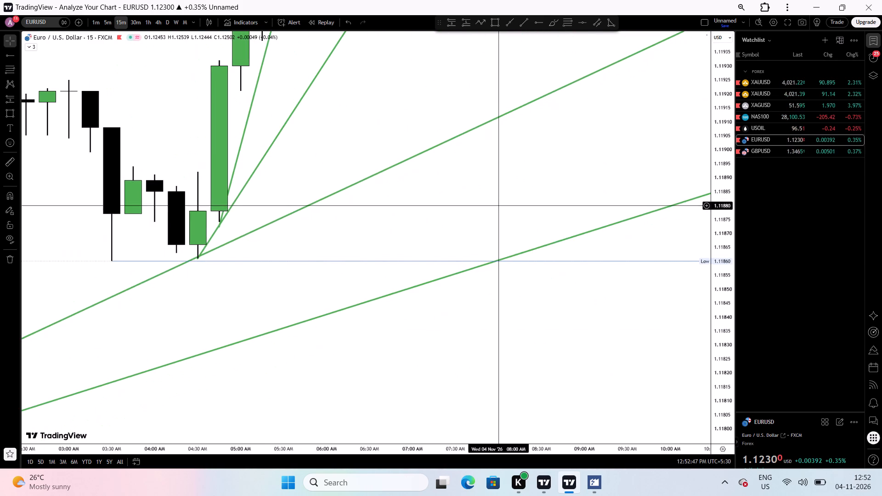
{"action": "scroll", "coordinate": [367, 255], "scroll_direction": "up", "scroll_amount": 1}
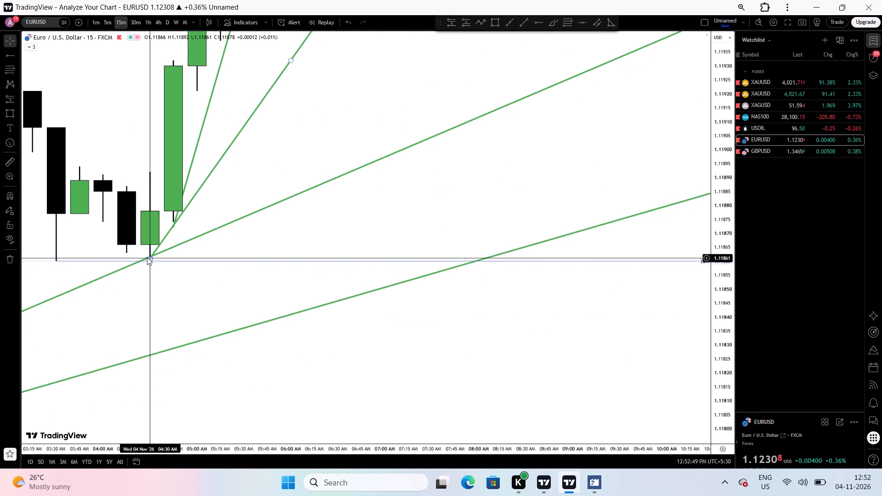
{"action": "left_click", "coordinate": [163, 249]}
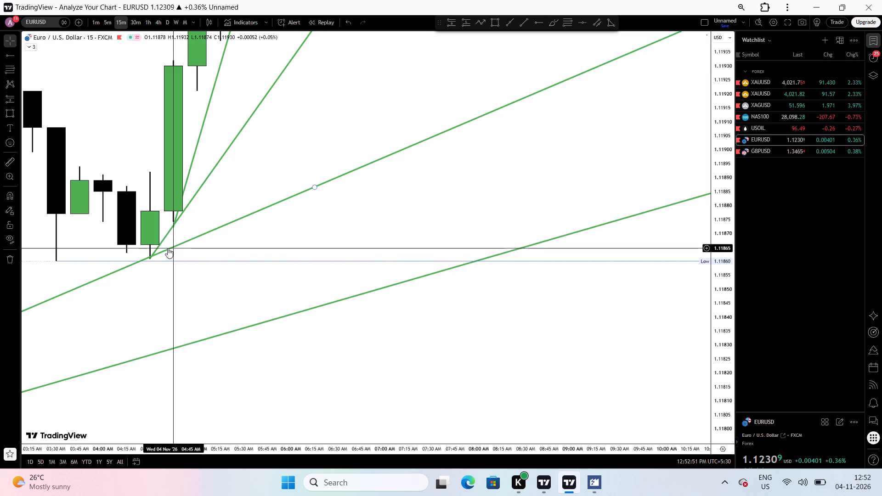
{"action": "left_click", "coordinate": [169, 248]}
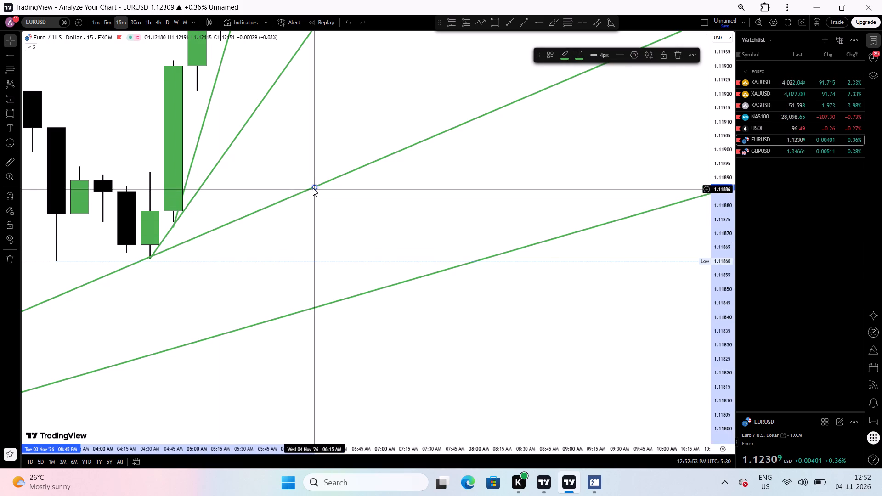
{"action": "left_click_drag", "start_coordinate": [313, 188], "coordinate": [301, 190]}
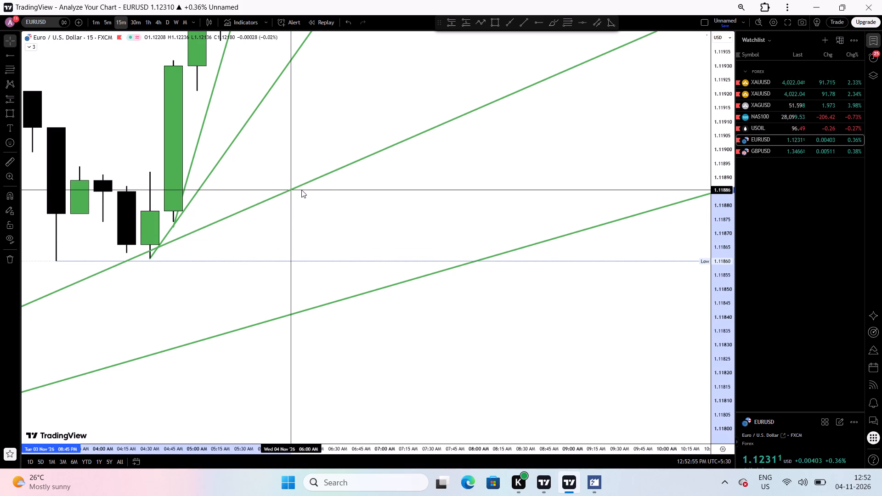
{"action": "left_click_drag", "start_coordinate": [301, 190], "coordinate": [295, 196]}
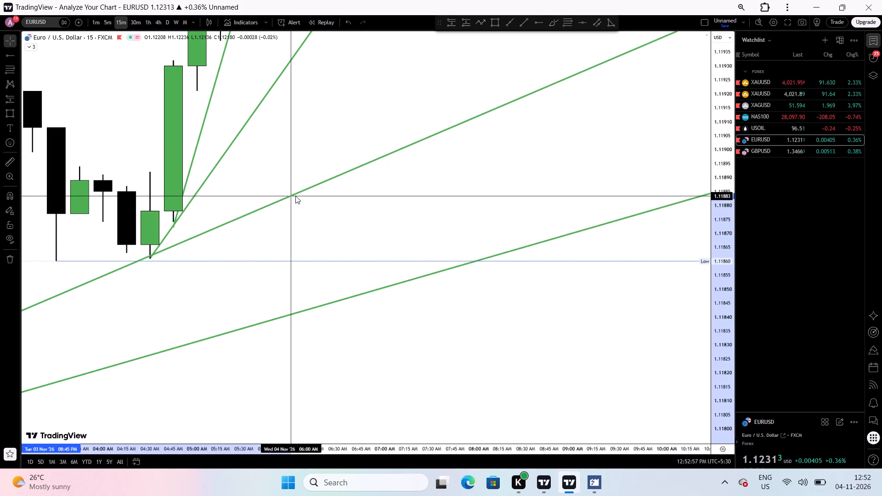
{"action": "left_click_drag", "start_coordinate": [295, 196], "coordinate": [292, 198]}
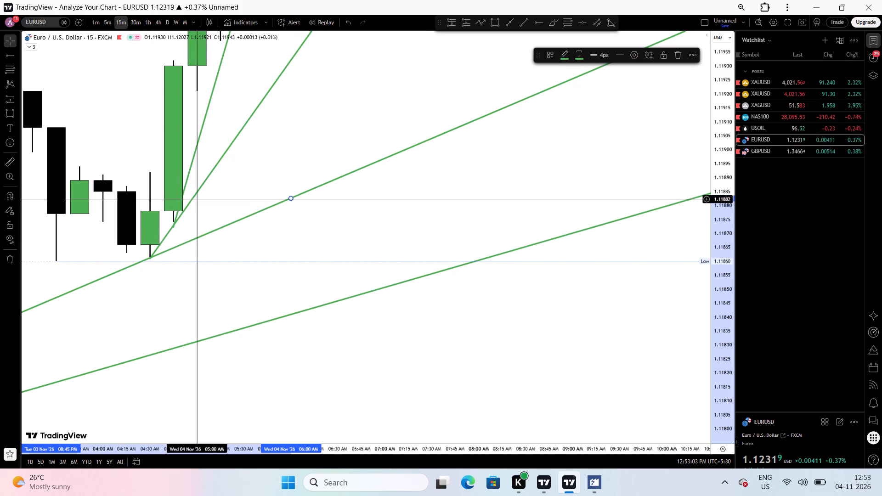
Re-angle the steeper green trendline from the 04:30 AM low by moving its far end to 05:45 AM near 1.11927.
{"action": "scroll", "coordinate": [194, 211], "scroll_direction": "up", "scroll_amount": 2}
{"action": "left_click_drag", "start_coordinate": [171, 228], "coordinate": [536, 297]}
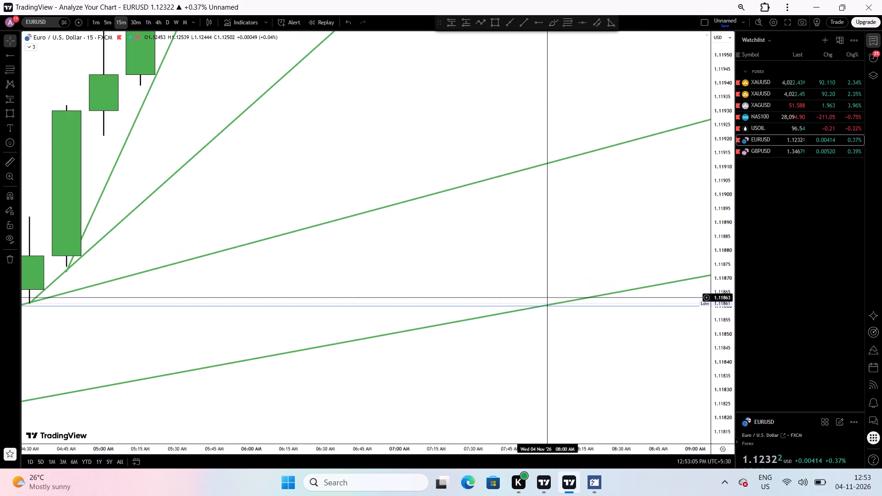
{"action": "left_click_drag", "start_coordinate": [345, 299], "coordinate": [601, 218]}
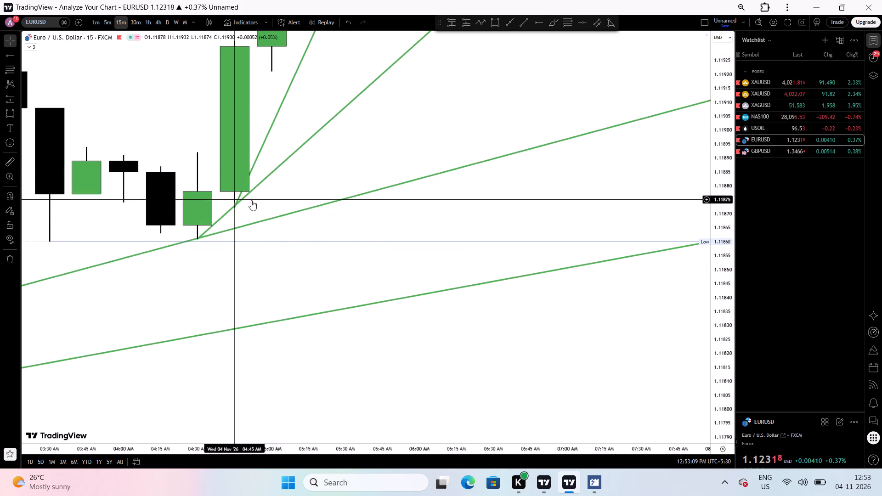
{"action": "left_click", "coordinate": [273, 174]}
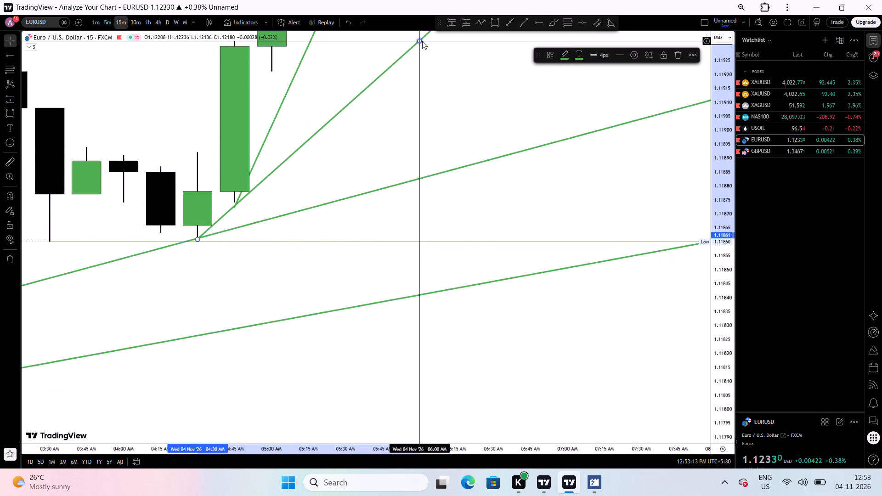
{"action": "left_click_drag", "start_coordinate": [417, 40], "coordinate": [393, 48]}
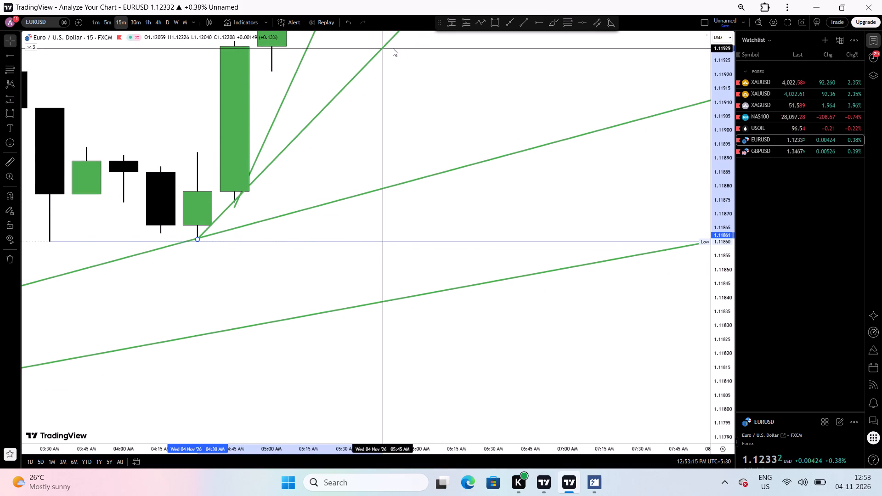
{"action": "left_click_drag", "start_coordinate": [393, 48], "coordinate": [393, 52]}
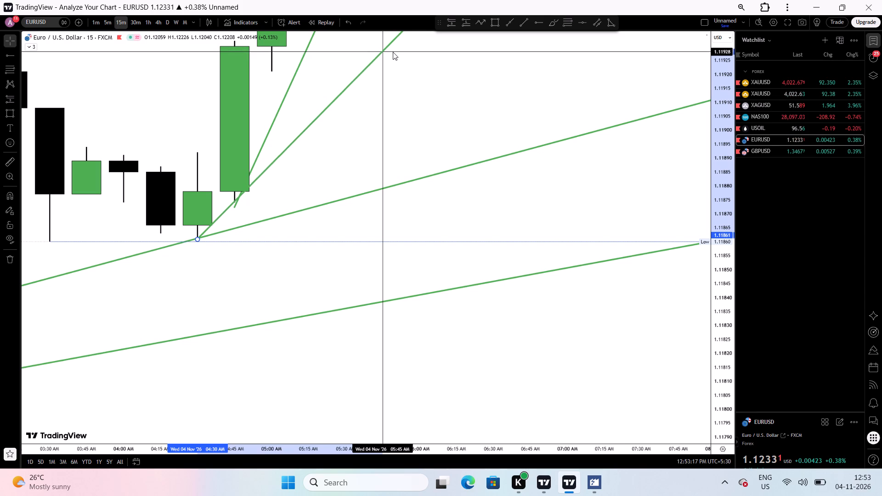
{"action": "left_click_drag", "start_coordinate": [393, 52], "coordinate": [393, 54]}
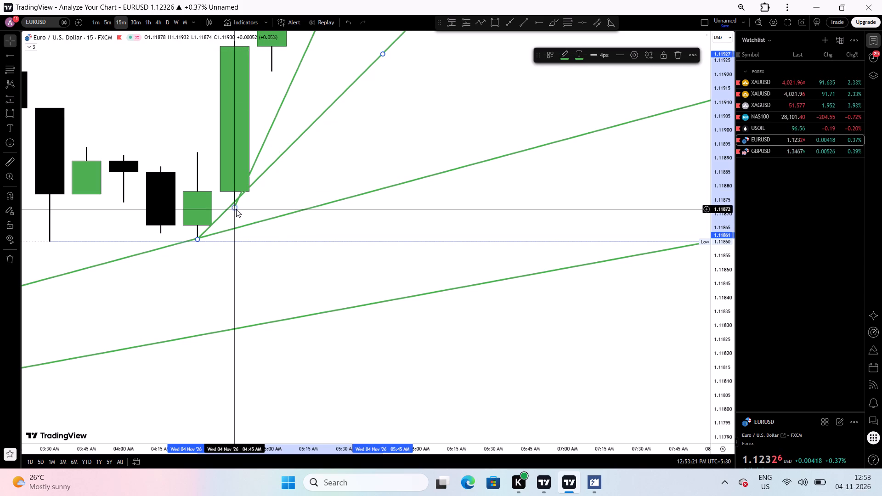
Move the steepest green trendline's starting point onto the 04:45 AM candle's low at about 1.11874.
{"action": "left_click", "coordinate": [236, 209]}
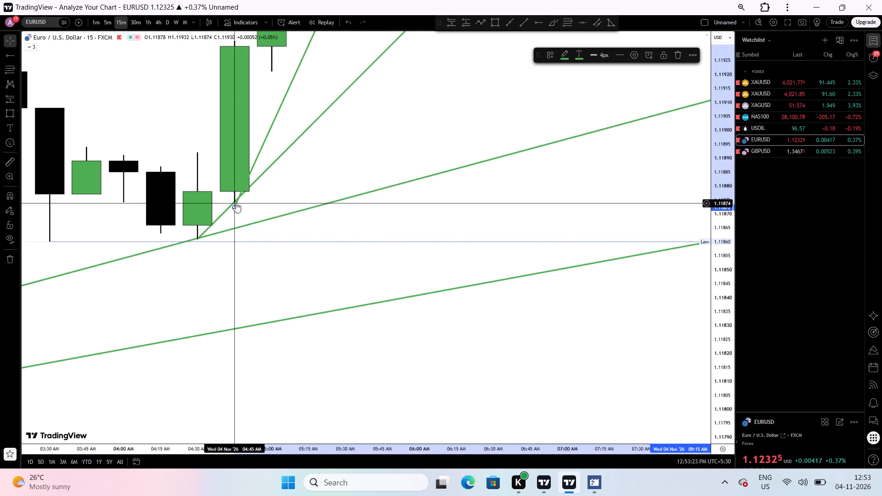
{"action": "left_click_drag", "start_coordinate": [233, 208], "coordinate": [233, 203]}
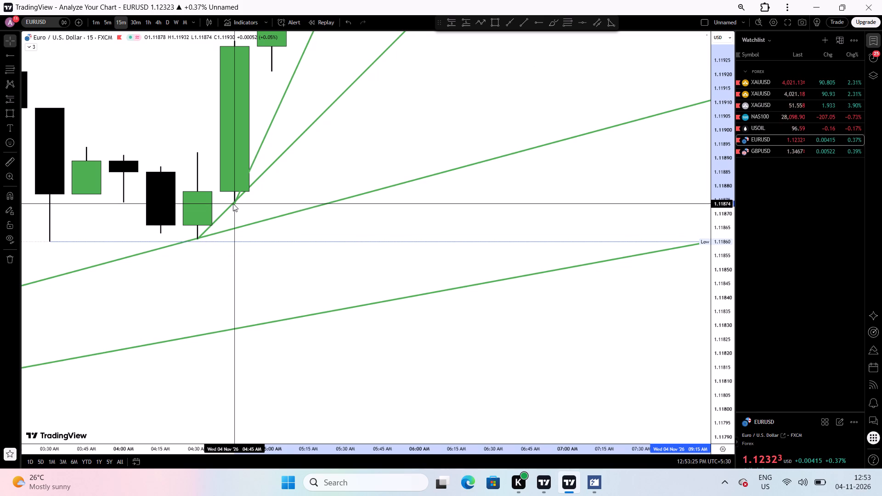
{"action": "left_click_drag", "start_coordinate": [233, 203], "coordinate": [234, 202]}
{"action": "left_click", "coordinate": [234, 202]}
{"action": "left_click", "coordinate": [348, 169]}
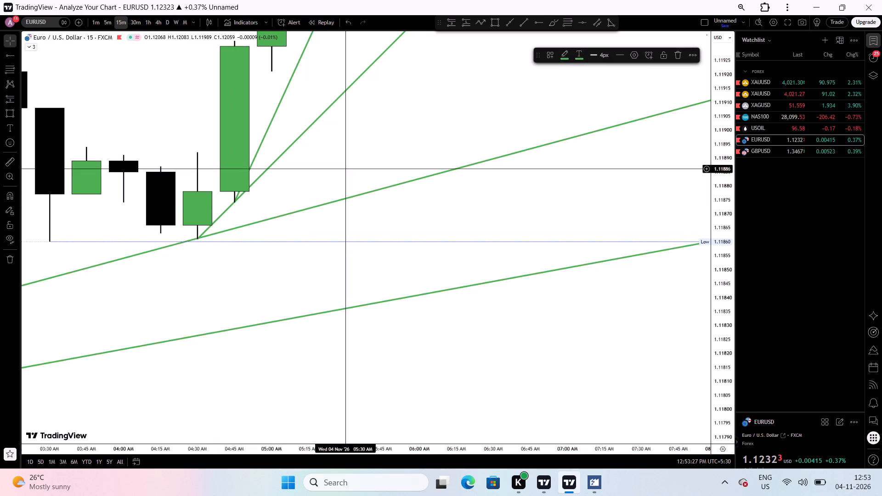
Examine the short position's stop, entry and target zones against the adjusted trendlines and current price on the 15-minute chart.
{"action": "right_click", "coordinate": [348, 169]}
{"action": "double_click", "coordinate": [362, 171]}
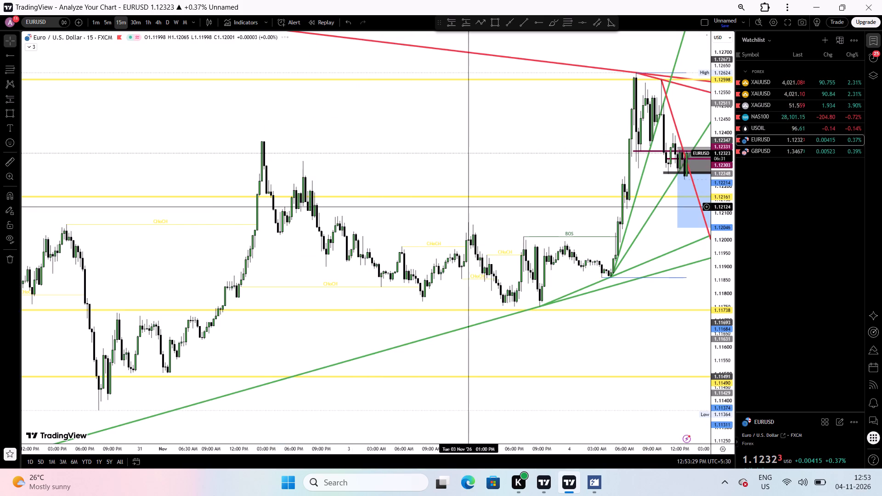
{"action": "scroll", "coordinate": [469, 207], "scroll_direction": "left", "scroll_amount": 3}
{"action": "scroll", "coordinate": [469, 207], "scroll_direction": "up", "scroll_amount": 1}
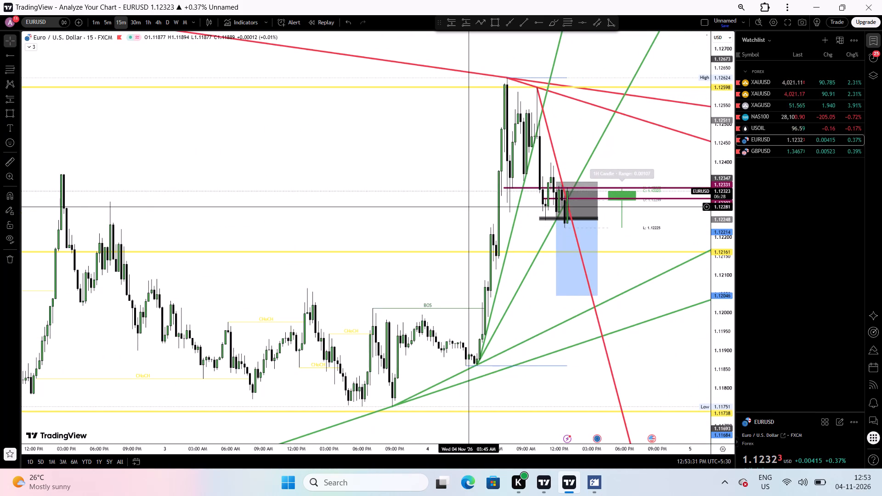
{"action": "left_click_drag", "start_coordinate": [724, 236], "coordinate": [721, 261]}
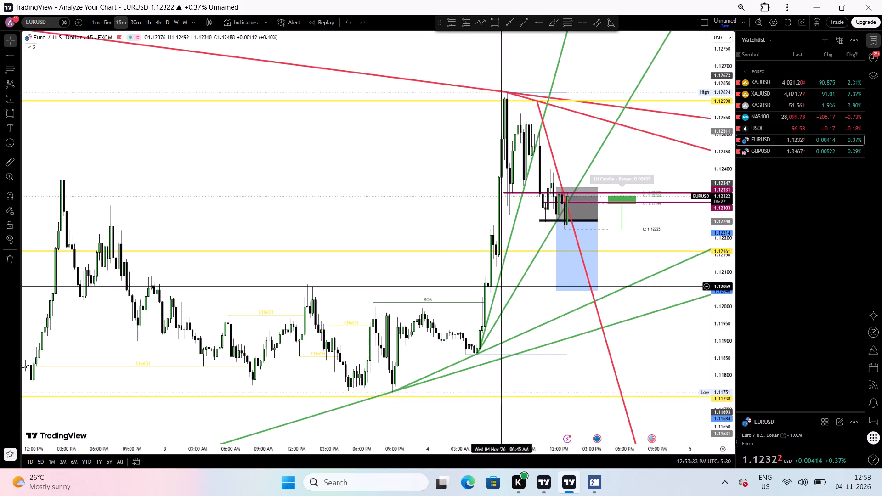
{"action": "scroll", "coordinate": [427, 285], "scroll_direction": "up", "scroll_amount": 6}
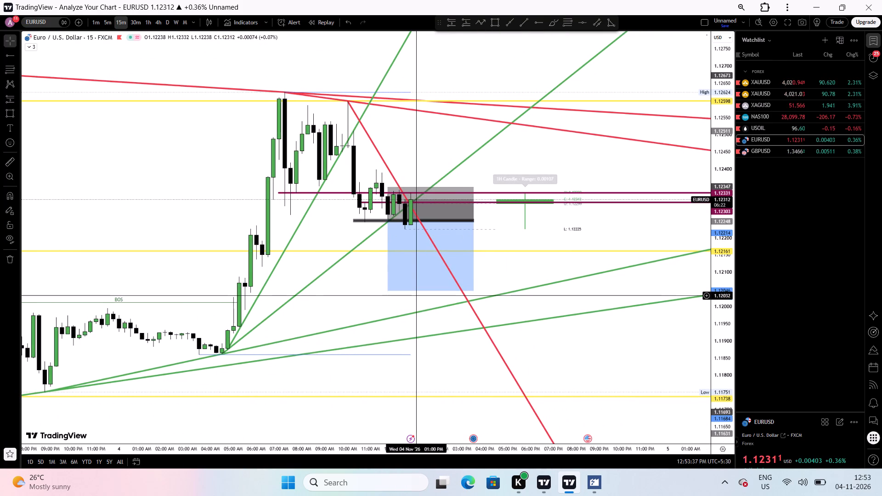
{"action": "left_click", "coordinate": [418, 295]}
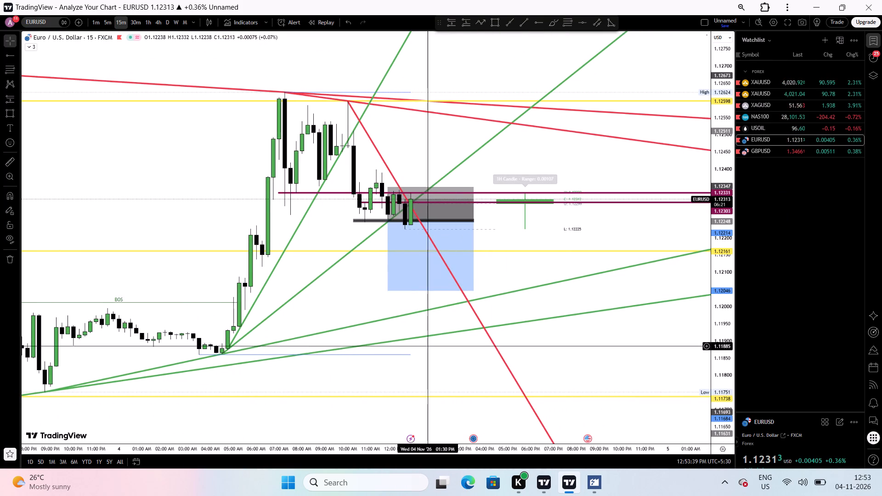
{"action": "left_click_drag", "start_coordinate": [362, 316], "coordinate": [479, 307]}
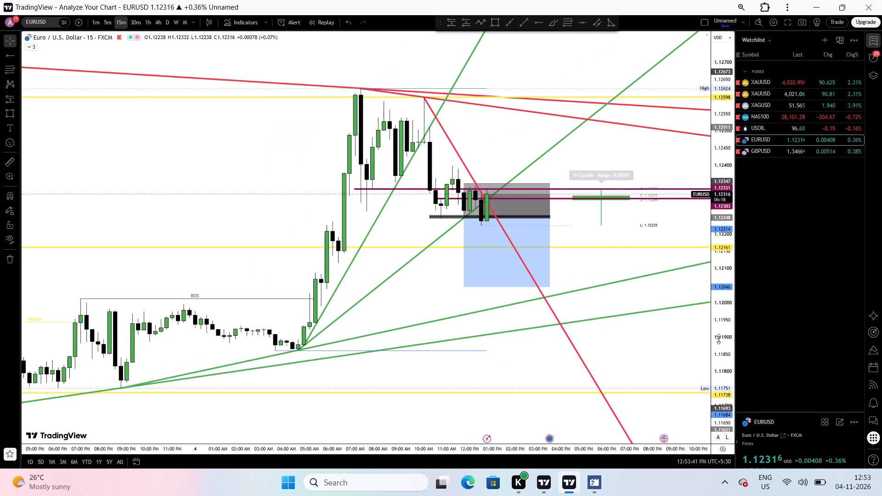
{"action": "left_click_drag", "start_coordinate": [720, 358], "coordinate": [702, 172]}
{"action": "scroll", "coordinate": [516, 247], "scroll_direction": "up", "scroll_amount": 1}
{"action": "left_click", "coordinate": [516, 247]}
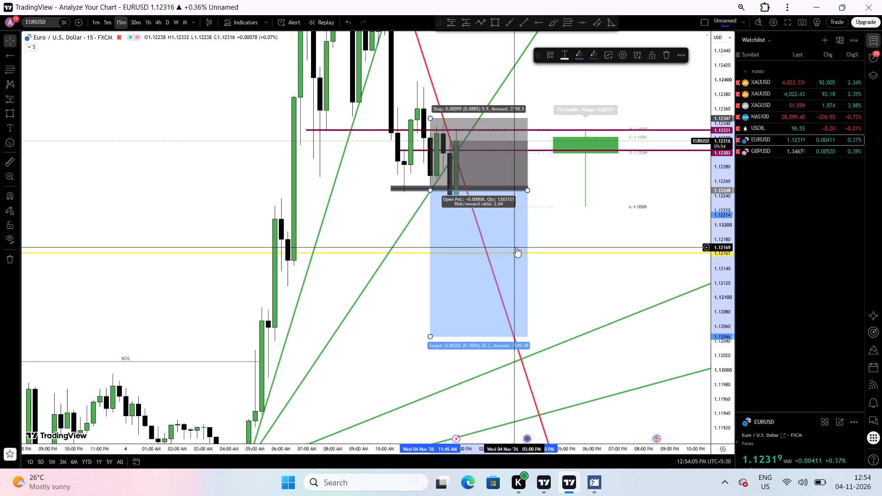
{"action": "left_click", "coordinate": [567, 220]}
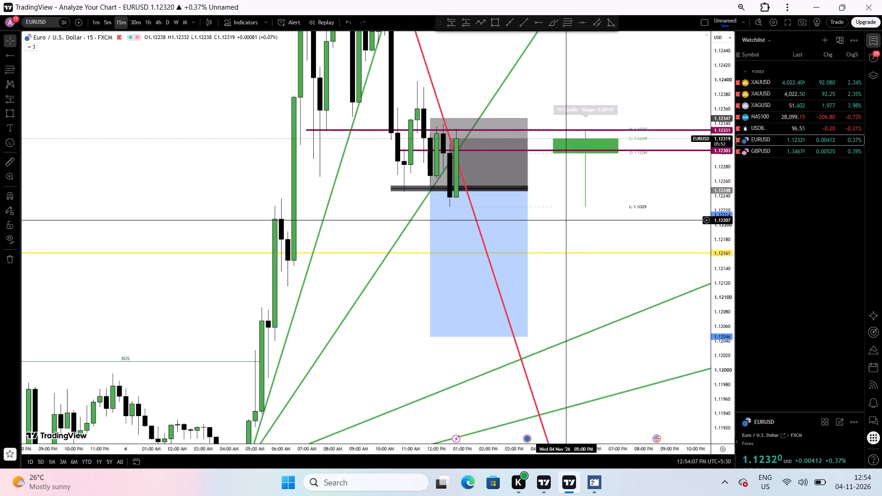
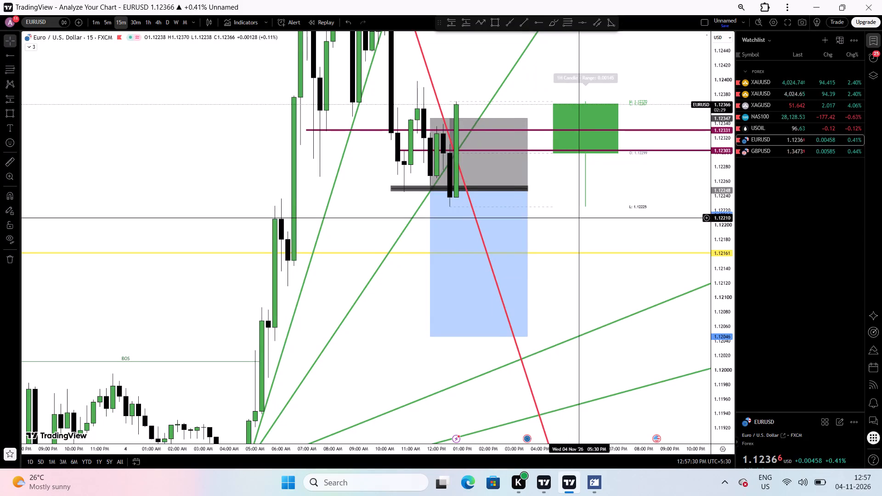
Switch from EURUSD to the FOREX.com XAUUSD 15-minute chart to examine gold's price against its trendlines and horizontal levels.
{"action": "scroll", "coordinate": [580, 218], "scroll_direction": "up", "scroll_amount": 1}
{"action": "left_click_drag", "start_coordinate": [723, 185], "coordinate": [706, 253]}
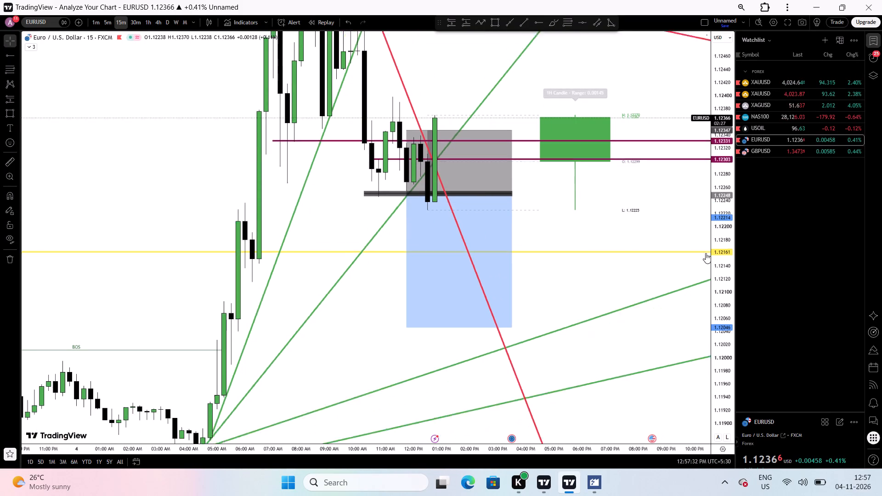
{"action": "left_click_drag", "start_coordinate": [706, 253], "coordinate": [695, 333]}
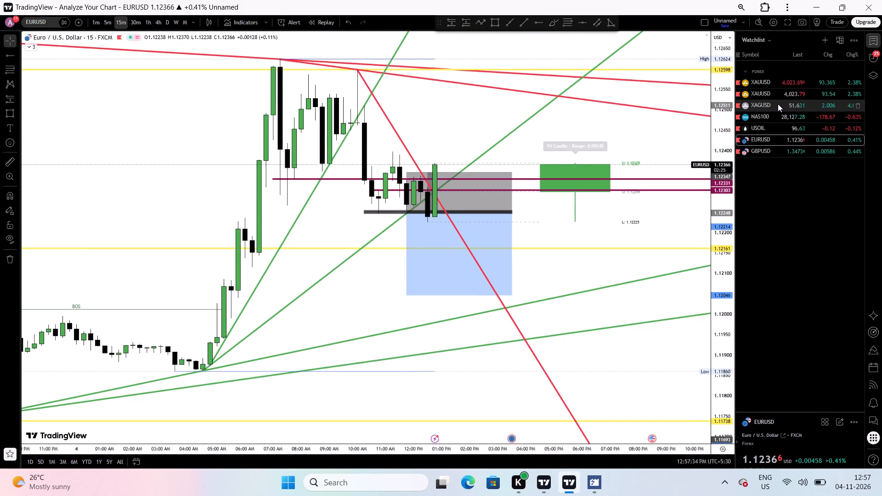
{"action": "left_click", "coordinate": [763, 97]}
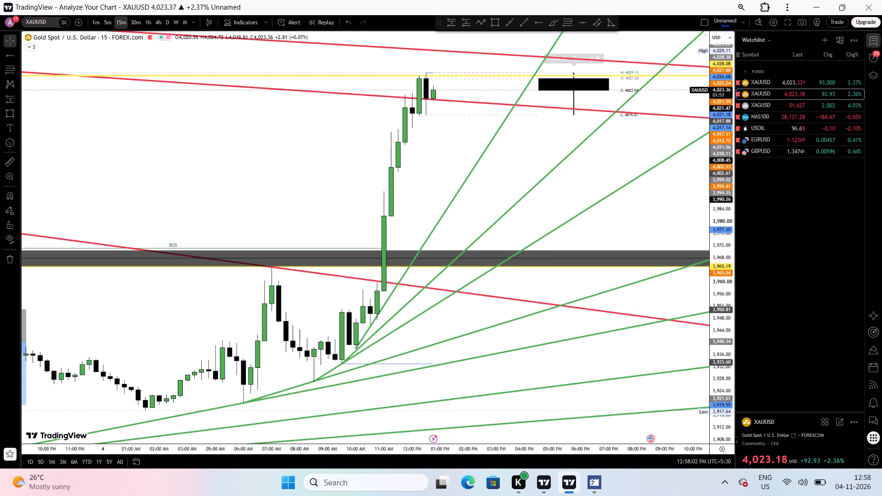
Return to the EURUSD 15-minute chart and examine price around the short position's stop zone and trendlines.
{"action": "left_click", "coordinate": [818, 138]}
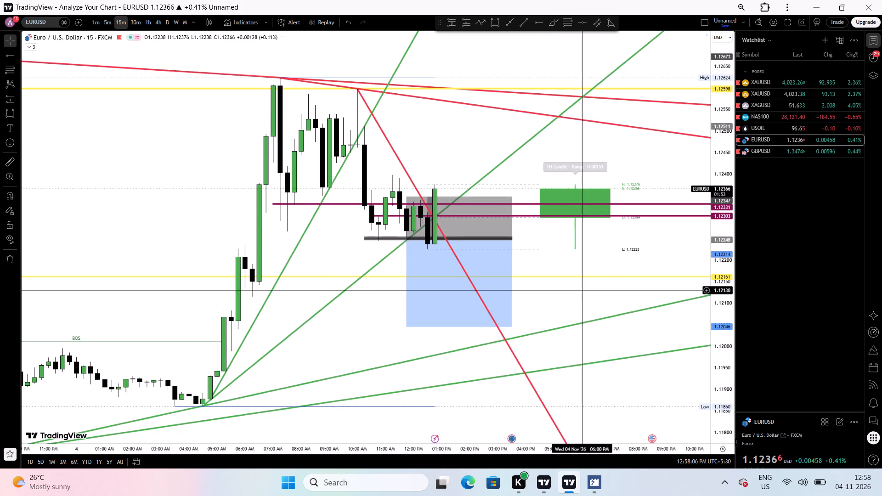
{"action": "left_click_drag", "start_coordinate": [580, 290], "coordinate": [578, 270]}
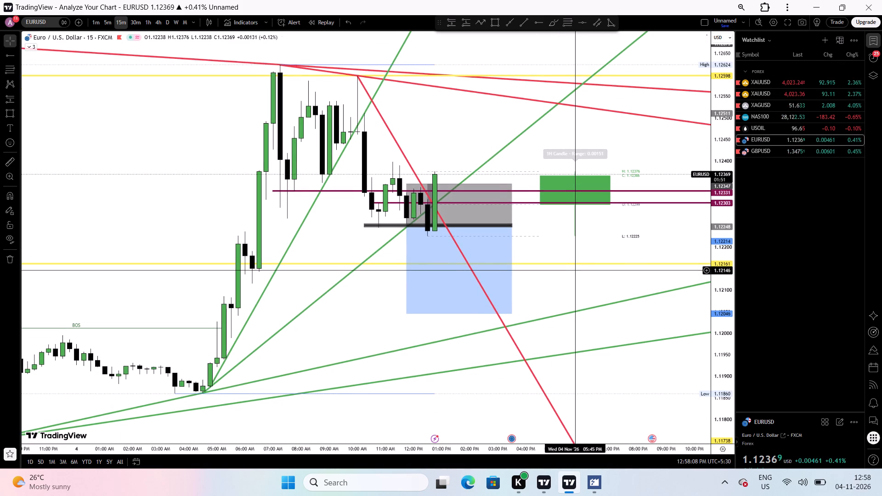
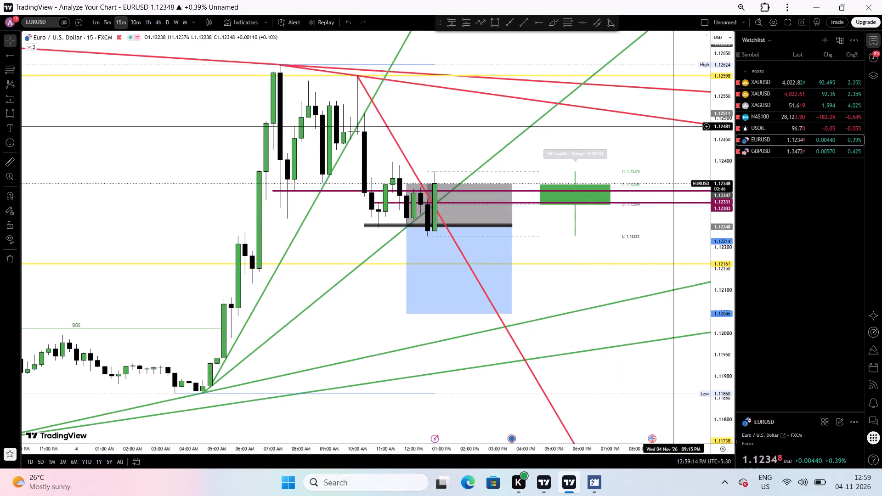
Switch to the FOREX.com XAUUSD 15-minute chart and examine gold's rally against its trendlines and horizontal levels.
{"action": "left_click", "coordinate": [784, 90]}
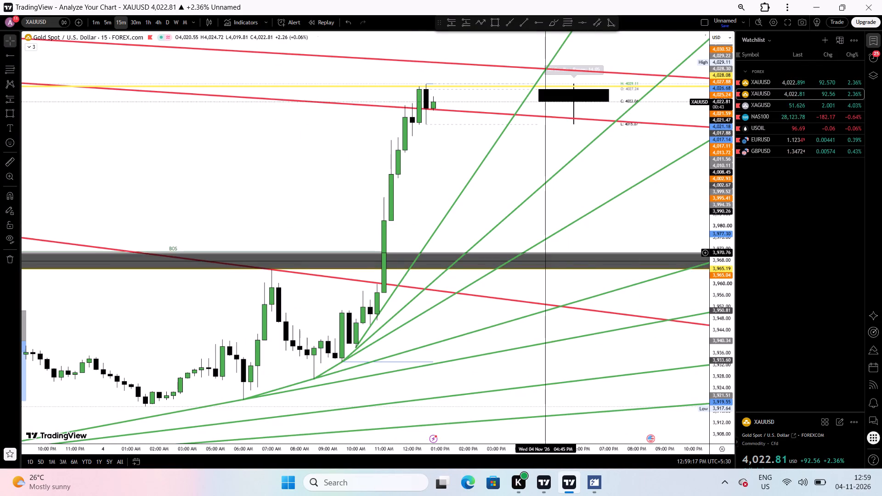
{"action": "scroll", "coordinate": [543, 253], "scroll_direction": "left", "scroll_amount": 1}
{"action": "scroll", "coordinate": [513, 238], "scroll_direction": "down", "scroll_amount": 1}
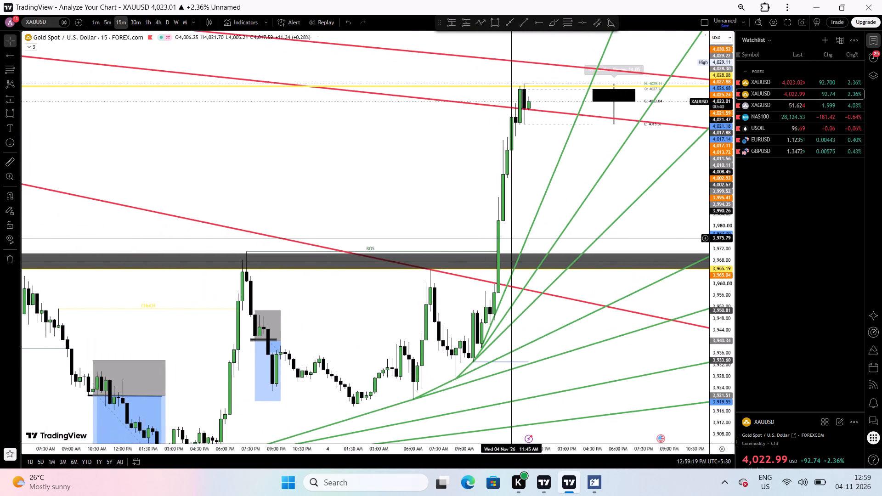
{"action": "scroll", "coordinate": [513, 238], "scroll_direction": "down", "scroll_amount": 1}
{"action": "scroll", "coordinate": [513, 238], "scroll_direction": "up", "scroll_amount": 1}
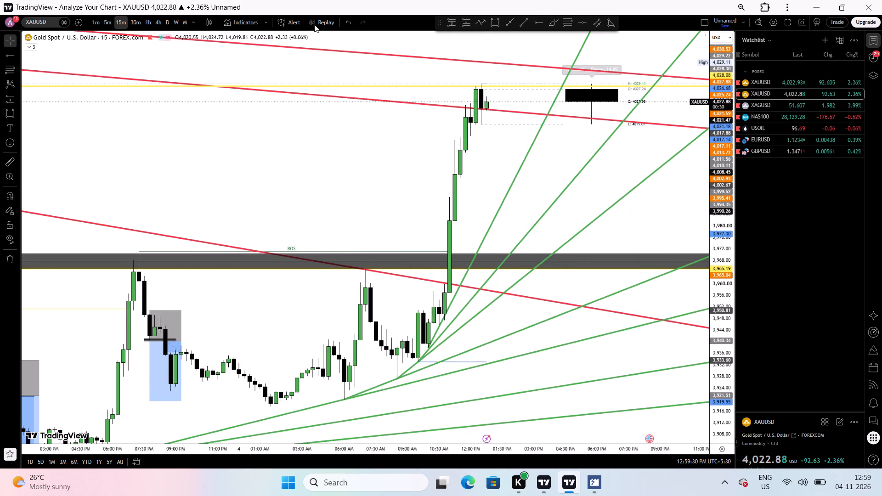
{"action": "scroll", "coordinate": [422, 121], "scroll_direction": "up", "scroll_amount": 1}
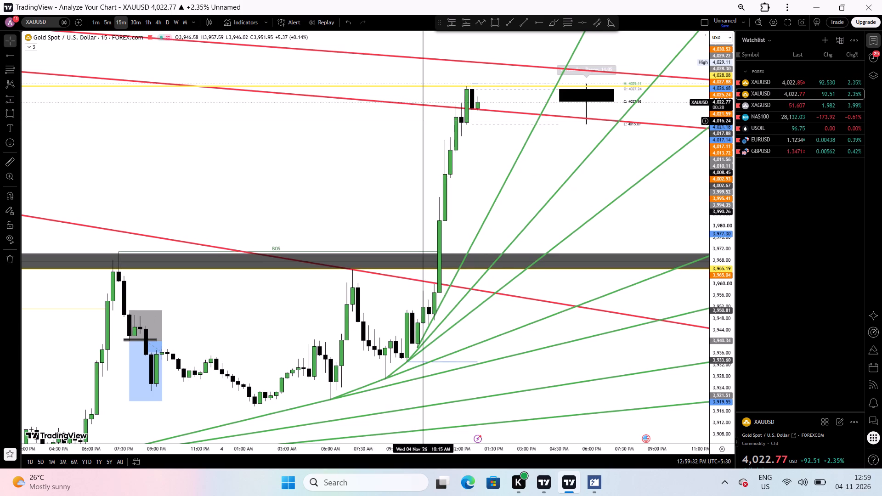
Return to the EURUSD 15-minute chart and examine the current candle around the short position's stop zone.
{"action": "left_click", "coordinate": [796, 141]}
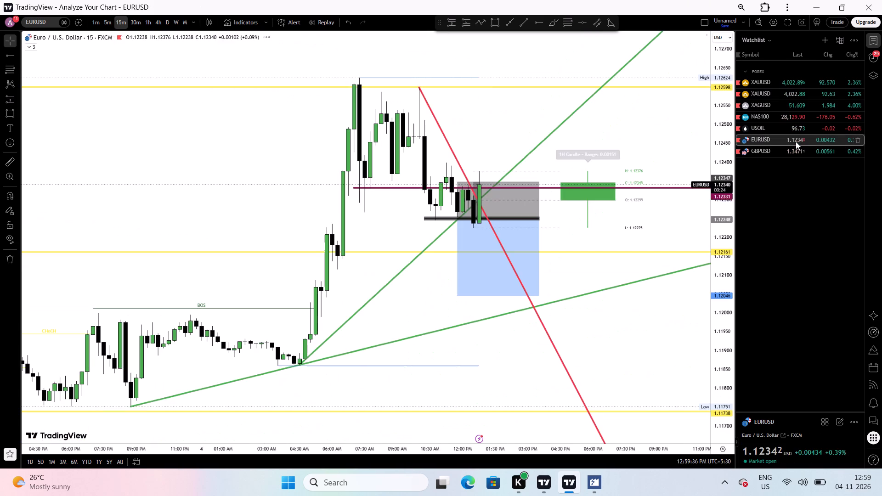
{"action": "scroll", "coordinate": [662, 269], "scroll_direction": "up", "scroll_amount": 1}
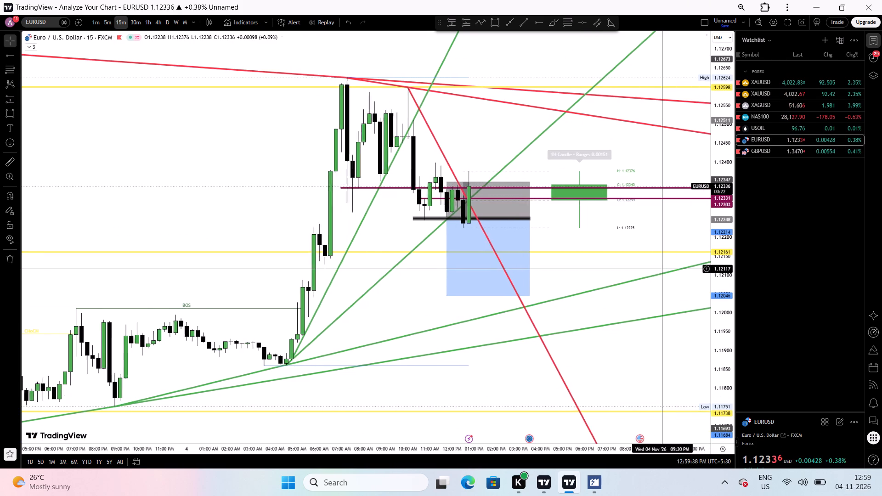
{"action": "scroll", "coordinate": [662, 269], "scroll_direction": "up", "scroll_amount": 2}
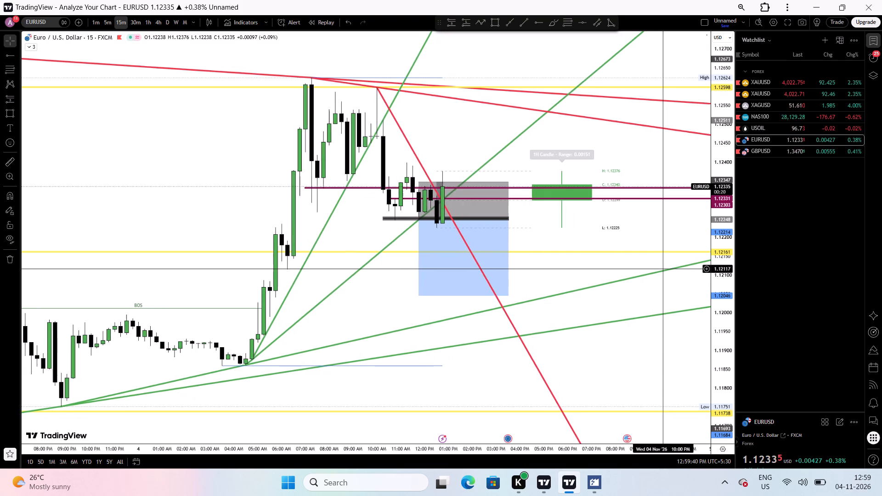
{"action": "scroll", "coordinate": [662, 269], "scroll_direction": "up", "scroll_amount": 2}
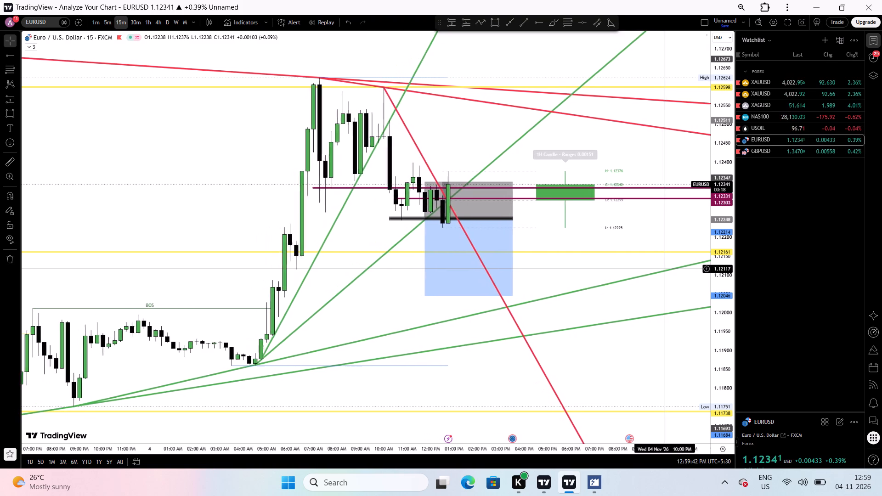
{"action": "scroll", "coordinate": [662, 269], "scroll_direction": "up", "scroll_amount": 1}
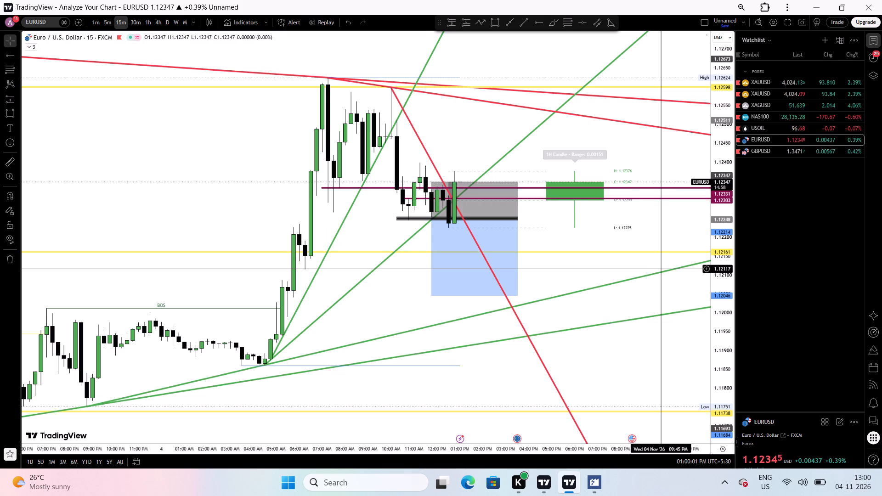
Raise the yellow horizontal level crossing the EURUSD short position's target zone to 1.12228, near the earlier swing highs.
{"action": "scroll", "coordinate": [662, 269], "scroll_direction": "down", "scroll_amount": 3}
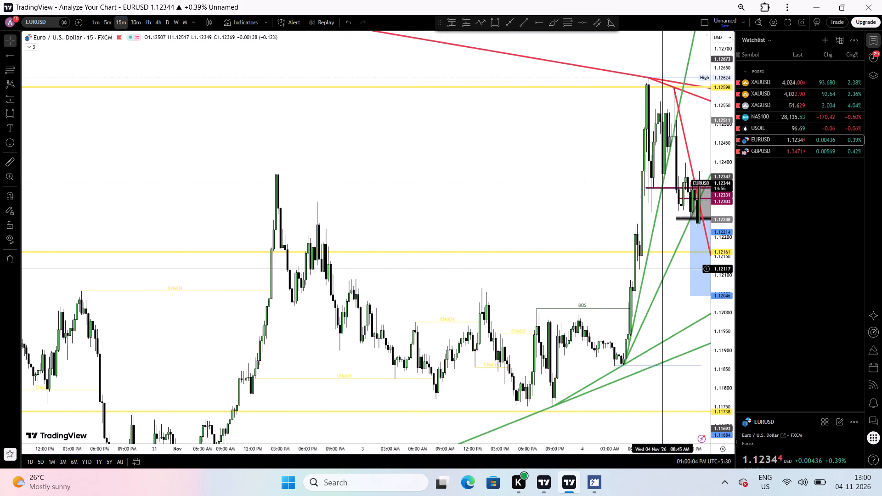
{"action": "scroll", "coordinate": [662, 269], "scroll_direction": "down", "scroll_amount": 1}
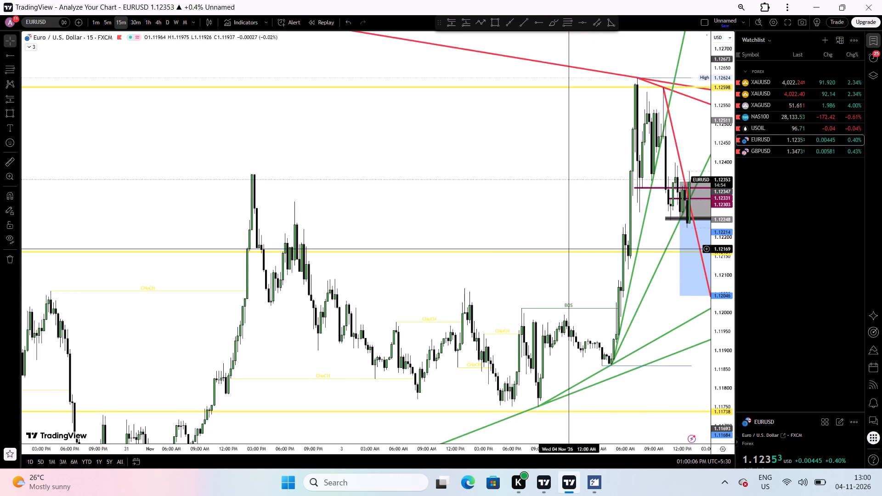
{"action": "left_click_drag", "start_coordinate": [568, 253], "coordinate": [573, 241]}
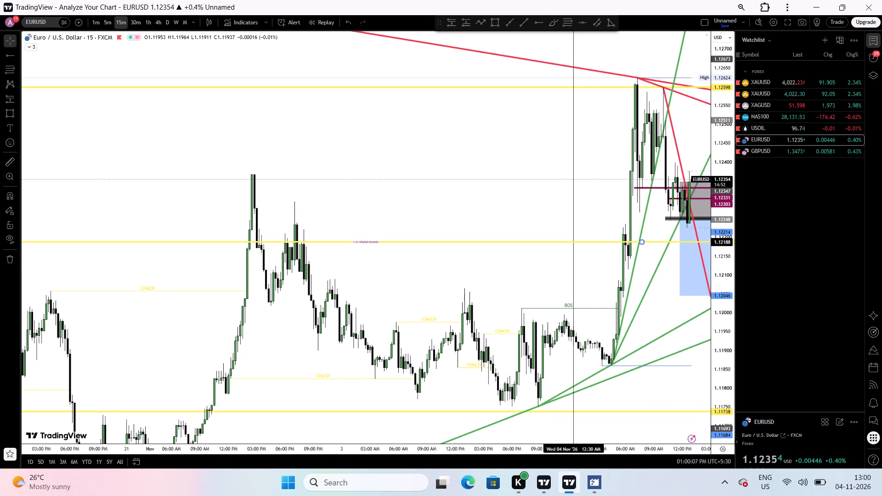
{"action": "left_click_drag", "start_coordinate": [573, 241], "coordinate": [573, 234]}
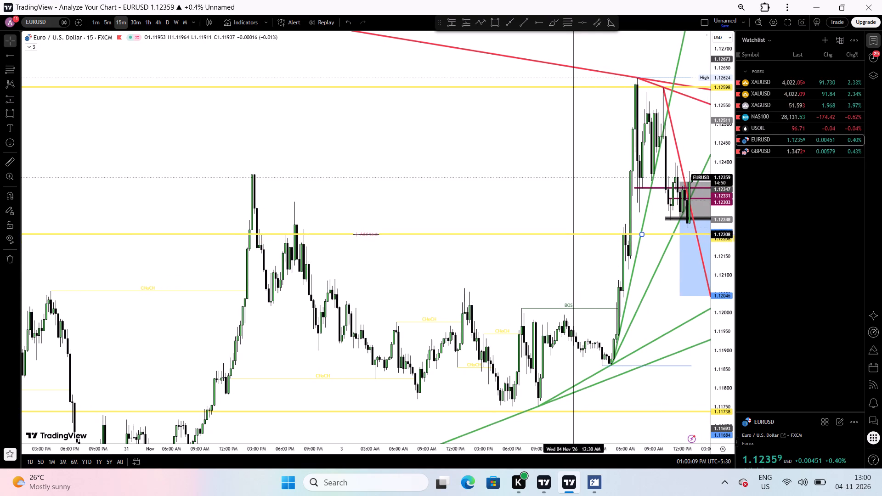
{"action": "left_click_drag", "start_coordinate": [573, 234], "coordinate": [573, 225]}
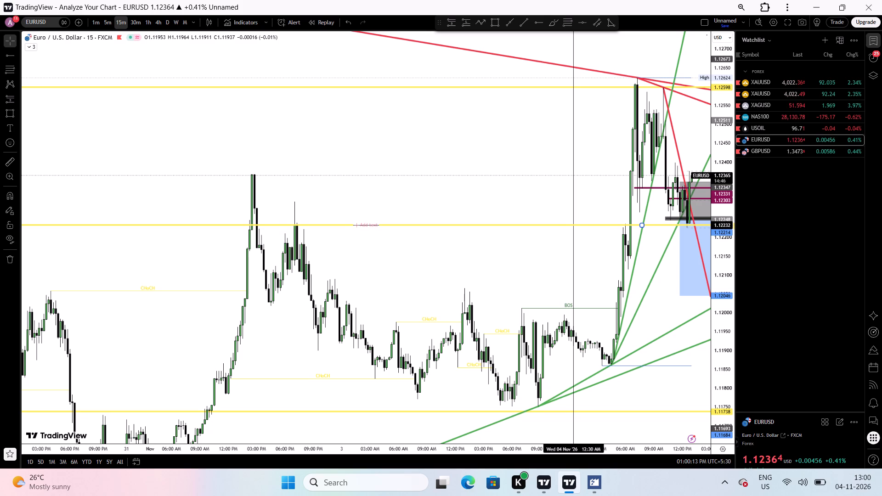
{"action": "left_click_drag", "start_coordinate": [573, 225], "coordinate": [573, 230]}
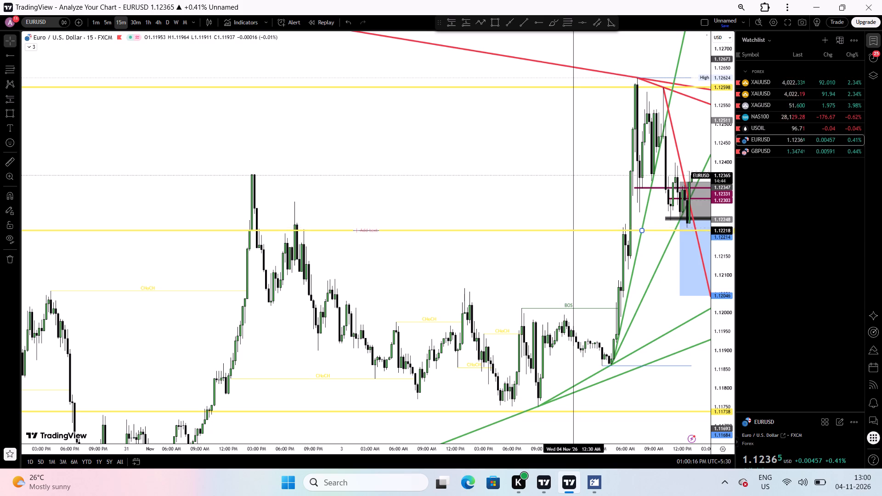
{"action": "left_click_drag", "start_coordinate": [573, 230], "coordinate": [572, 226]}
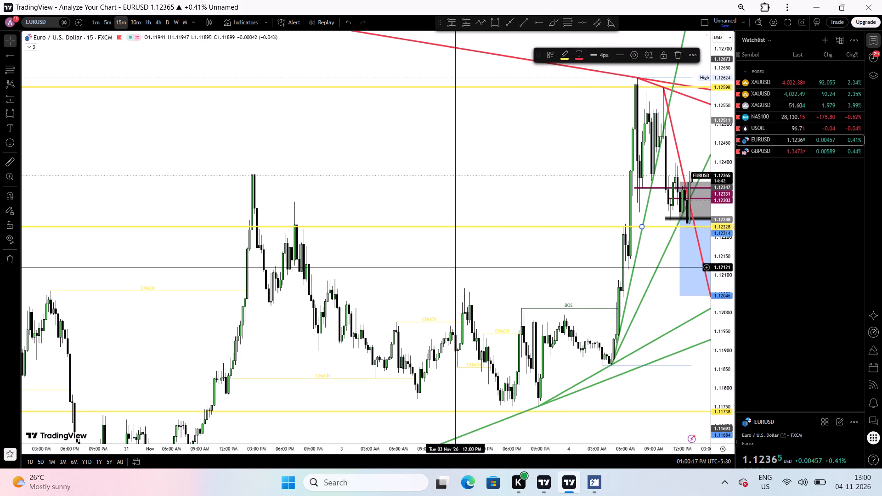
Examine the yellow 1.12228 level against late-October EURUSD price action, reset the chart view and return to the short position.
{"action": "scroll", "coordinate": [454, 267], "scroll_direction": "right", "scroll_amount": 6}
{"action": "scroll", "coordinate": [454, 267], "scroll_direction": "down", "scroll_amount": 2}
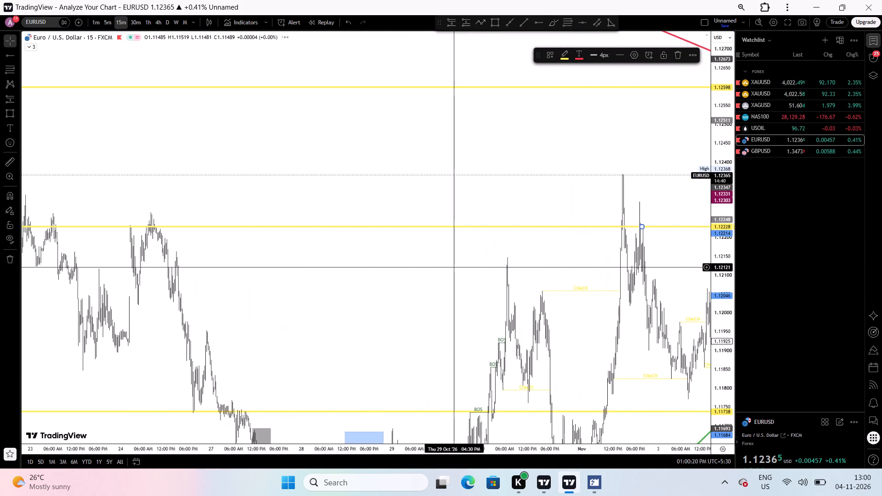
{"action": "scroll", "coordinate": [454, 267], "scroll_direction": "down", "scroll_amount": 1}
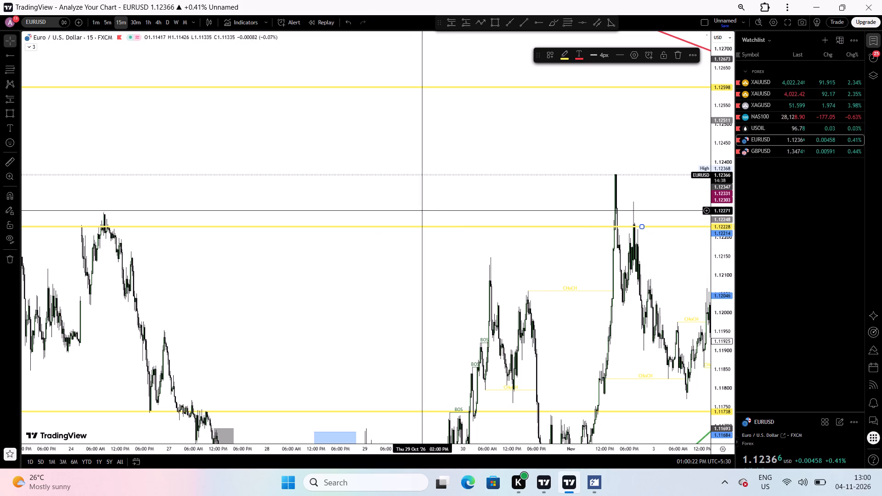
{"action": "right_click", "coordinate": [422, 206]}
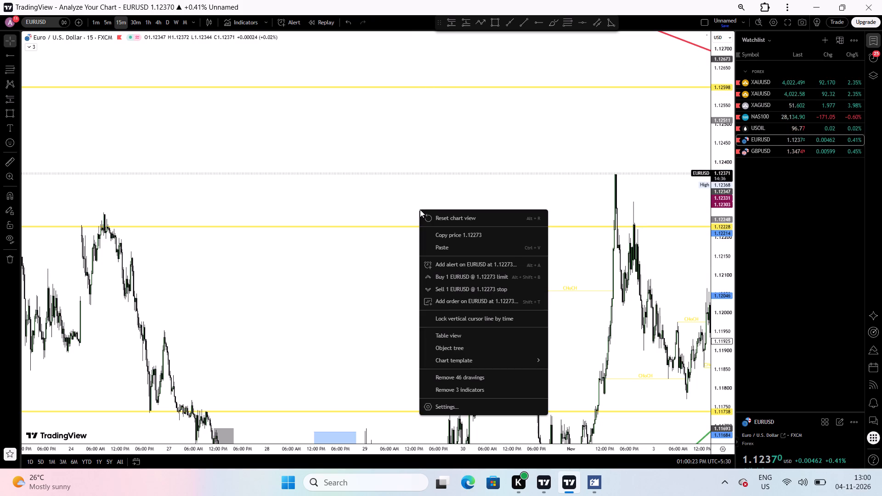
{"action": "left_click", "coordinate": [438, 220]}
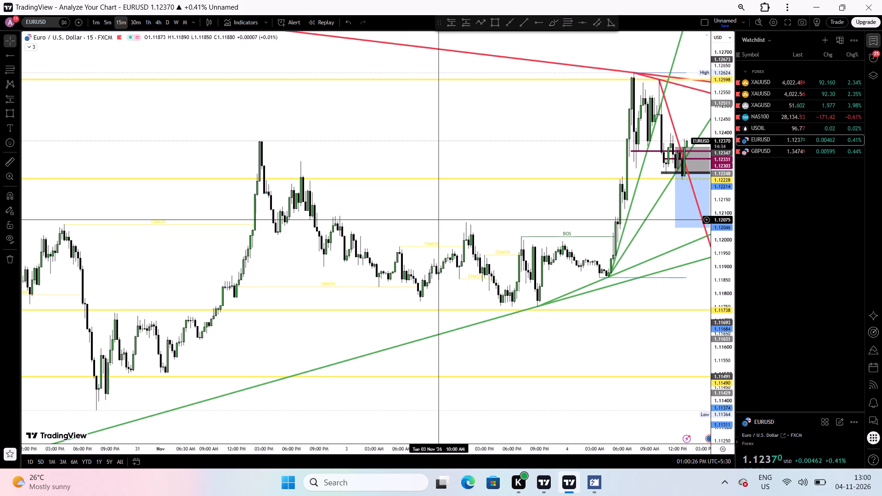
{"action": "scroll", "coordinate": [508, 202], "scroll_direction": "up", "scroll_amount": 1}
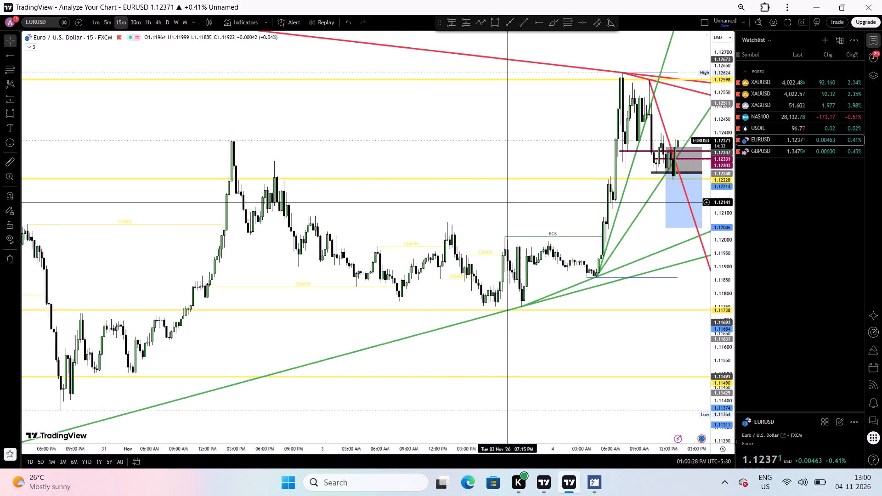
{"action": "scroll", "coordinate": [508, 202], "scroll_direction": "up", "scroll_amount": 1}
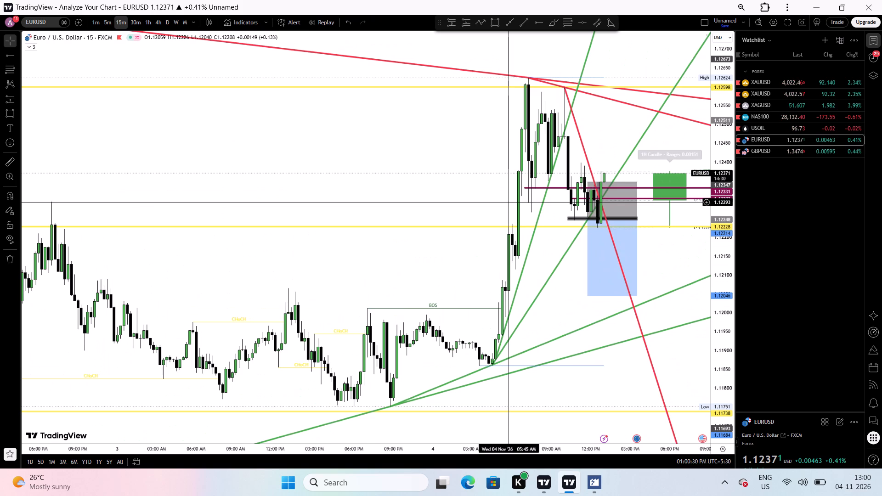
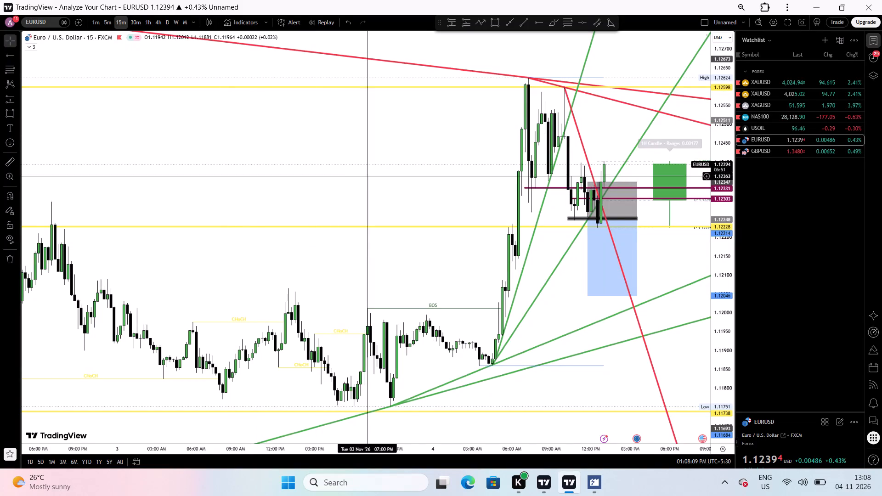
Re-angle the second-steepest green trendline rising from the 1.11861 low so it runs along the latest EURUSD swing low near 1.12228.
{"action": "right_click", "coordinate": [377, 187]}
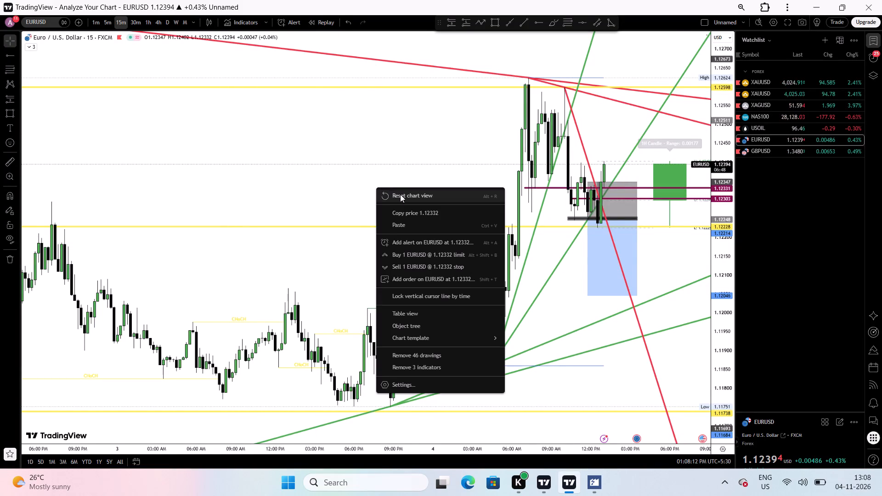
{"action": "left_click", "coordinate": [400, 194]}
{"action": "scroll", "coordinate": [376, 209], "scroll_direction": "up", "scroll_amount": 4}
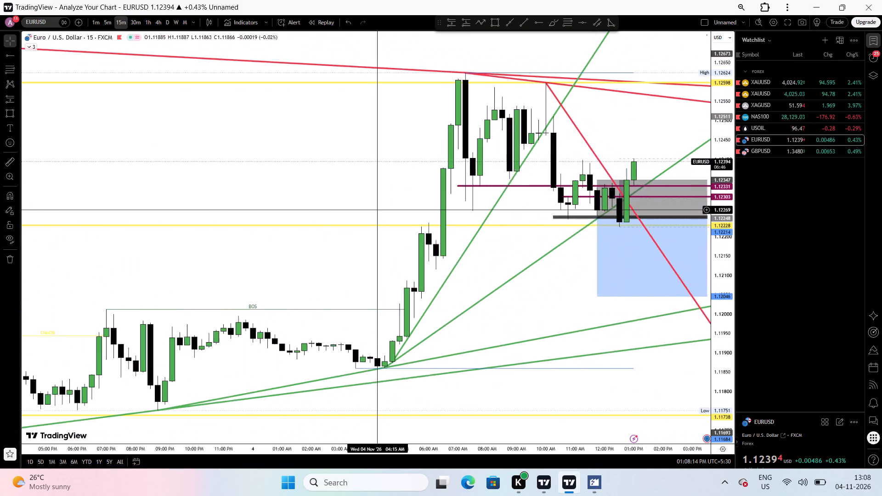
{"action": "scroll", "coordinate": [376, 209], "scroll_direction": "up", "scroll_amount": 1}
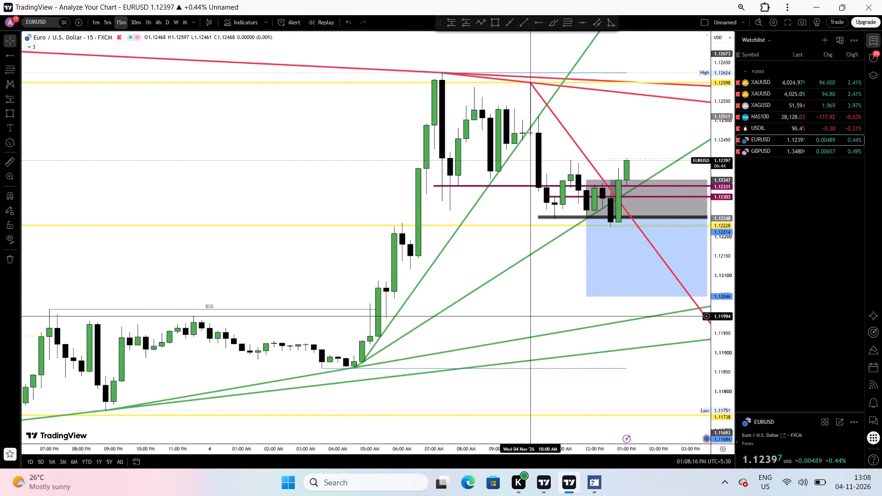
{"action": "scroll", "coordinate": [531, 316], "scroll_direction": "down", "scroll_amount": 3}
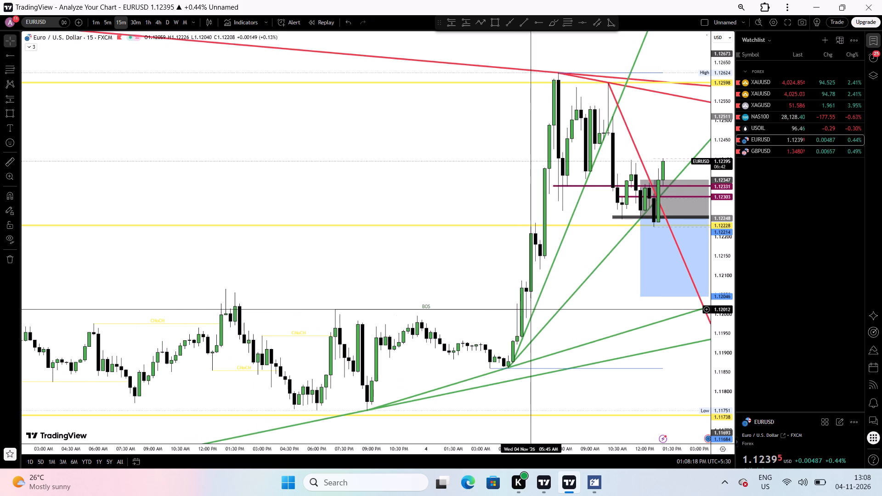
{"action": "left_click_drag", "start_coordinate": [616, 276], "coordinate": [554, 265]}
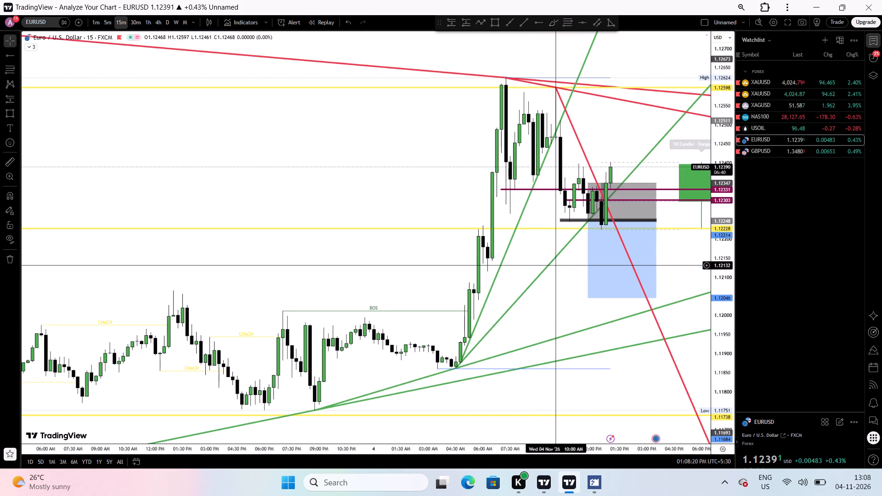
{"action": "left_click", "coordinate": [554, 256]}
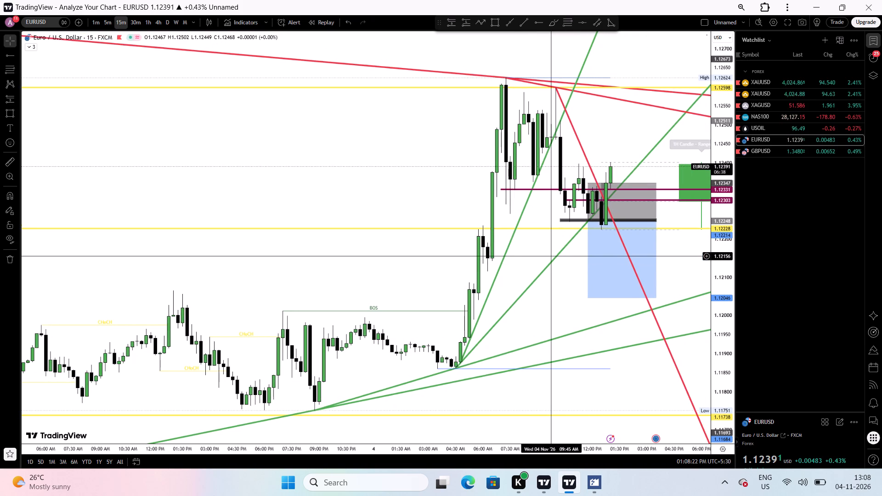
{"action": "left_click", "coordinate": [554, 259]}
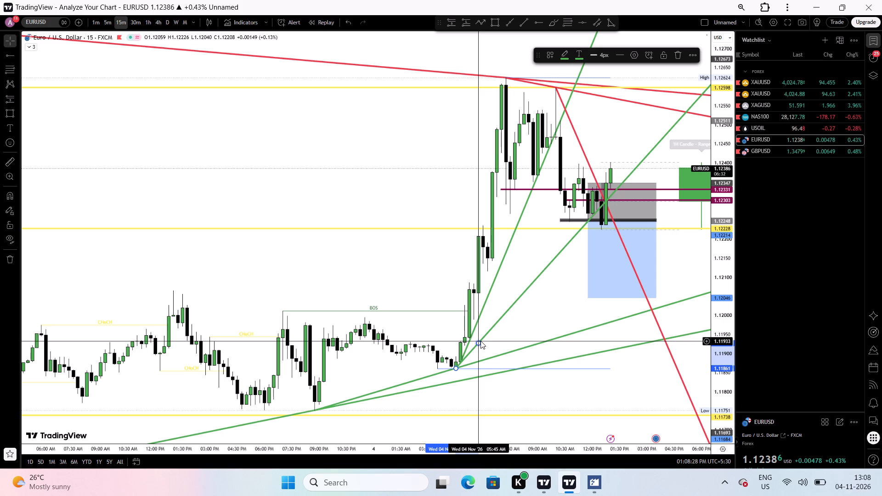
{"action": "left_click_drag", "start_coordinate": [477, 344], "coordinate": [592, 248]}
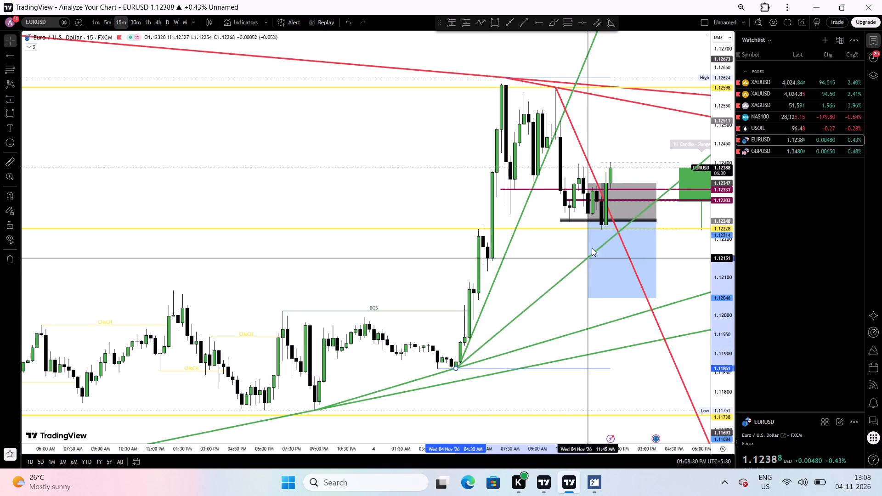
{"action": "left_click_drag", "start_coordinate": [592, 248], "coordinate": [618, 211]}
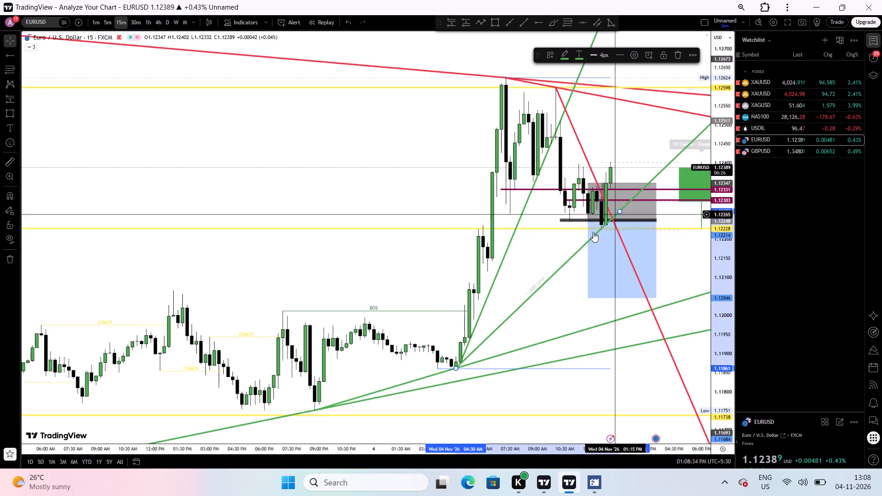
{"action": "left_click", "coordinate": [555, 251]}
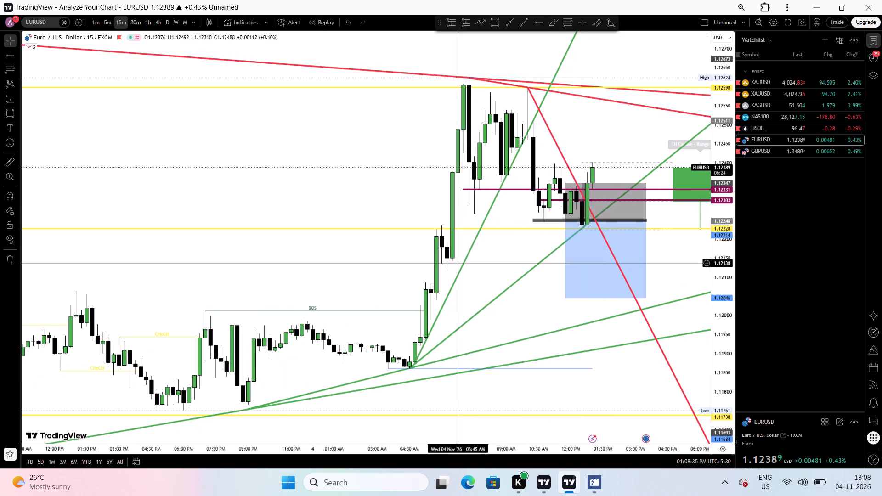
Delete the EURUSD short position and the thin black box marking its entry level.
{"action": "left_click", "coordinate": [664, 256]}
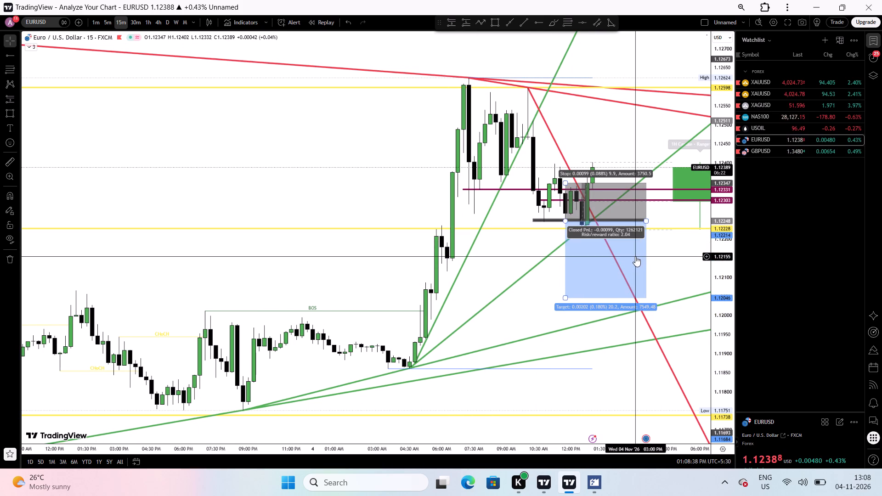
{"action": "left_click", "coordinate": [635, 256]}
{"action": "left_click", "coordinate": [663, 47]}
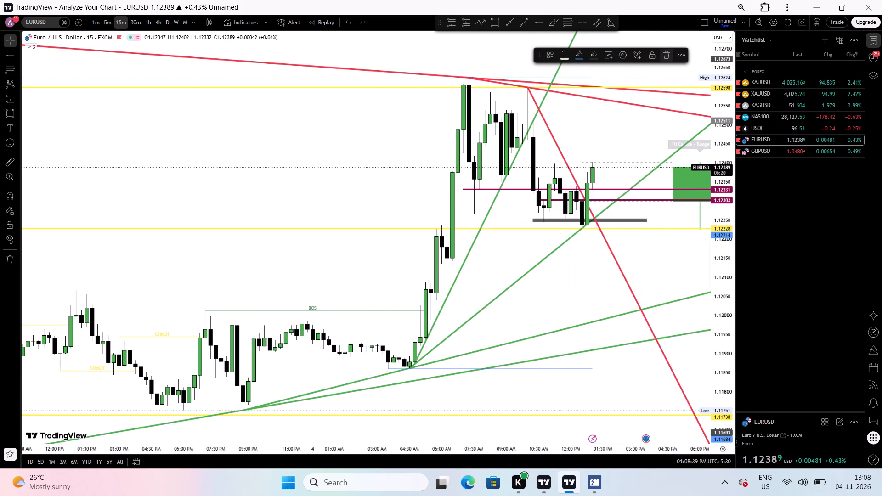
{"action": "left_click", "coordinate": [544, 218]}
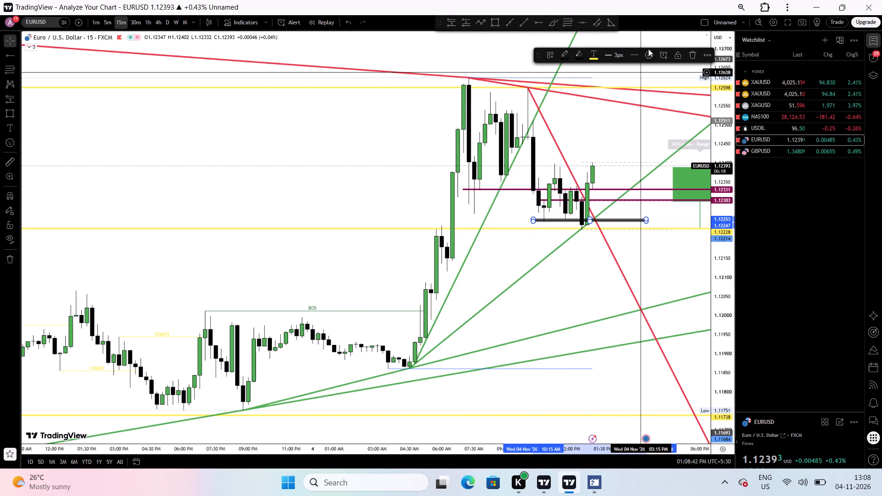
{"action": "left_click", "coordinate": [695, 53]}
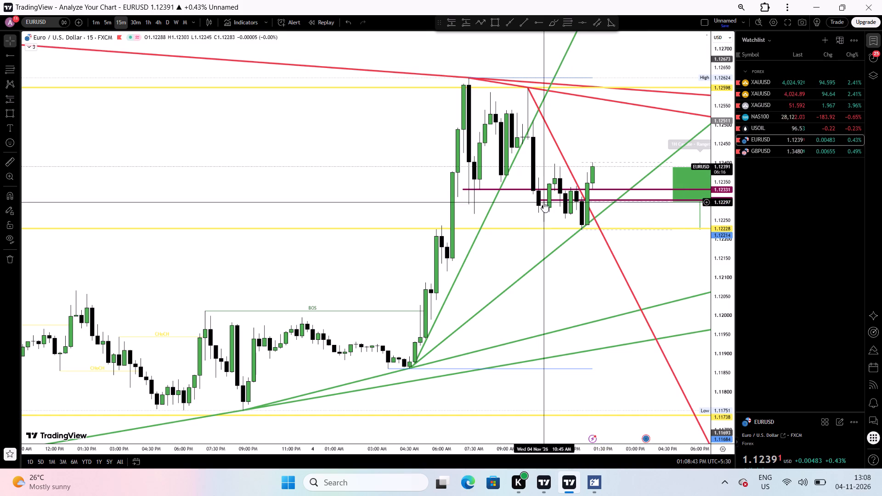
Delete the two purple horizontal rays at 1.12331 and 1.12303 from the EURUSD chart.
{"action": "left_click", "coordinate": [523, 189]}
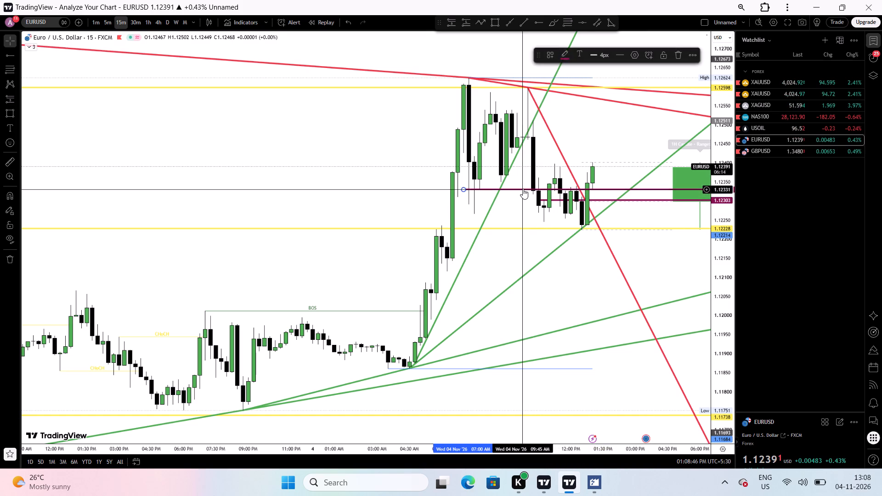
{"action": "left_click", "coordinate": [677, 61]}
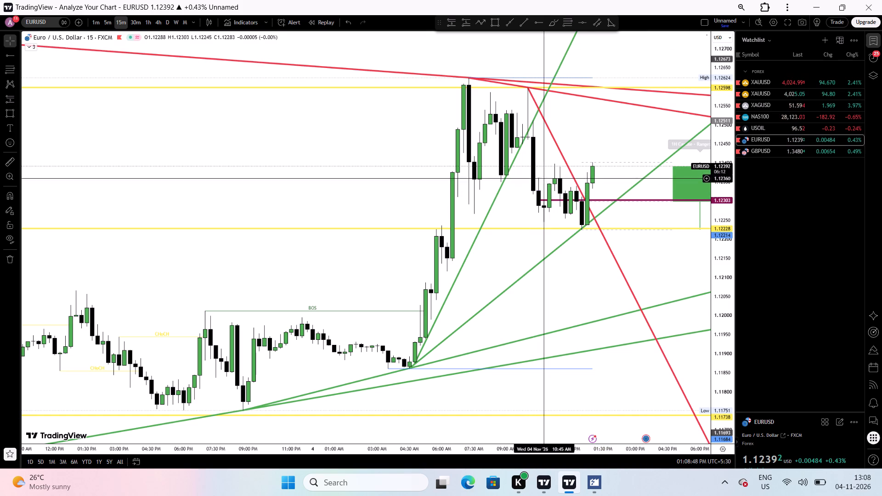
{"action": "left_click", "coordinate": [552, 198]}
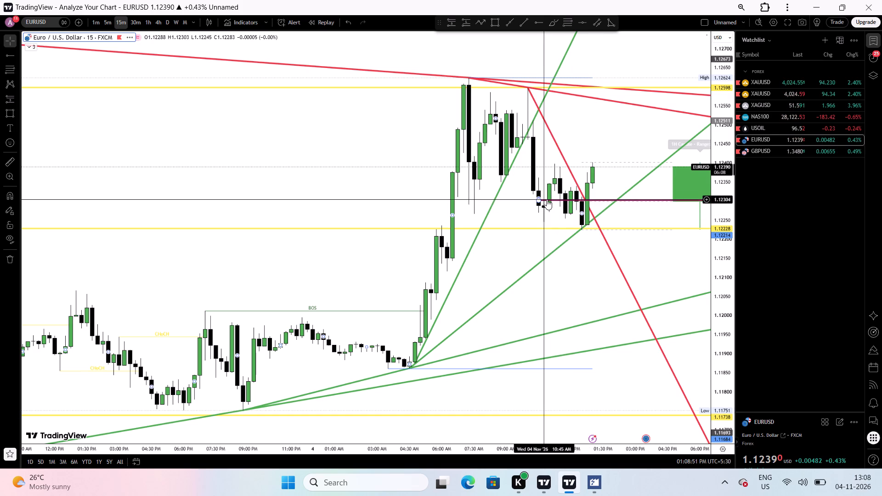
{"action": "left_click", "coordinate": [547, 199]}
{"action": "left_click", "coordinate": [677, 51]}
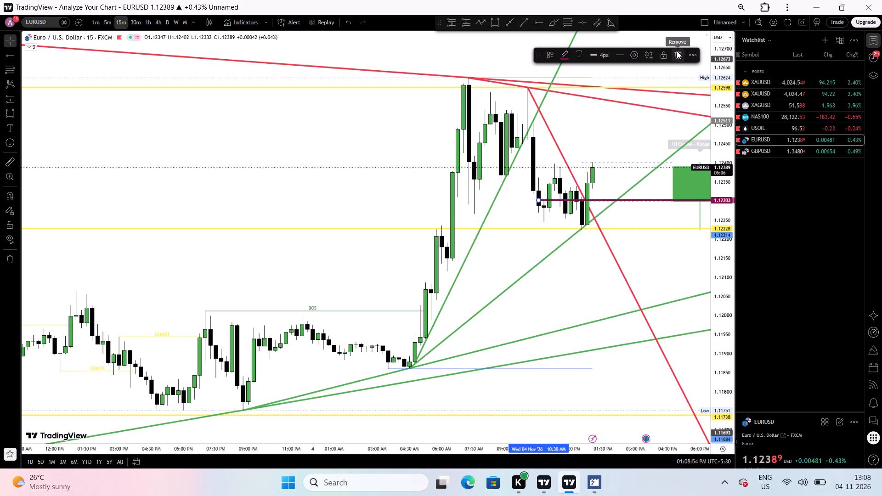
Switch to the FOREX.com XAUUSD 15-minute chart to view gold's latest candles.
{"action": "left_click", "coordinate": [818, 95]}
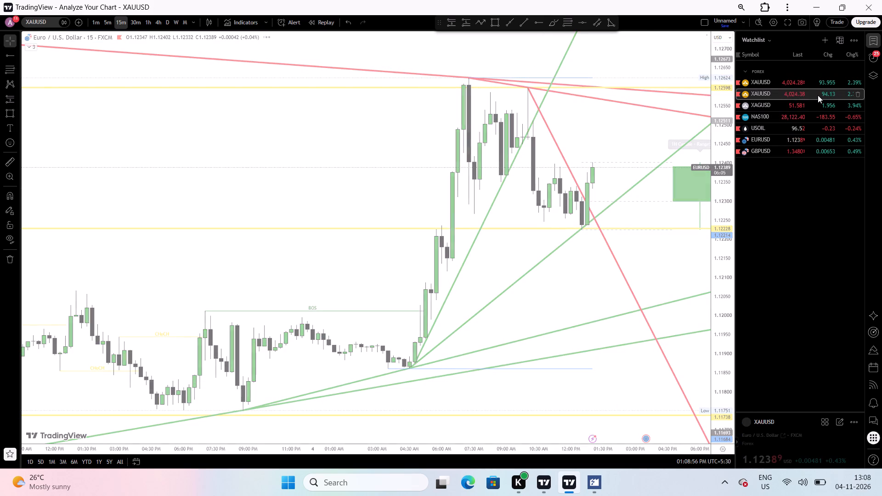
{"action": "scroll", "coordinate": [602, 240], "scroll_direction": "left", "scroll_amount": 1}
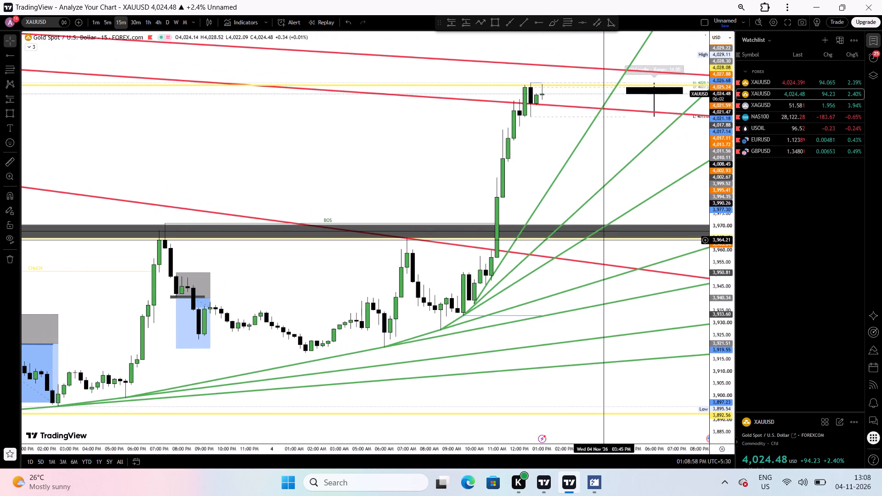
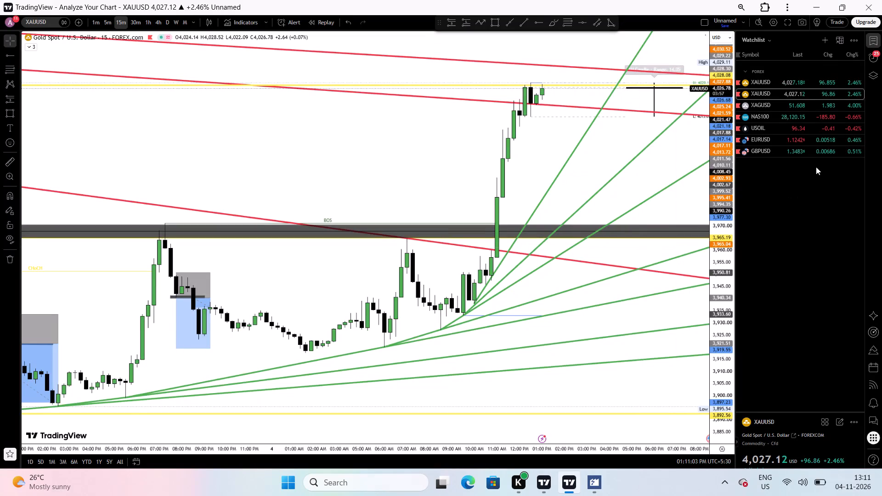
Return to the EURUSD chart and view its latest price action on the 5-minute timeframe.
{"action": "left_click", "coordinate": [786, 141]}
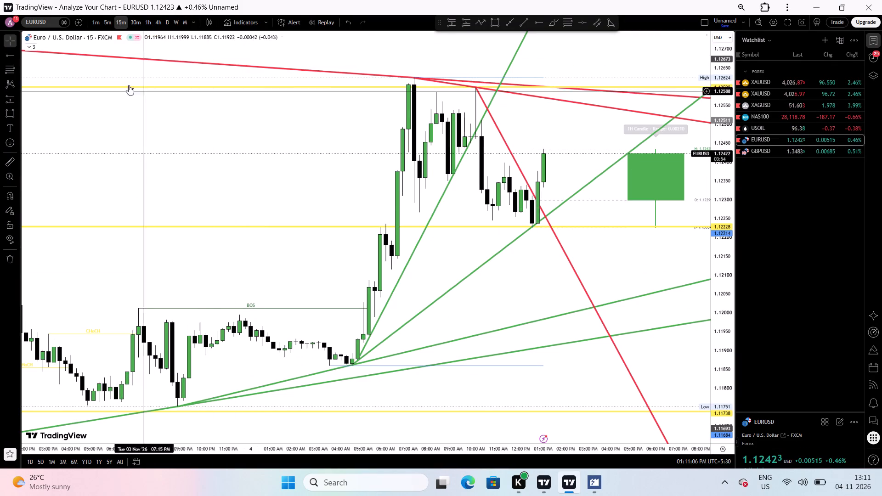
{"action": "left_click", "coordinate": [112, 26]}
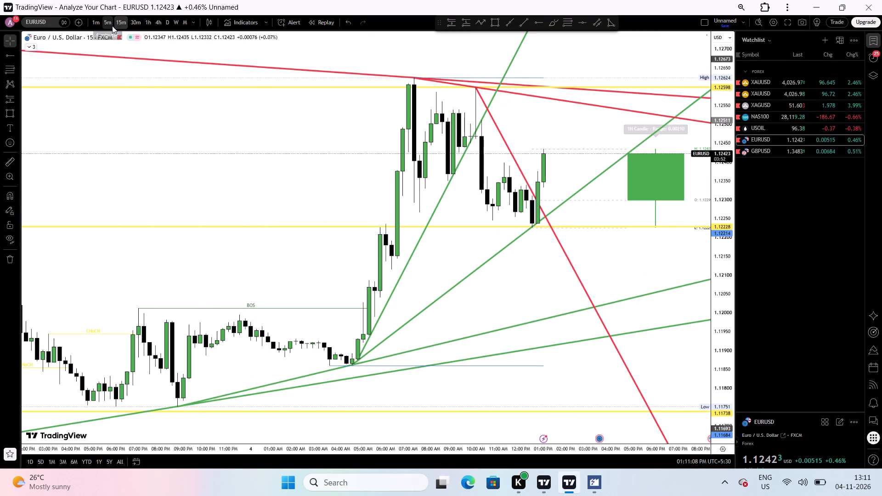
{"action": "scroll", "coordinate": [549, 273], "scroll_direction": "down", "scroll_amount": 1}
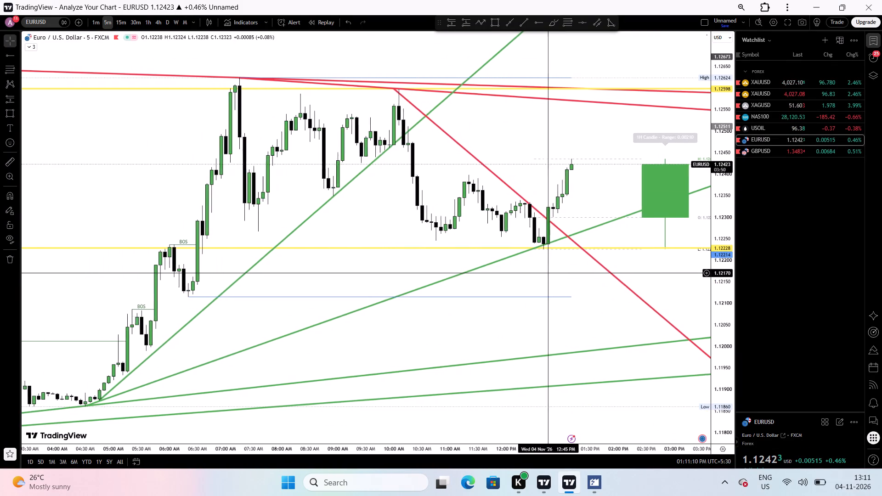
{"action": "scroll", "coordinate": [549, 273], "scroll_direction": "down", "scroll_amount": 1}
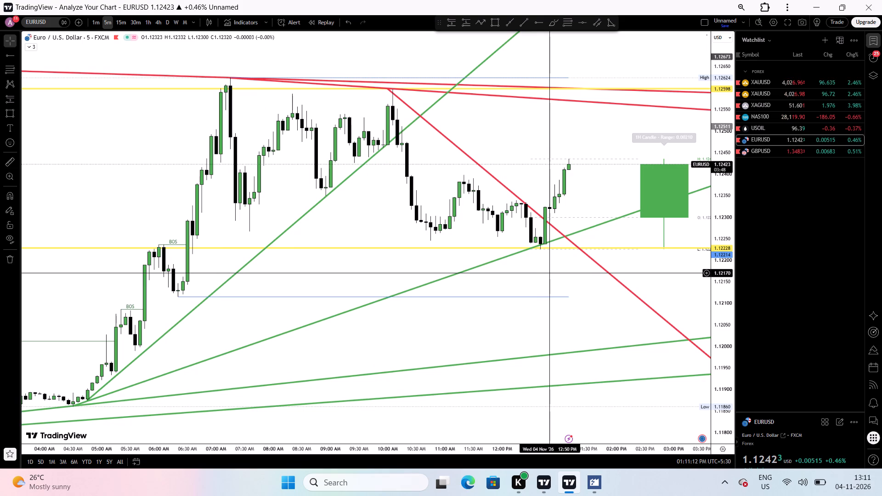
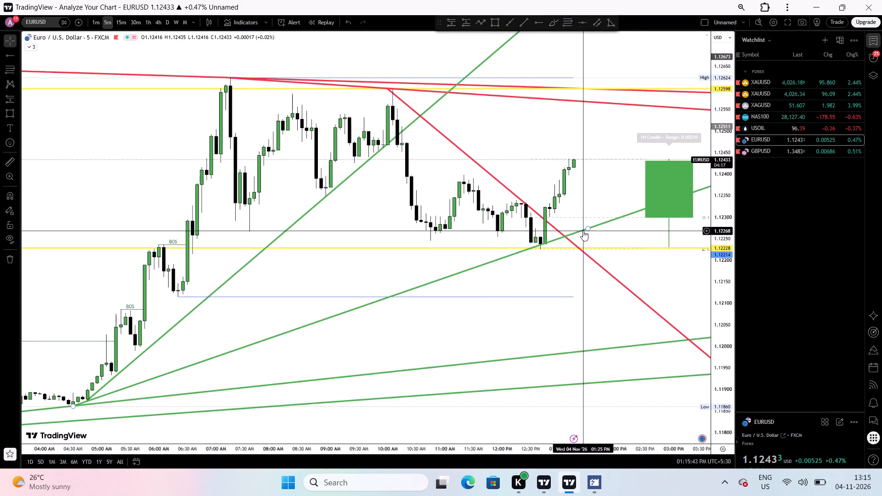
Shift the rising green trendline that starts near 04:30 AM slightly lower so it meets the 12:40 PM swing low.
{"action": "left_click_drag", "start_coordinate": [586, 231], "coordinate": [586, 239]}
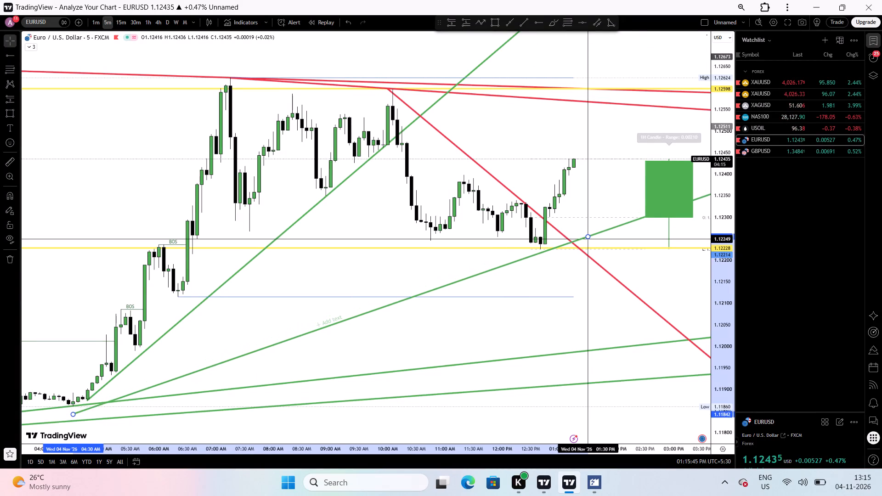
{"action": "left_click_drag", "start_coordinate": [586, 239], "coordinate": [586, 234]}
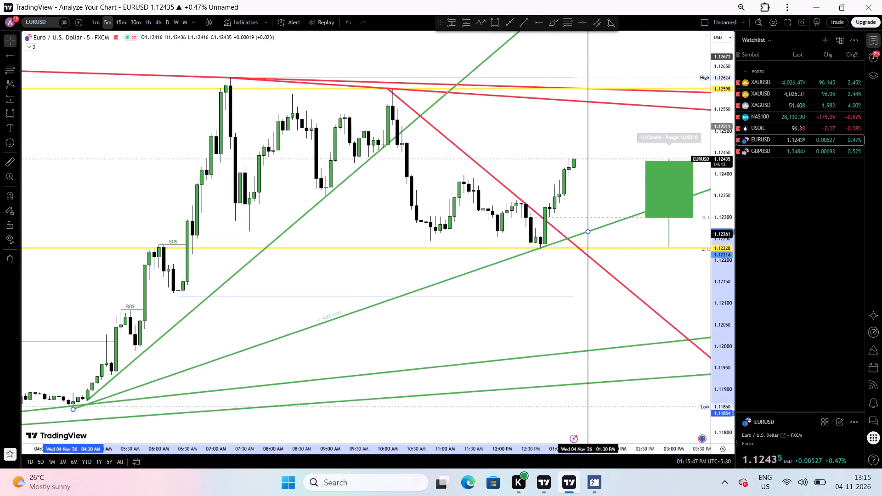
{"action": "left_click_drag", "start_coordinate": [586, 234], "coordinate": [586, 235]}
{"action": "left_click", "coordinate": [577, 220]}
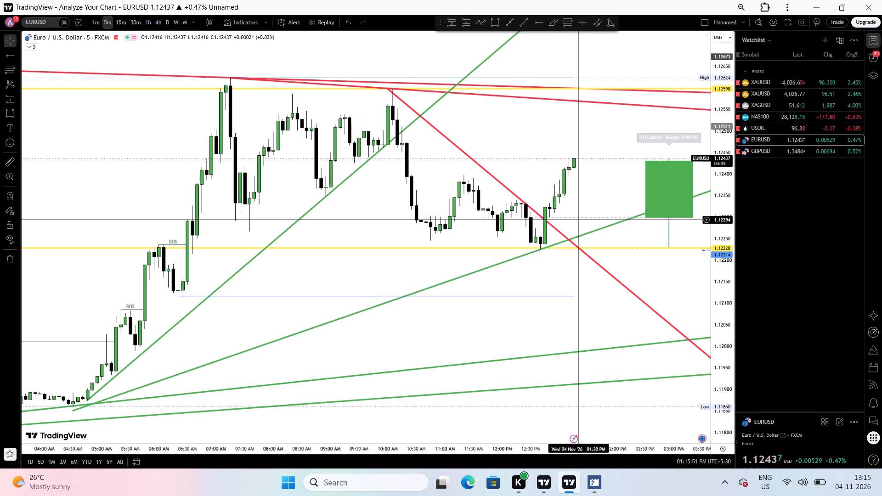
Examine EURUSD's 5-minute rally from the 12:40 PM low against the green and red trendlines and the yellow levels.
{"action": "scroll", "coordinate": [577, 220], "scroll_direction": "up", "scroll_amount": 5}
{"action": "scroll", "coordinate": [577, 220], "scroll_direction": "right", "scroll_amount": 1}
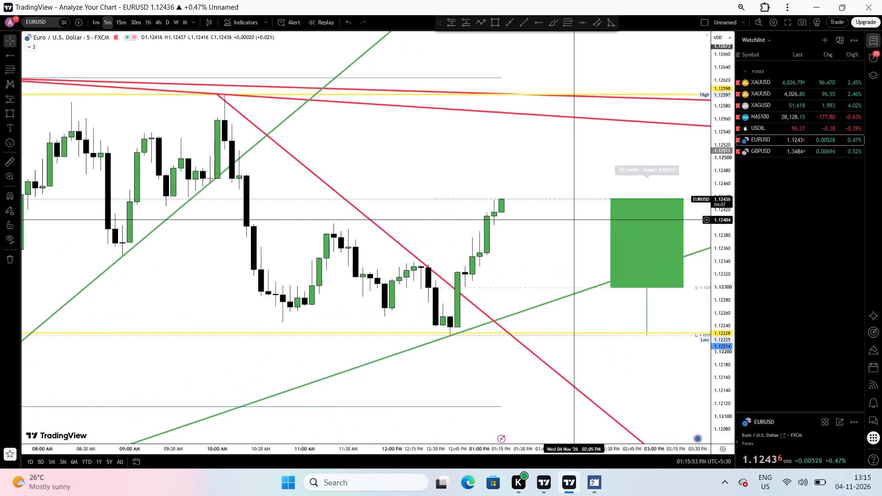
{"action": "scroll", "coordinate": [577, 220], "scroll_direction": "right", "scroll_amount": 1}
{"action": "scroll", "coordinate": [577, 220], "scroll_direction": "down", "scroll_amount": 2}
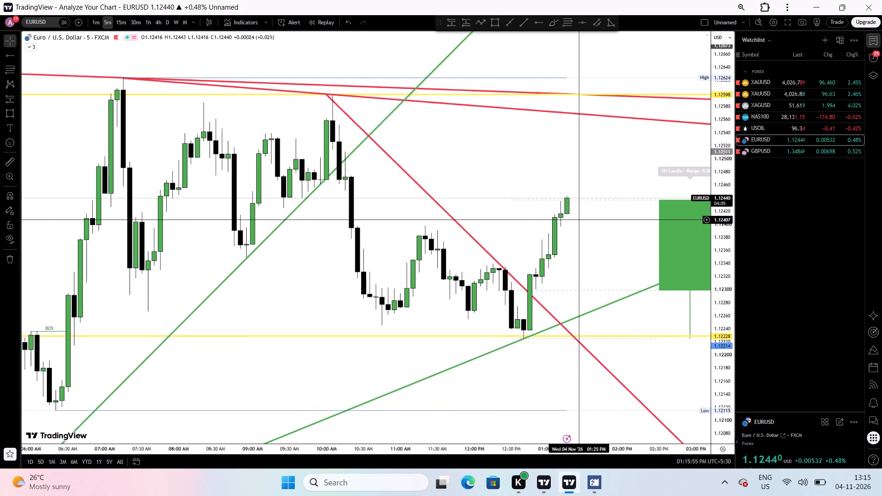
{"action": "left_click_drag", "start_coordinate": [721, 377], "coordinate": [670, 296]}
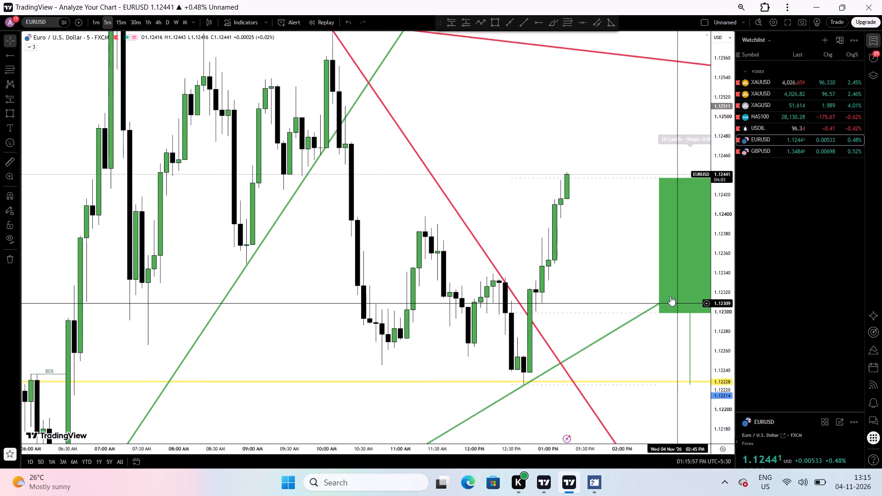
{"action": "left_click_drag", "start_coordinate": [670, 296], "coordinate": [653, 292]}
{"action": "scroll", "coordinate": [560, 284], "scroll_direction": "up", "scroll_amount": 1}
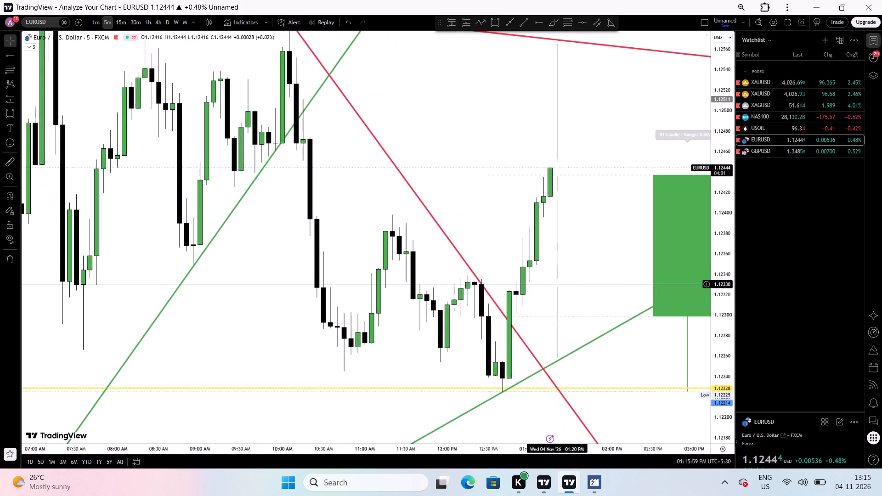
{"action": "left_click_drag", "start_coordinate": [560, 284], "coordinate": [549, 303]}
{"action": "left_click_drag", "start_coordinate": [551, 323], "coordinate": [579, 238]}
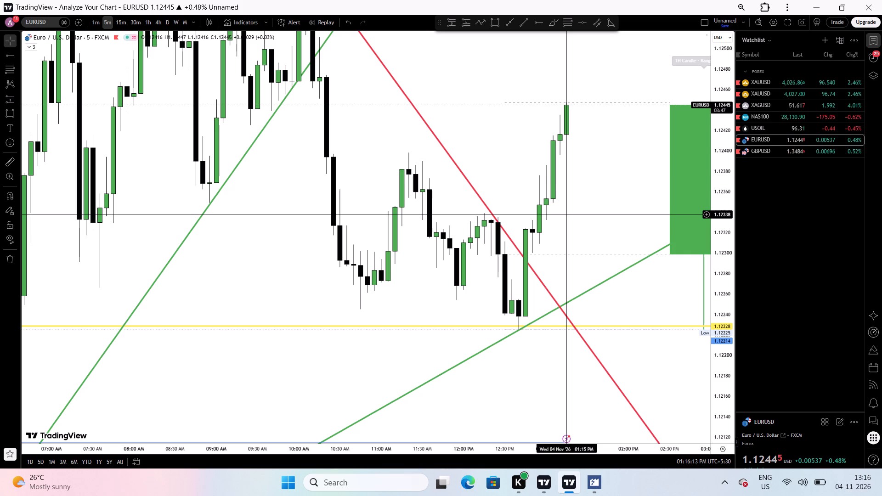
{"action": "left_click_drag", "start_coordinate": [727, 158], "coordinate": [673, 348]}
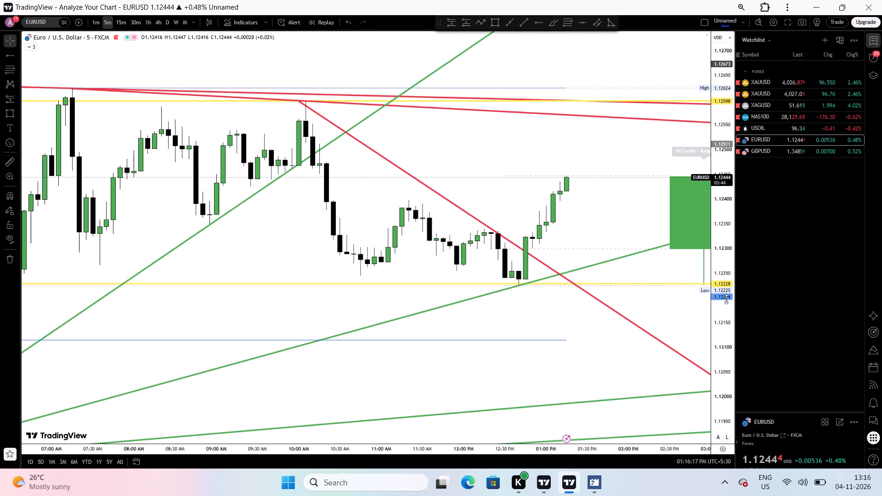
{"action": "left_click_drag", "start_coordinate": [726, 299], "coordinate": [691, 225]}
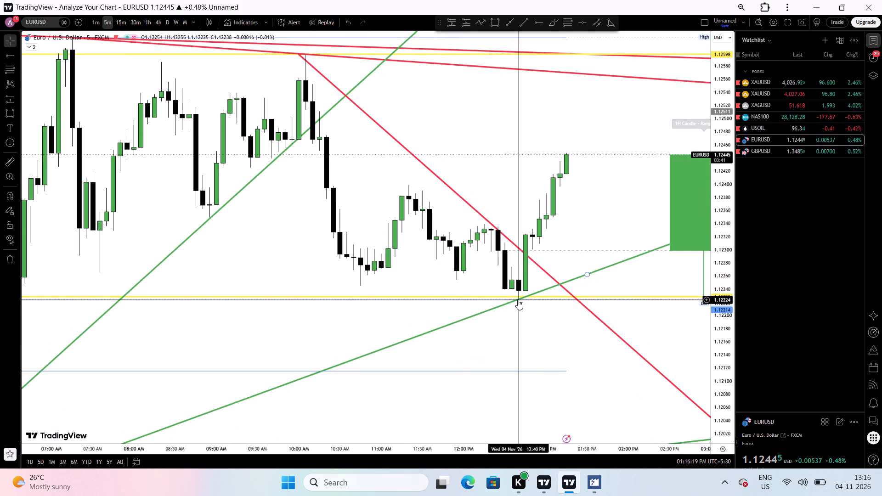
{"action": "scroll", "coordinate": [518, 299], "scroll_direction": "down", "scroll_amount": 1}
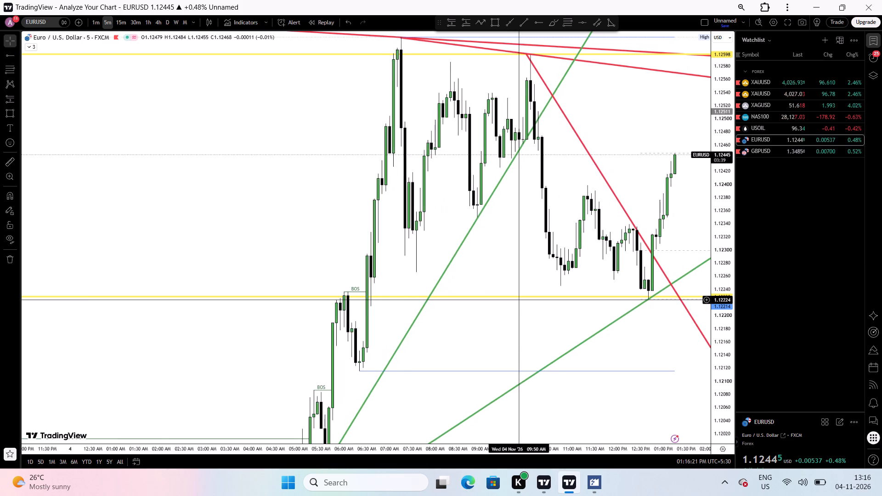
{"action": "scroll", "coordinate": [518, 299], "scroll_direction": "down", "scroll_amount": 1}
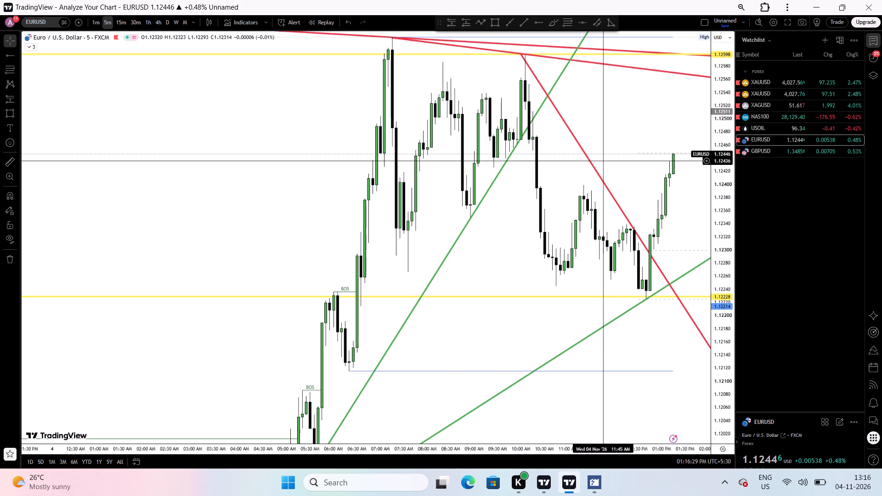
Switch to the FOREX.com XAUUSD chart and examine its 5-minute rally against the rising green trendlines and overhead levels.
{"action": "left_click", "coordinate": [750, 91]}
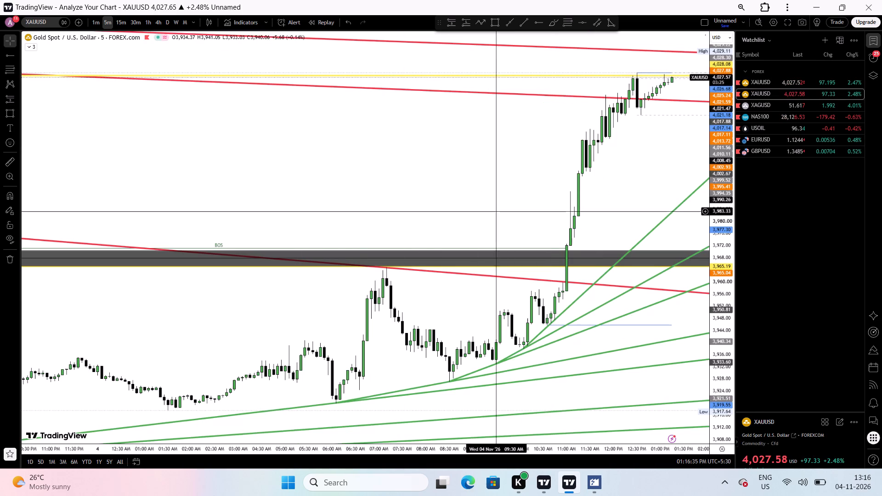
{"action": "scroll", "coordinate": [498, 211], "scroll_direction": "right", "scroll_amount": 2}
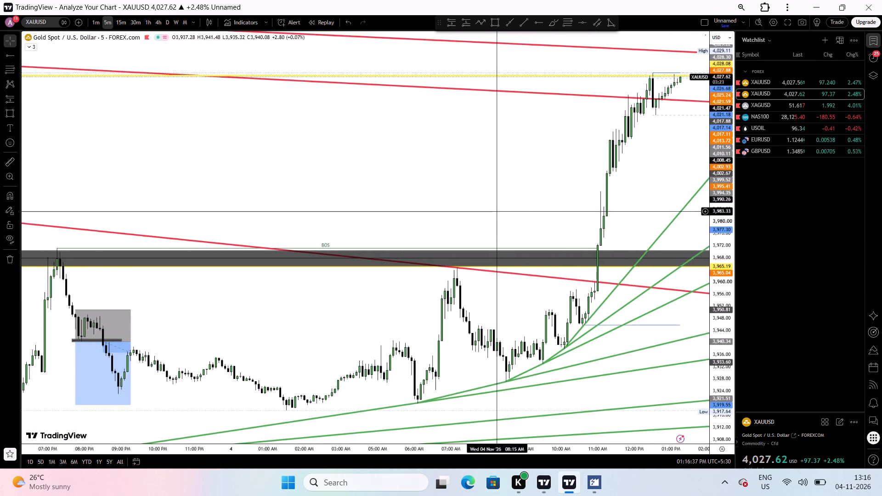
{"action": "left_click_drag", "start_coordinate": [503, 186], "coordinate": [231, 353]}
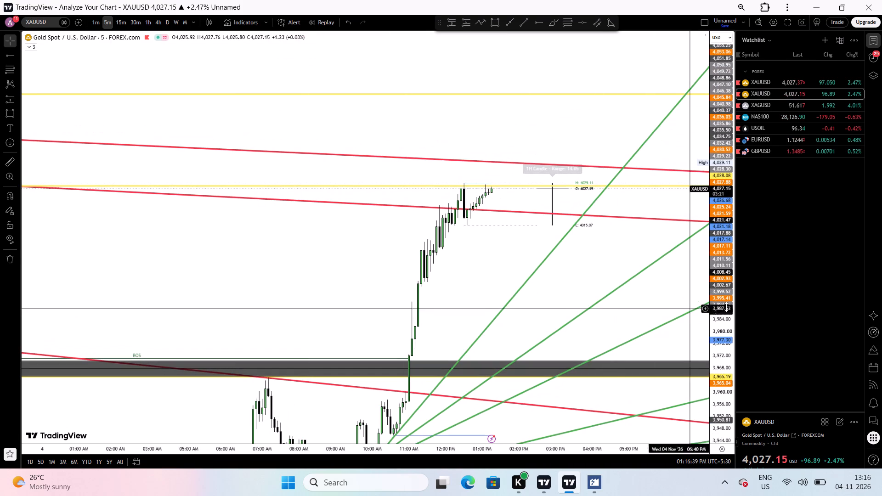
{"action": "left_click_drag", "start_coordinate": [720, 373], "coordinate": [717, 193]}
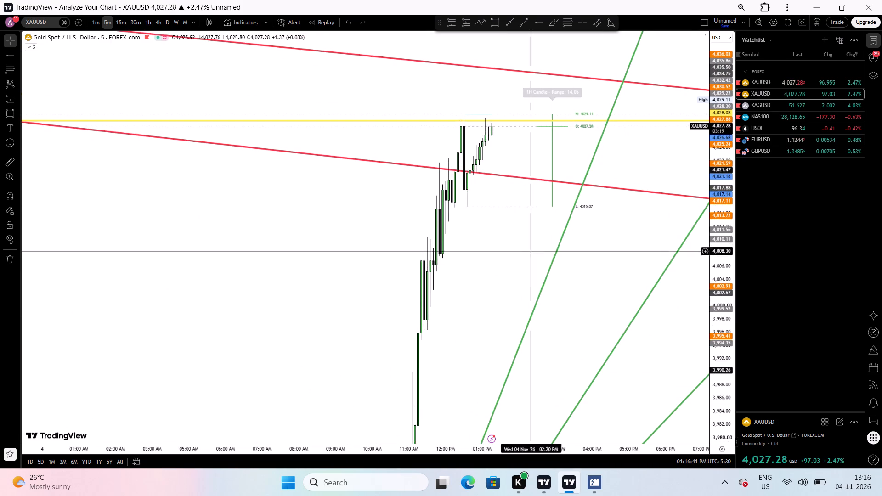
{"action": "left_click_drag", "start_coordinate": [512, 260], "coordinate": [564, 0]}
{"action": "scroll", "coordinate": [531, 246], "scroll_direction": "up", "scroll_amount": 2}
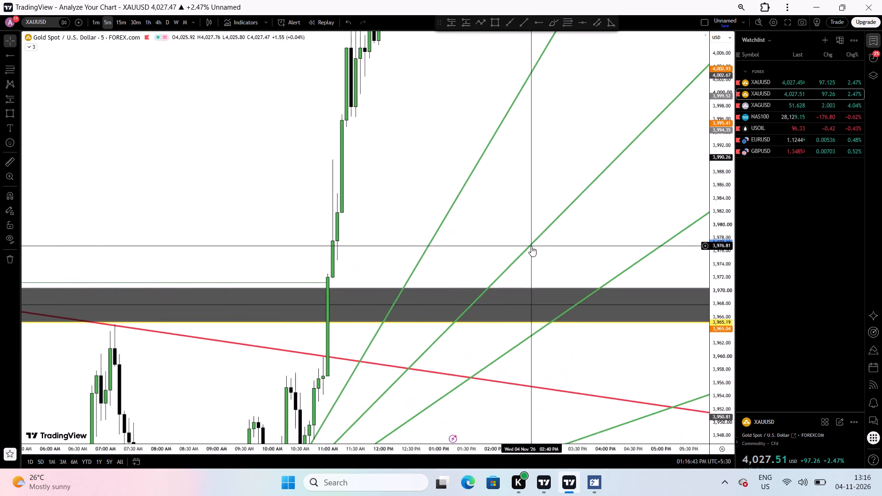
{"action": "left_click", "coordinate": [541, 110]}
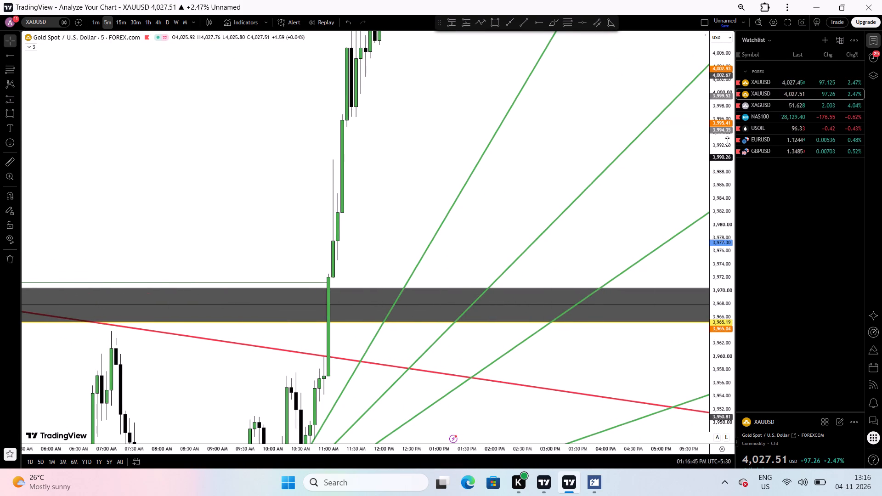
{"action": "left_click_drag", "start_coordinate": [727, 141], "coordinate": [695, 298]}
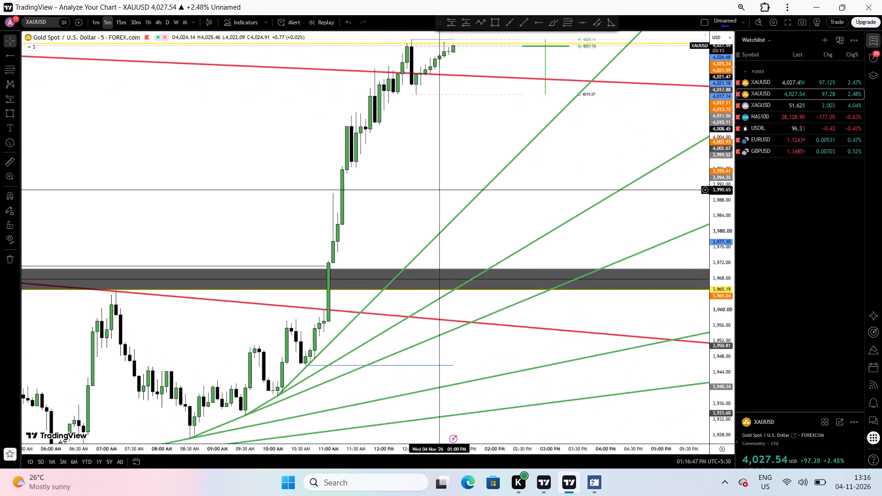
{"action": "left_click_drag", "start_coordinate": [428, 159], "coordinate": [578, 205]}
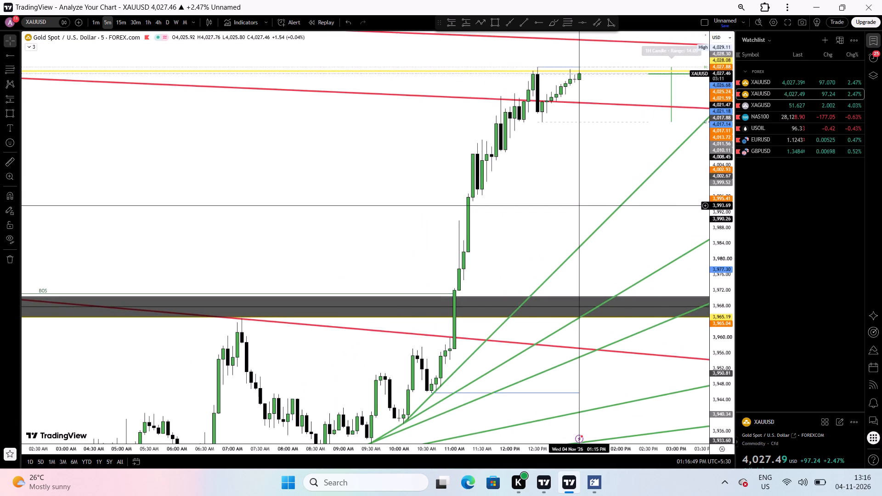
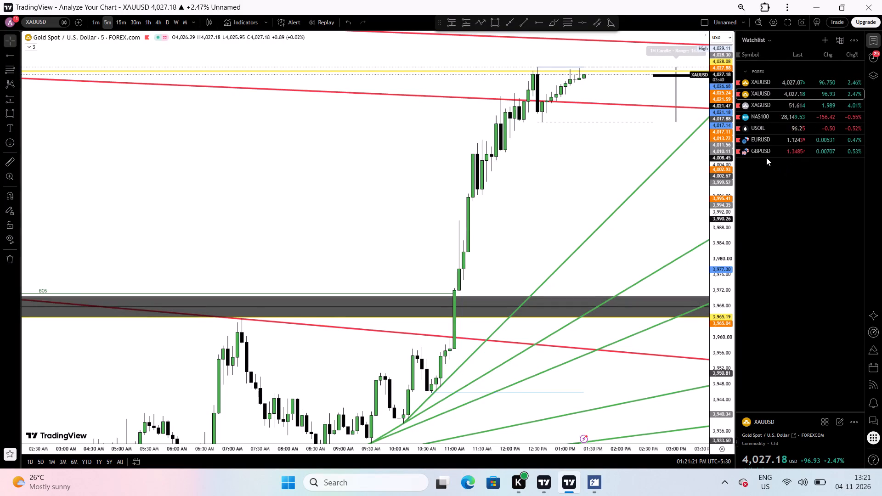
Raise the start of EURUSD's green trendline onto the 04:30 AM swing low on the 15-minute chart, refining it to 1.11861 on 5-minute.
{"action": "left_click", "coordinate": [761, 140]}
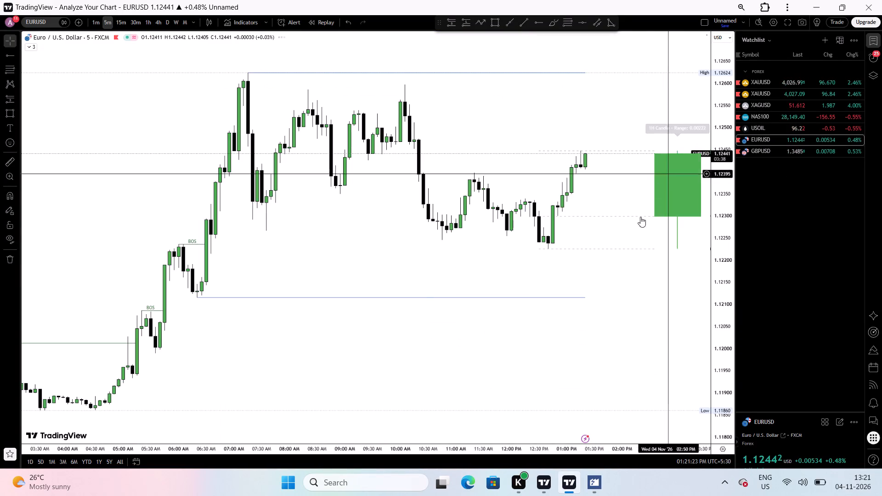
{"action": "scroll", "coordinate": [629, 323], "scroll_direction": "down", "scroll_amount": 1}
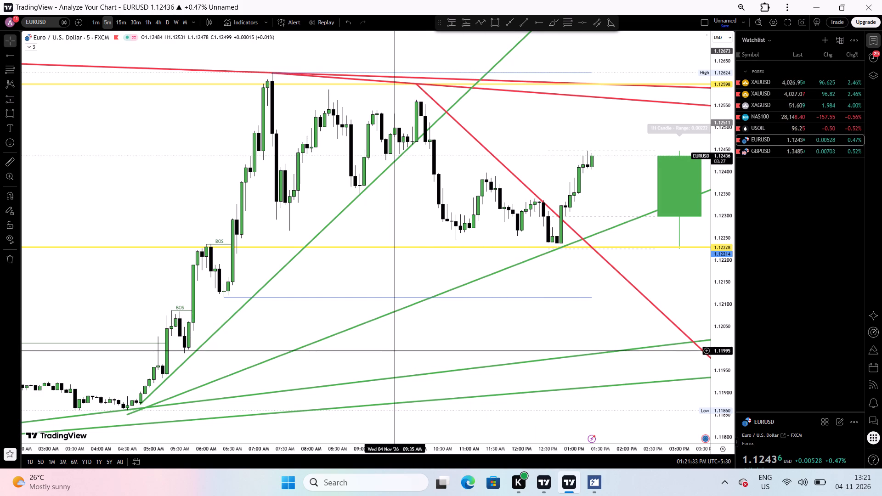
{"action": "left_click", "coordinate": [118, 24]}
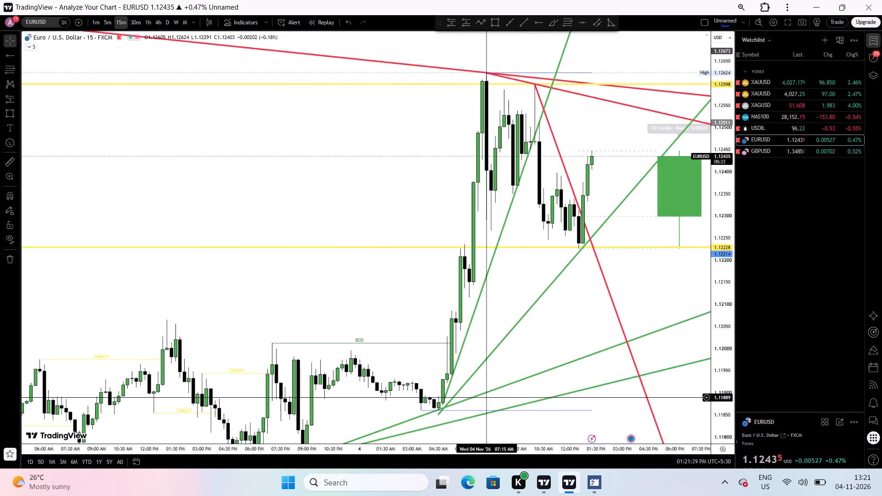
{"action": "left_click_drag", "start_coordinate": [438, 416], "coordinate": [439, 410]}
{"action": "left_click", "coordinate": [439, 410]}
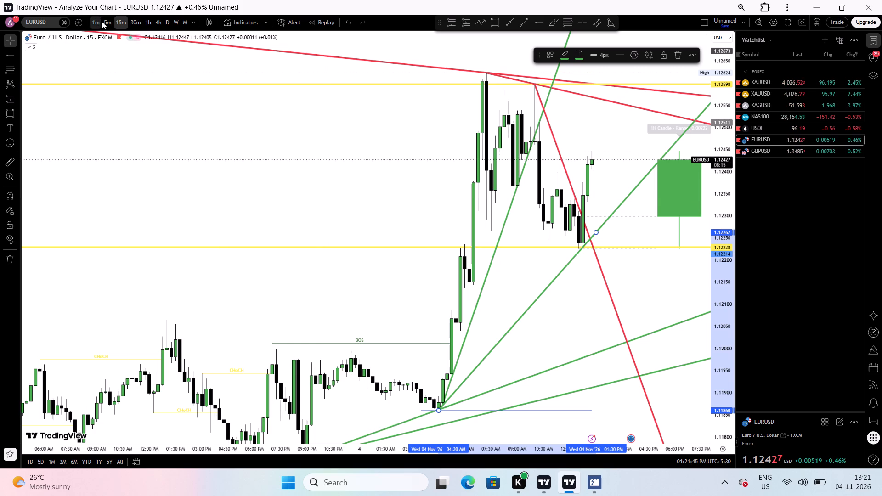
{"action": "left_click", "coordinate": [102, 22]}
{"action": "left_click", "coordinate": [429, 324]}
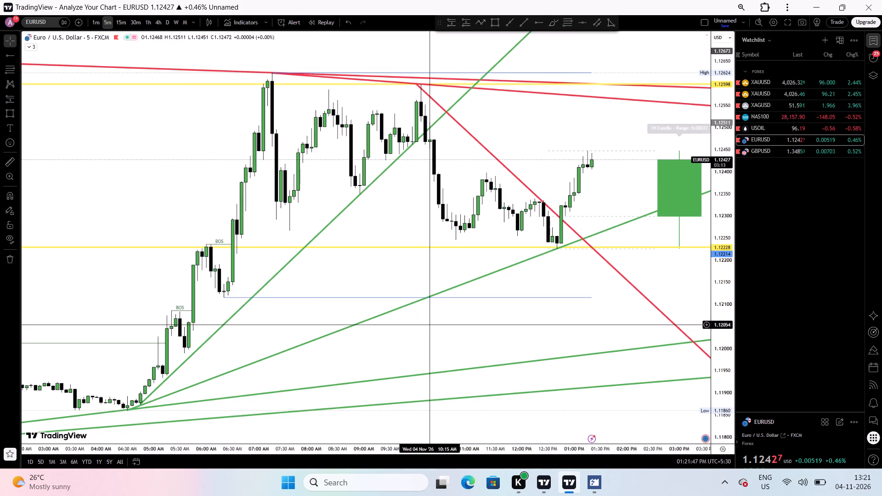
{"action": "left_click_drag", "start_coordinate": [725, 394], "coordinate": [707, 141]}
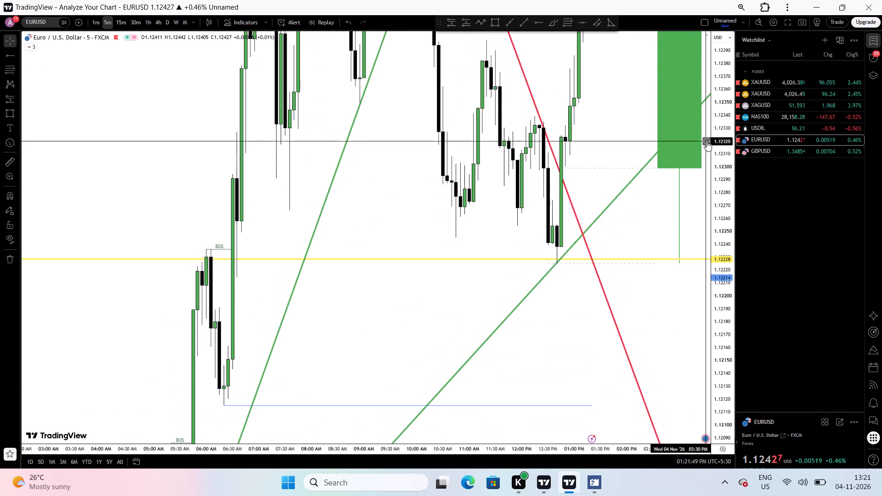
{"action": "left_click_drag", "start_coordinate": [535, 404], "coordinate": [616, 47]}
{"action": "left_click_drag", "start_coordinate": [459, 301], "coordinate": [597, 0]}
{"action": "scroll", "coordinate": [224, 295], "scroll_direction": "up", "scroll_amount": 2}
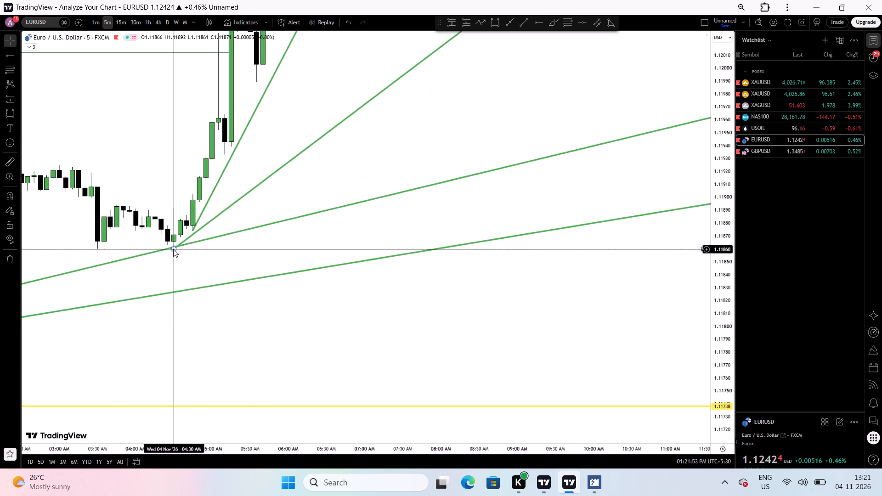
{"action": "left_click", "coordinate": [173, 250]}
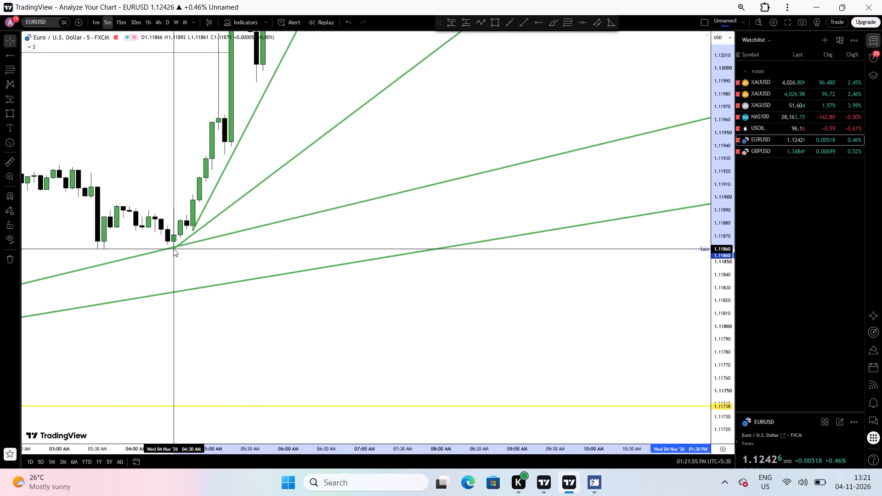
{"action": "left_click", "coordinate": [175, 247]}
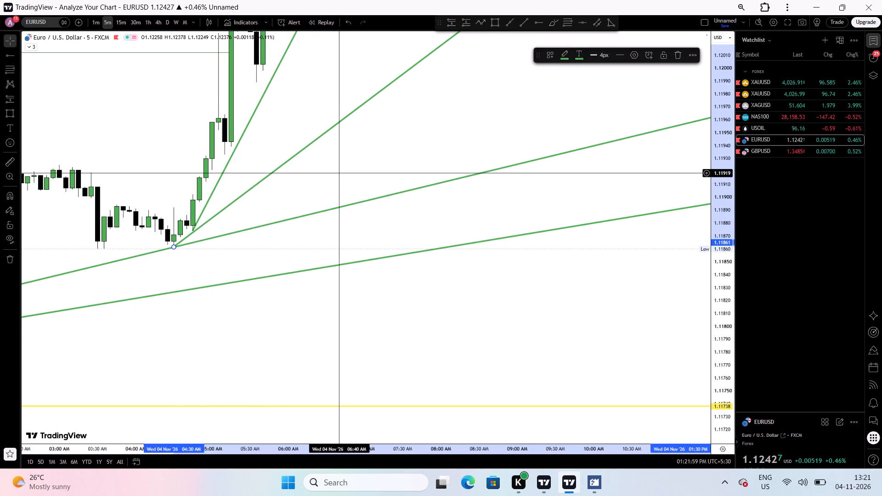
{"action": "left_click", "coordinate": [418, 154]}
Examine EURUSD's 5-minute price action against its trendlines and yellow levels, and compare it with the NAS100 5-minute chart.
{"action": "left_click_drag", "start_coordinate": [418, 154], "coordinate": [212, 267]}
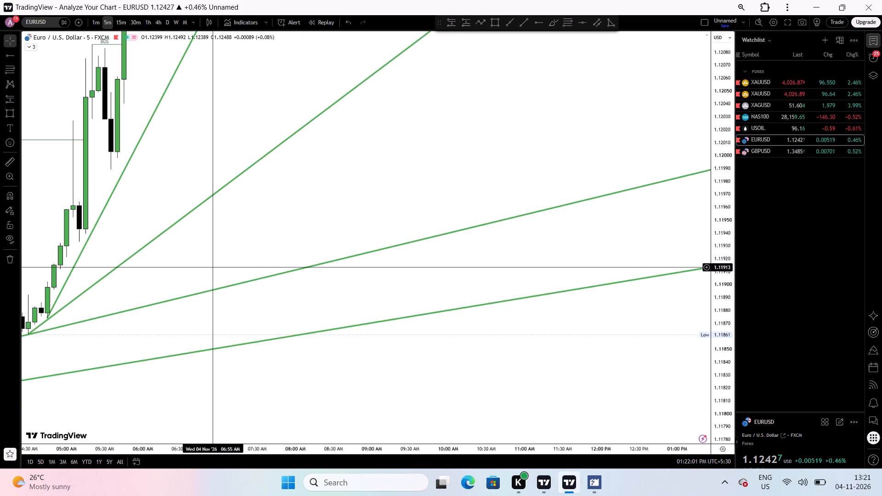
{"action": "right_click", "coordinate": [212, 267]}
{"action": "left_click", "coordinate": [220, 267]}
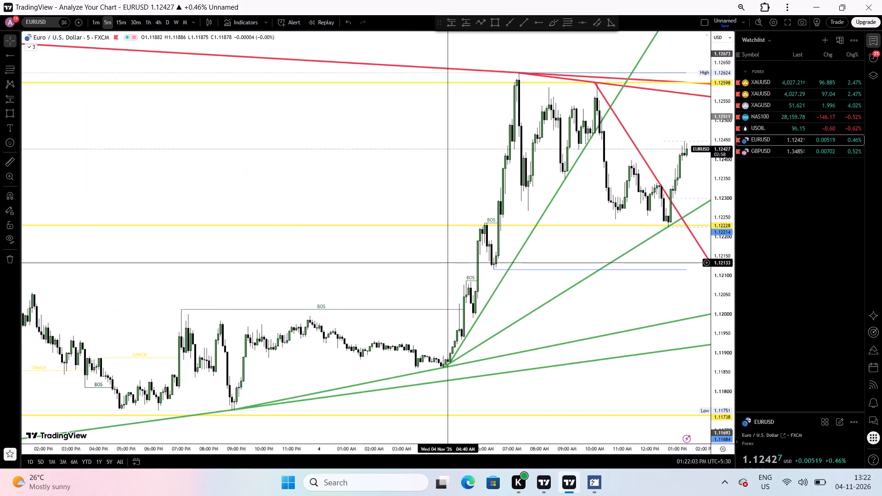
{"action": "left_click_drag", "start_coordinate": [396, 235], "coordinate": [220, 265]}
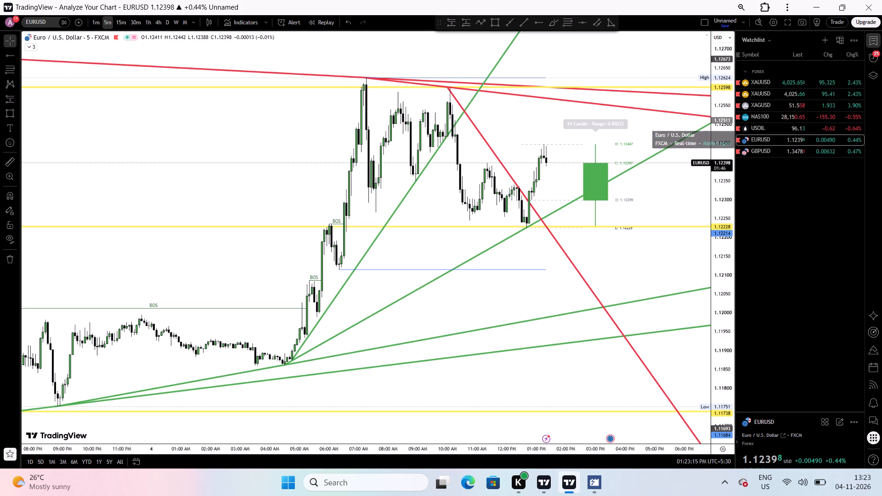
{"action": "scroll", "coordinate": [812, 158], "scroll_direction": "up", "scroll_amount": 1}
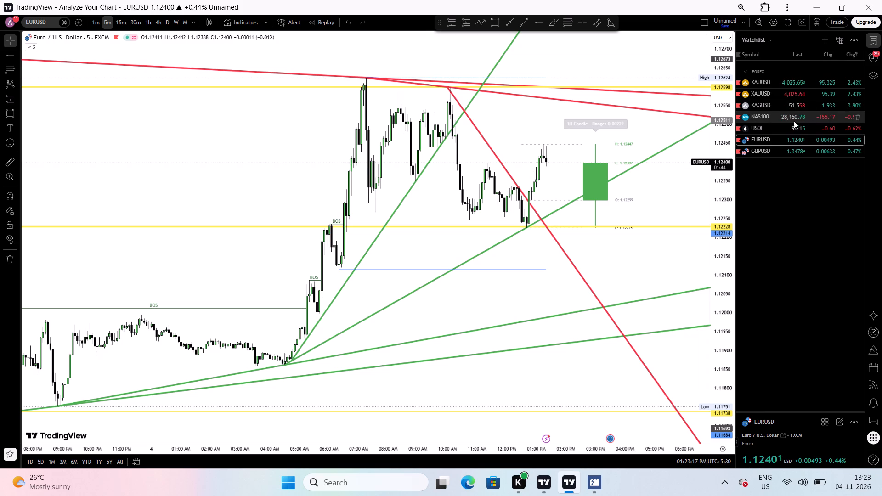
{"action": "double_click", "coordinate": [777, 117]}
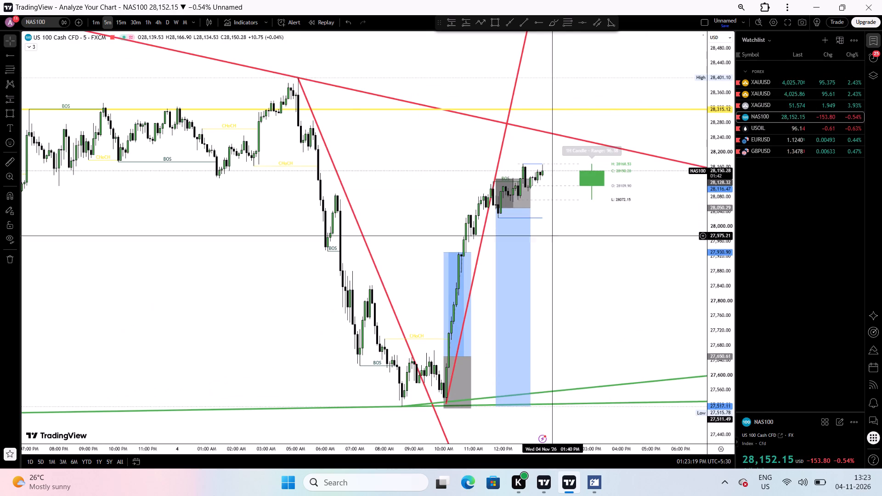
{"action": "scroll", "coordinate": [555, 242], "scroll_direction": "up", "scroll_amount": 2}
{"action": "left_click_drag", "start_coordinate": [517, 276], "coordinate": [483, 132]}
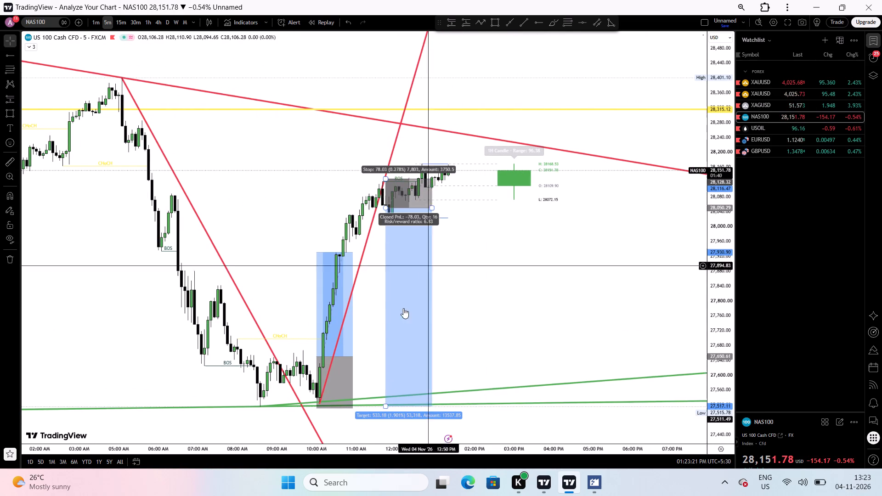
{"action": "left_click", "coordinate": [776, 140]}
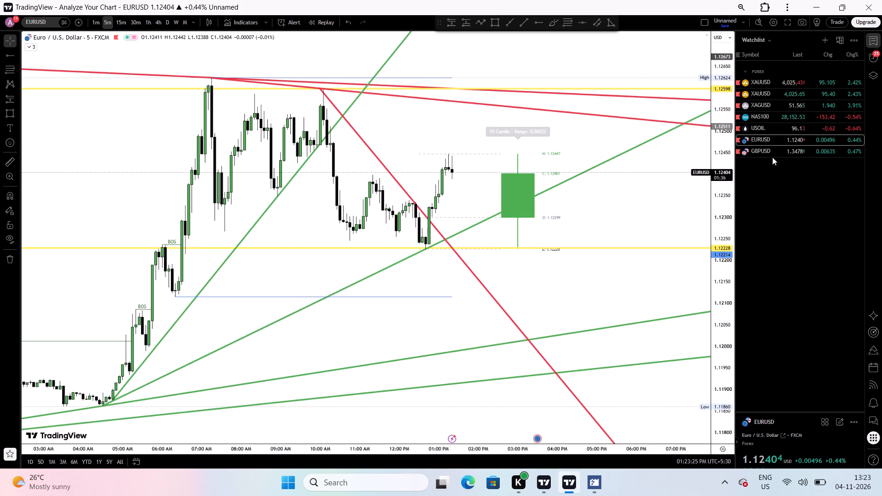
On the GBPUSD 15-minute chart, flatten the steep green trendline from 04:45 AM so it ends at 01:30 PM, about 1.34615.
{"action": "left_click", "coordinate": [772, 154]}
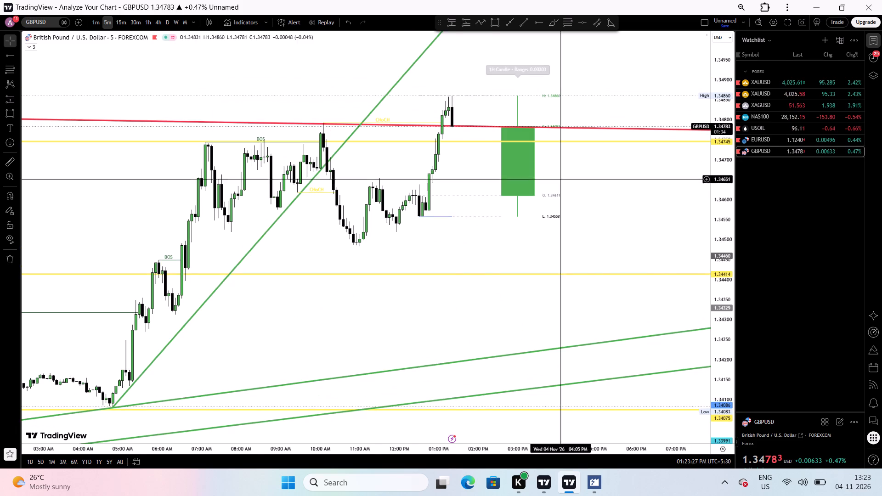
{"action": "scroll", "coordinate": [368, 270], "scroll_direction": "down", "scroll_amount": 1}
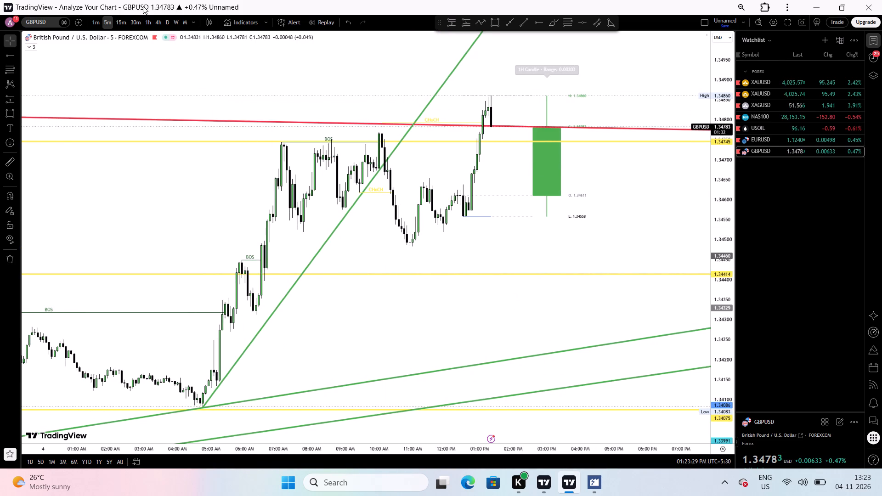
{"action": "left_click", "coordinate": [120, 17]}
{"action": "scroll", "coordinate": [413, 218], "scroll_direction": "up", "scroll_amount": 1}
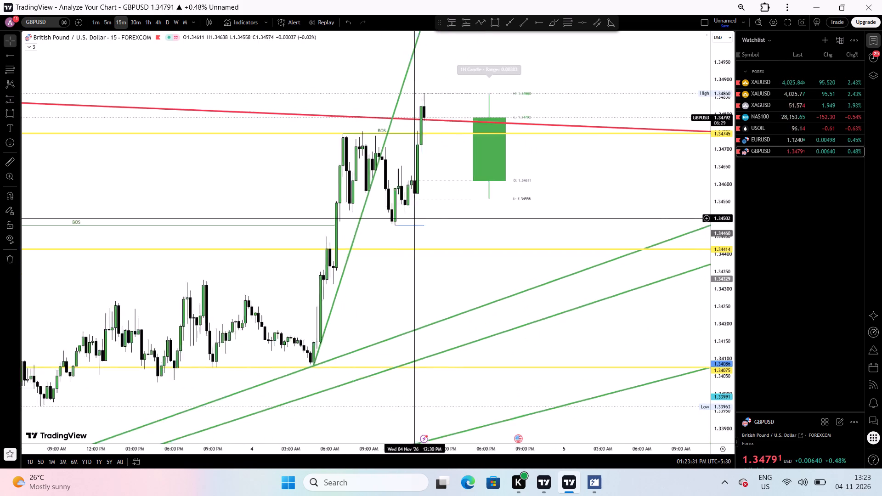
{"action": "scroll", "coordinate": [413, 218], "scroll_direction": "up", "scroll_amount": 1}
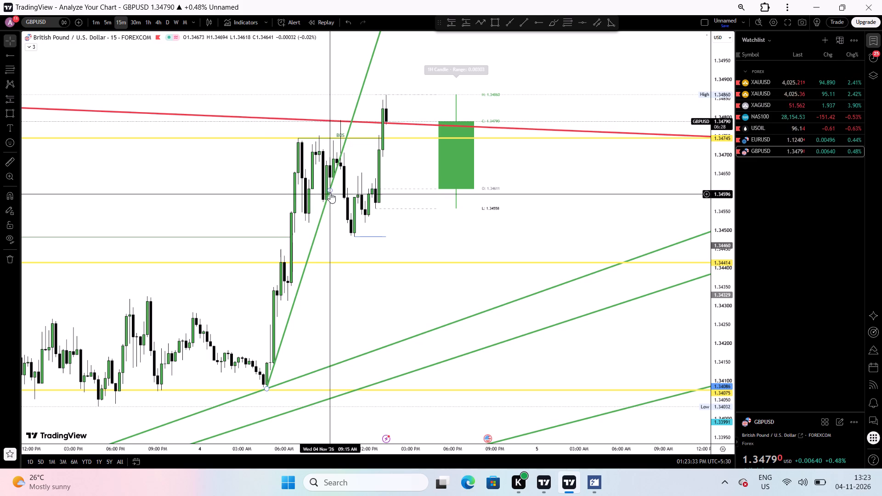
{"action": "left_click_drag", "start_coordinate": [330, 190], "coordinate": [390, 183]}
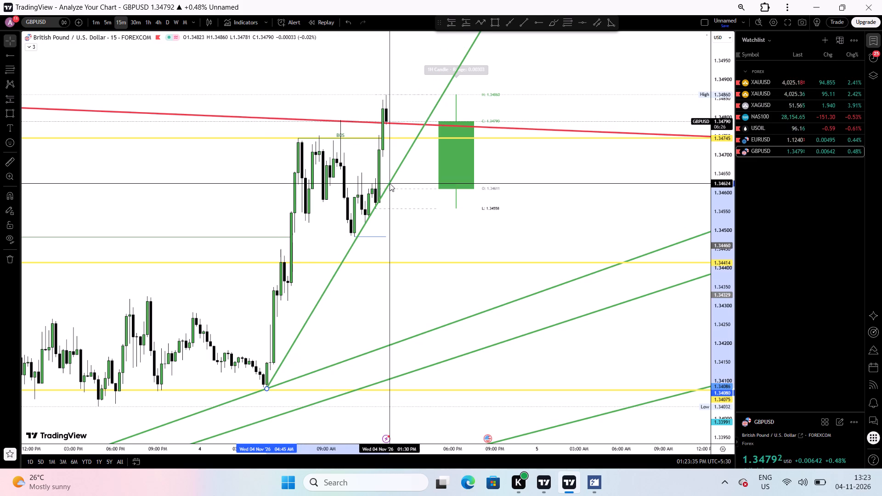
{"action": "left_click_drag", "start_coordinate": [390, 183], "coordinate": [389, 186]}
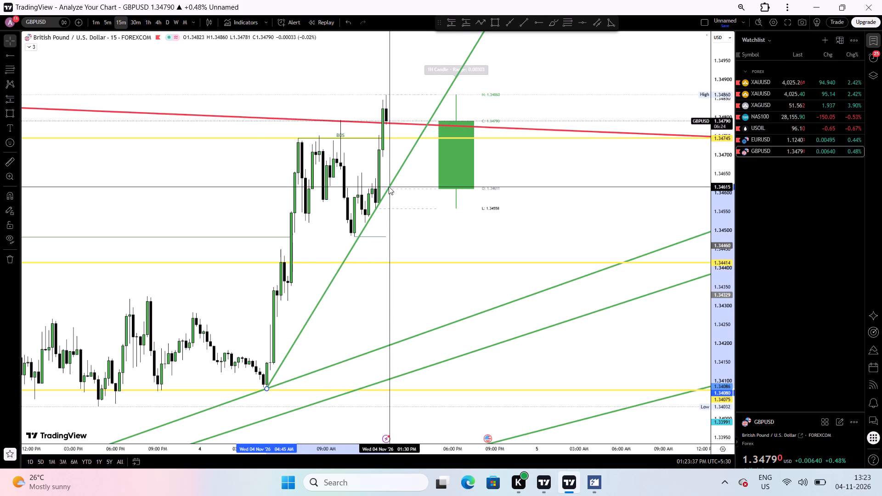
{"action": "left_click", "coordinate": [386, 249]}
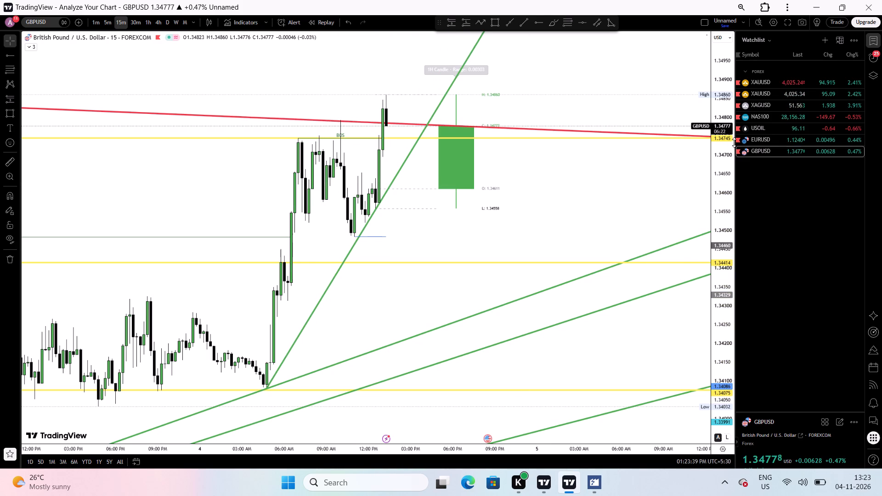
Review the 15-minute charts of EURUSD, USOIL, NAS100 and XAGUSD against their trendlines and levels.
{"action": "left_click", "coordinate": [751, 142]}
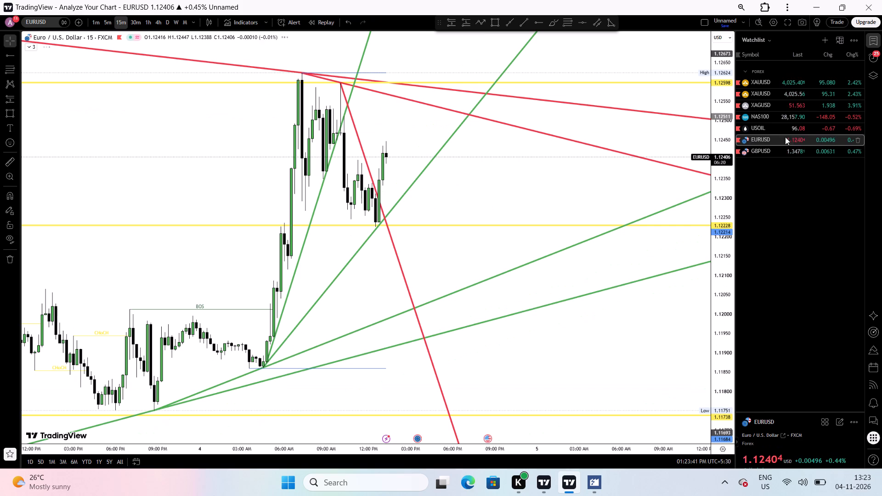
{"action": "left_click", "coordinate": [758, 127]}
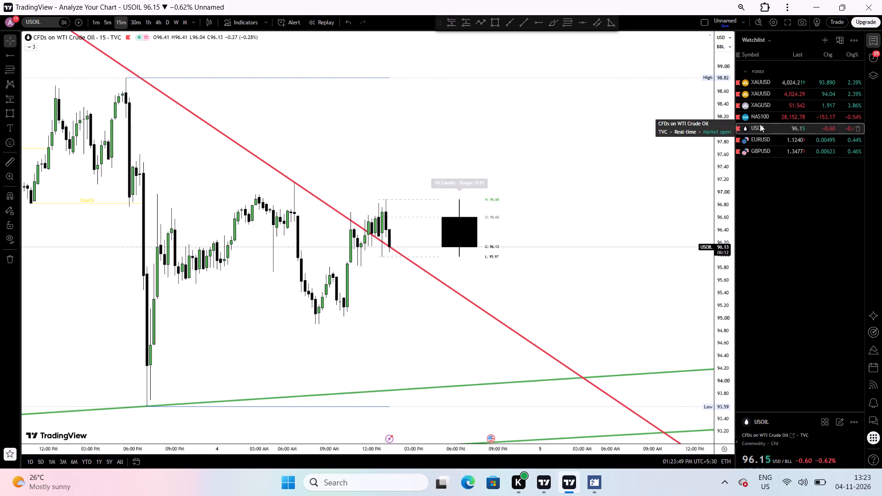
{"action": "left_click", "coordinate": [780, 116]}
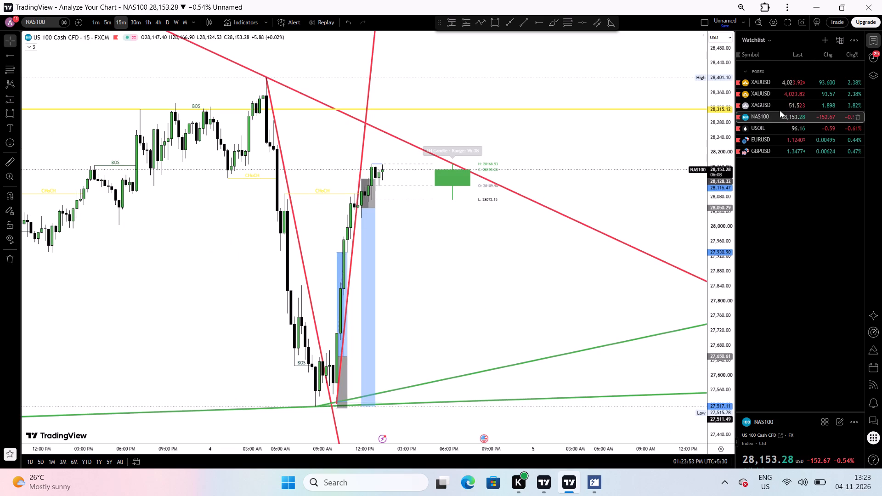
{"action": "left_click", "coordinate": [775, 104]}
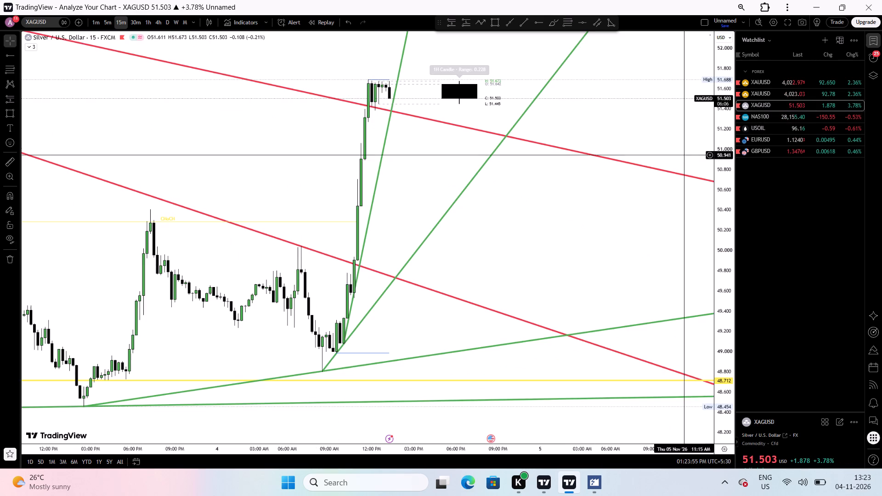
{"action": "scroll", "coordinate": [546, 204], "scroll_direction": "down", "scroll_amount": 3}
{"action": "left_click_drag", "start_coordinate": [718, 136], "coordinate": [721, 287]}
{"action": "scroll", "coordinate": [506, 229], "scroll_direction": "up", "scroll_amount": 1}
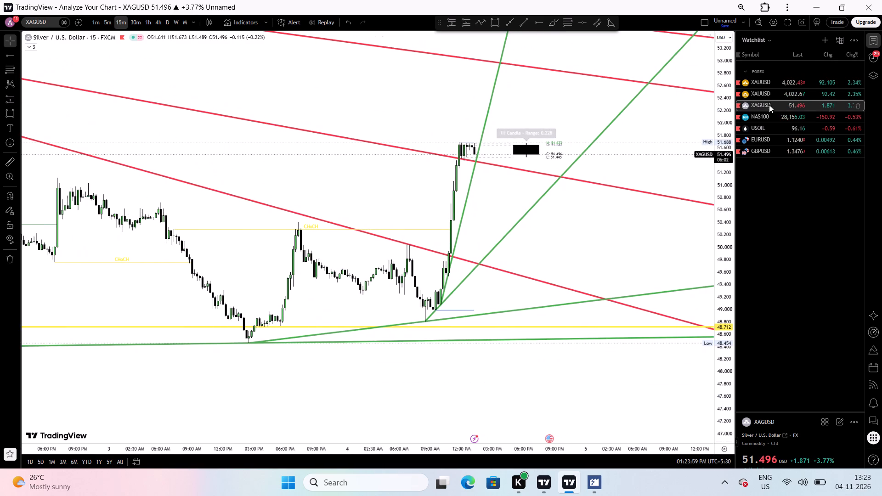
Examine the FOREX.com XAUUSD 15-minute rally against the red trendlines, the overhead yellow level and the rising green trendlines.
{"action": "left_click", "coordinate": [772, 97]}
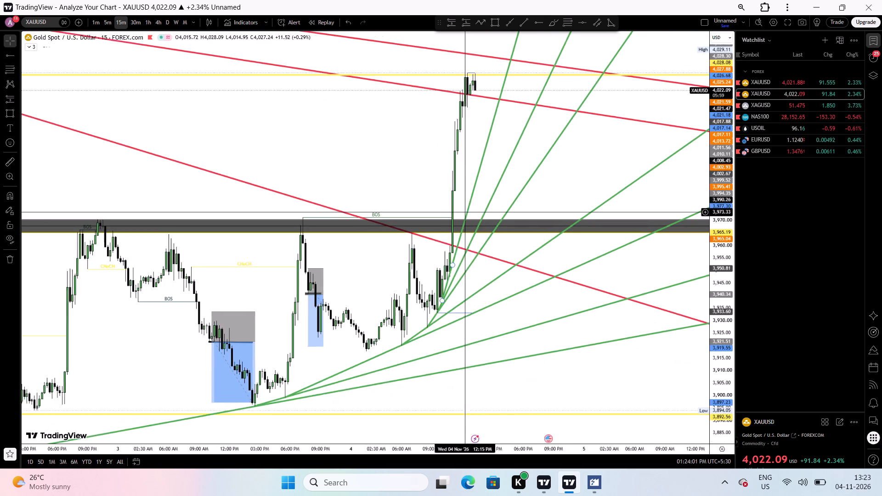
{"action": "left_click_drag", "start_coordinate": [384, 165], "coordinate": [376, 201]}
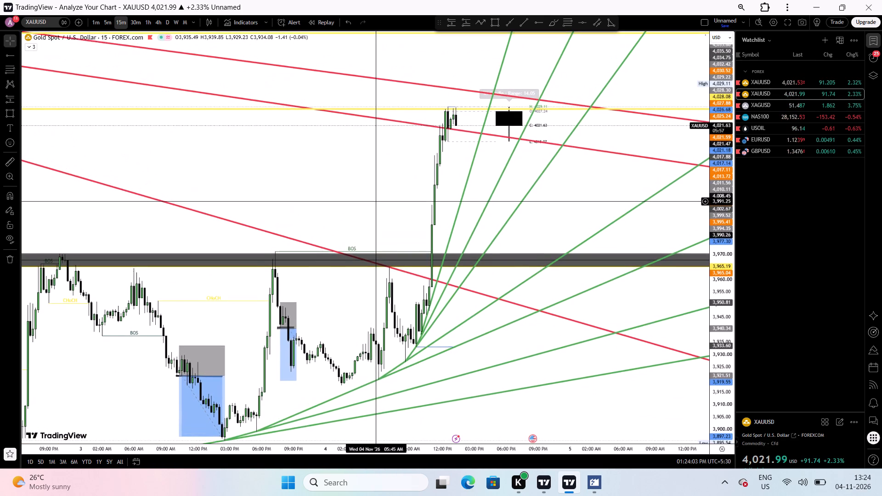
{"action": "scroll", "coordinate": [376, 201], "scroll_direction": "up", "scroll_amount": 1}
{"action": "left_click_drag", "start_coordinate": [356, 197], "coordinate": [597, 225]}
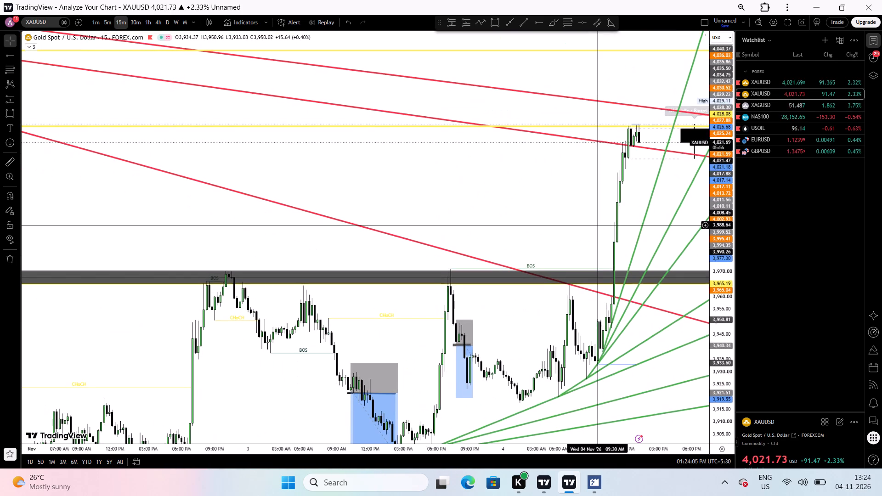
{"action": "scroll", "coordinate": [597, 225], "scroll_direction": "down", "scroll_amount": 3}
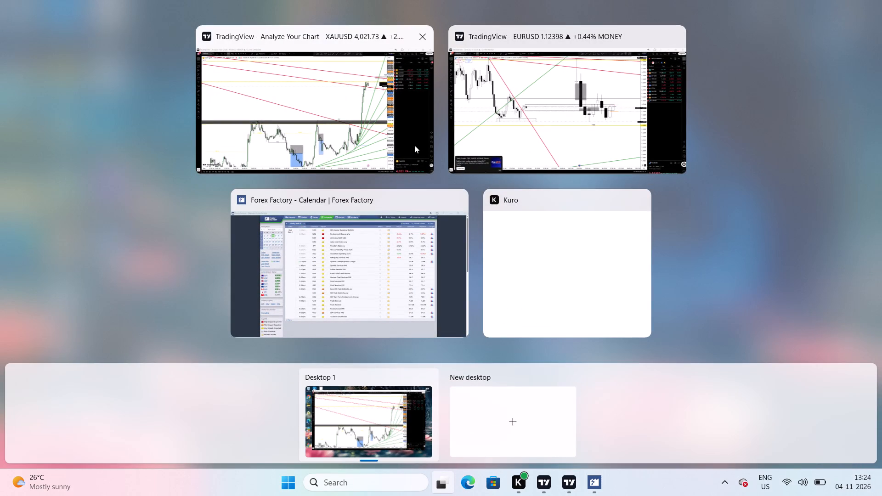
{"action": "left_click", "coordinate": [410, 142]}
{"action": "scroll", "coordinate": [507, 209], "scroll_direction": "up", "scroll_amount": 1}
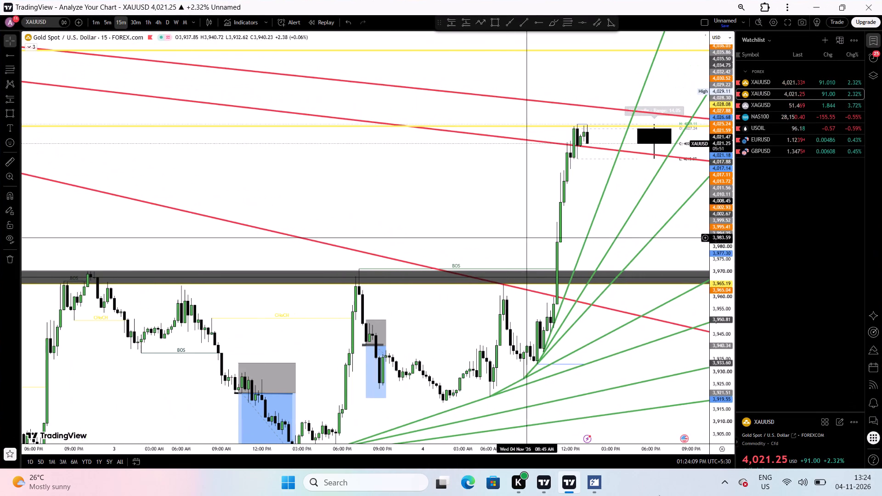
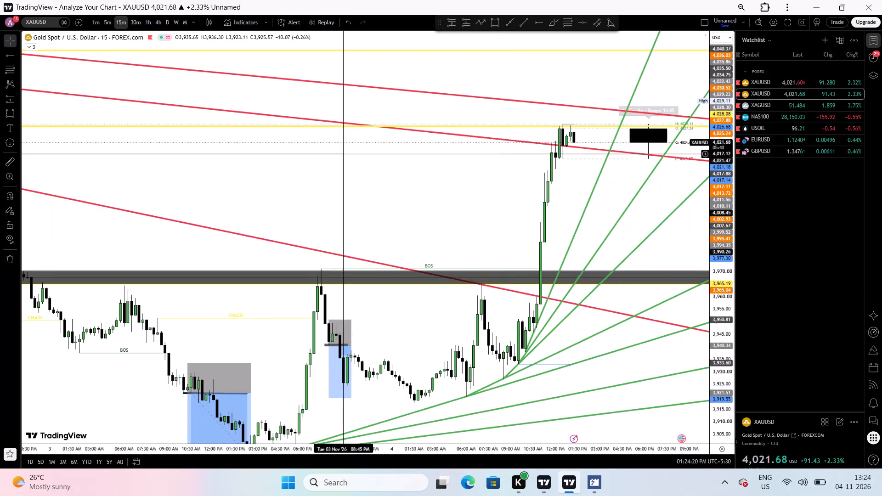
Examine the XAUUSD rally on the 5-minute and 15-minute charts against the red trendlines, yellow level and rising green trendlines.
{"action": "left_click", "coordinate": [105, 19]}
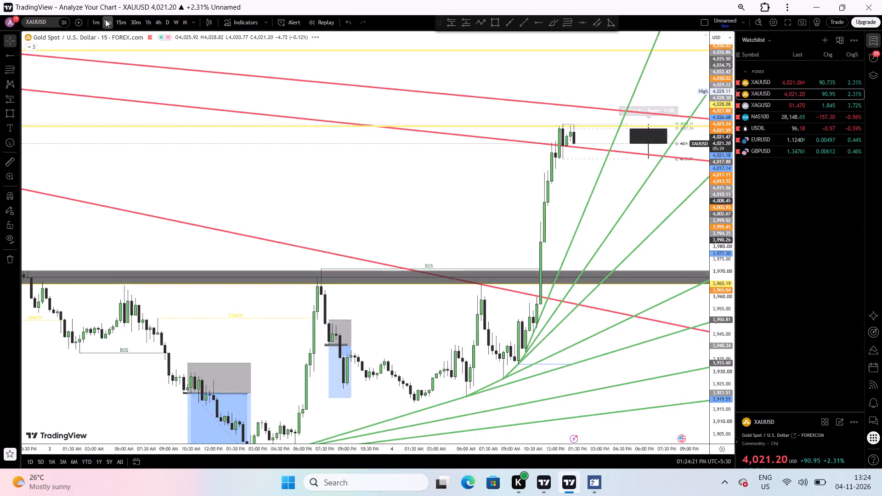
{"action": "scroll", "coordinate": [320, 137], "scroll_direction": "left", "scroll_amount": 1}
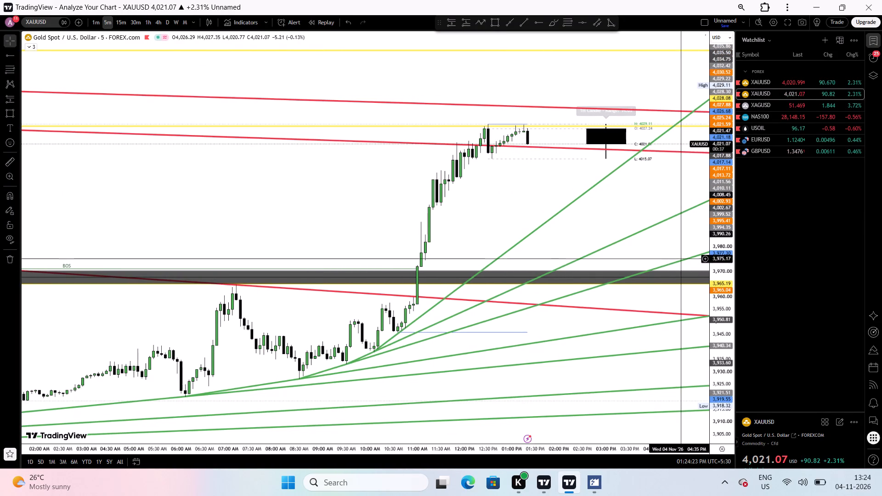
{"action": "left_click_drag", "start_coordinate": [699, 301], "coordinate": [716, 293]}
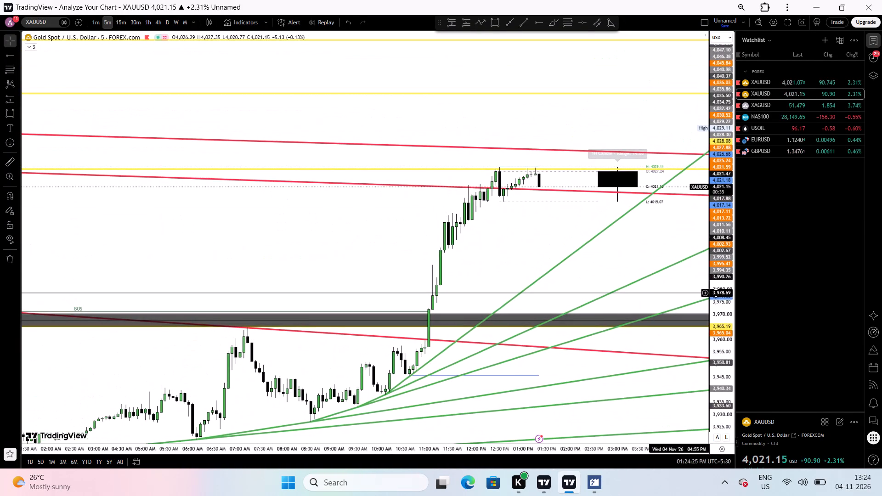
{"action": "left_click", "coordinate": [124, 29]}
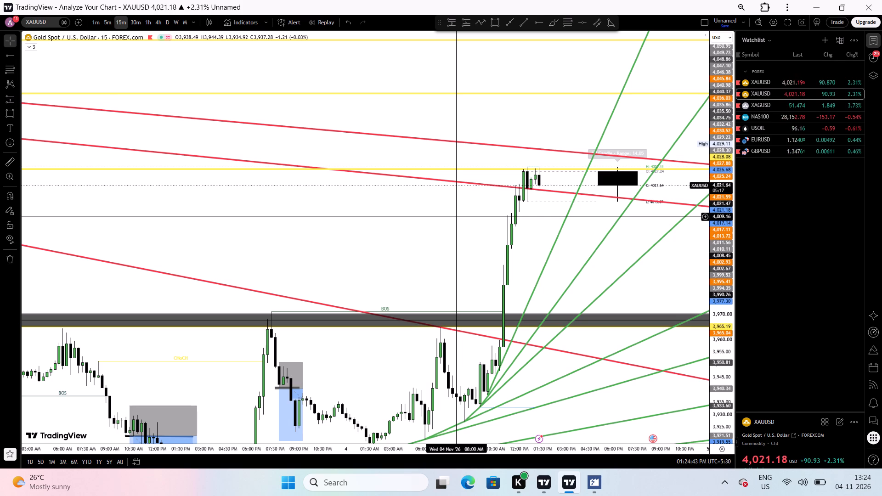
{"action": "scroll", "coordinate": [450, 231], "scroll_direction": "up", "scroll_amount": 1}
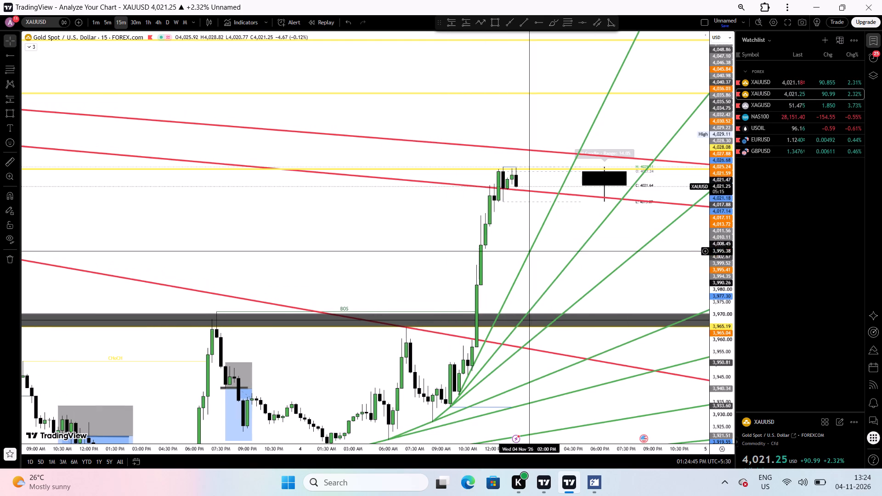
{"action": "left_click_drag", "start_coordinate": [491, 251], "coordinate": [447, 159]}
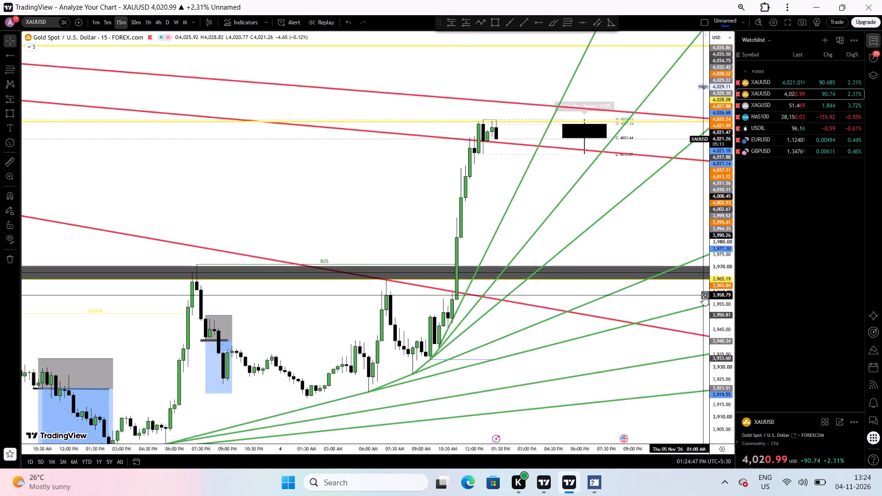
{"action": "left_click_drag", "start_coordinate": [717, 296], "coordinate": [721, 164]}
{"action": "scroll", "coordinate": [469, 179], "scroll_direction": "up", "scroll_amount": 1}
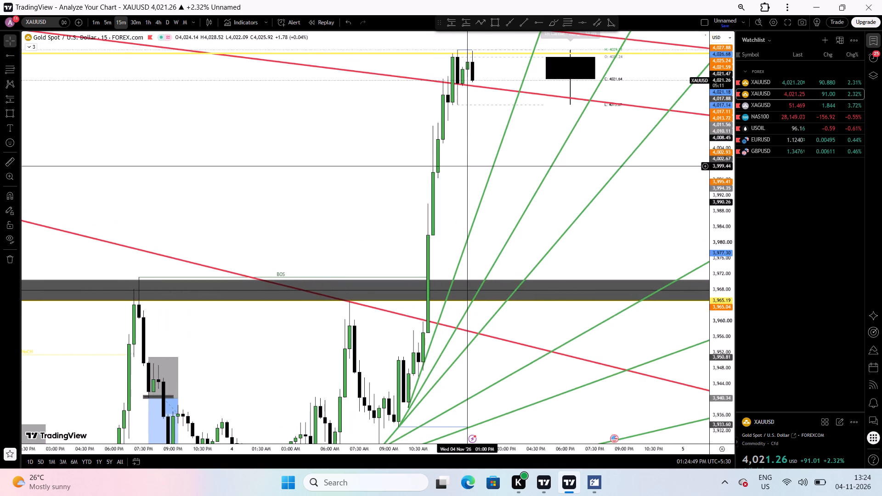
{"action": "left_click_drag", "start_coordinate": [468, 148], "coordinate": [413, 163]}
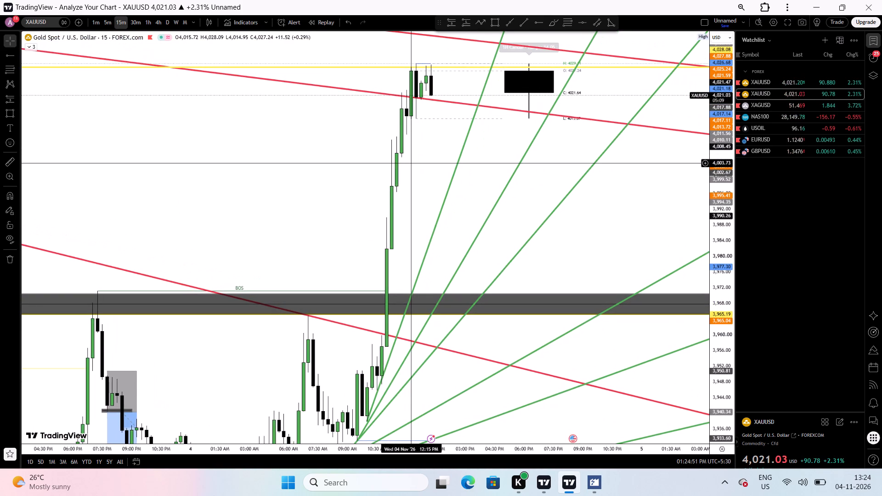
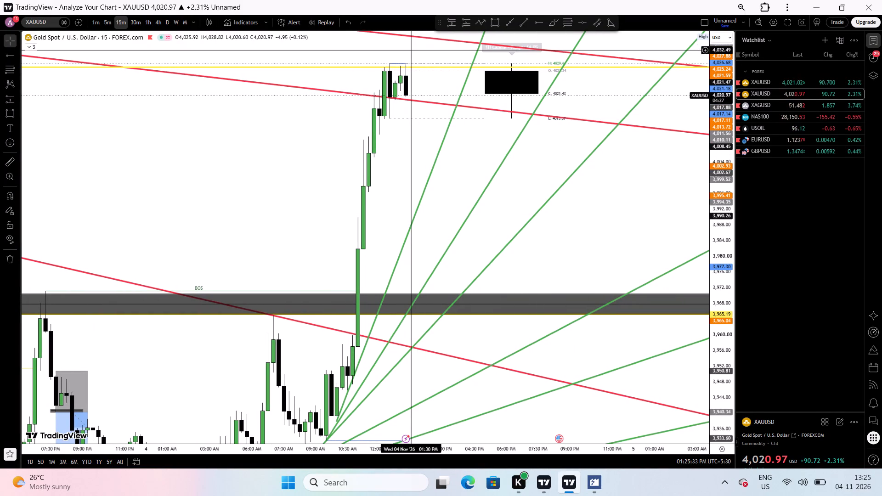
Switch the XAUUSD chart to the 5-minute timeframe and examine the latest candles against the red trendlines and yellow level.
{"action": "scroll", "coordinate": [334, 47], "scroll_direction": "left", "scroll_amount": 3}
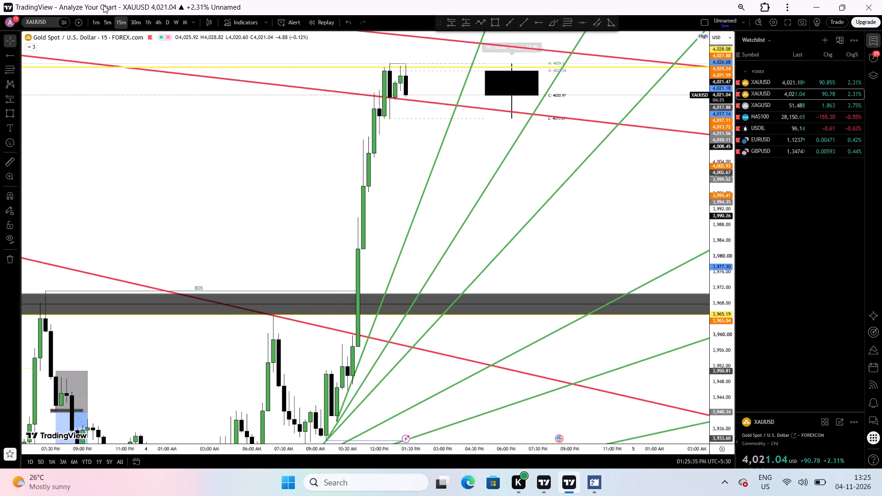
{"action": "left_click", "coordinate": [103, 5]}
{"action": "left_click", "coordinate": [108, 27]}
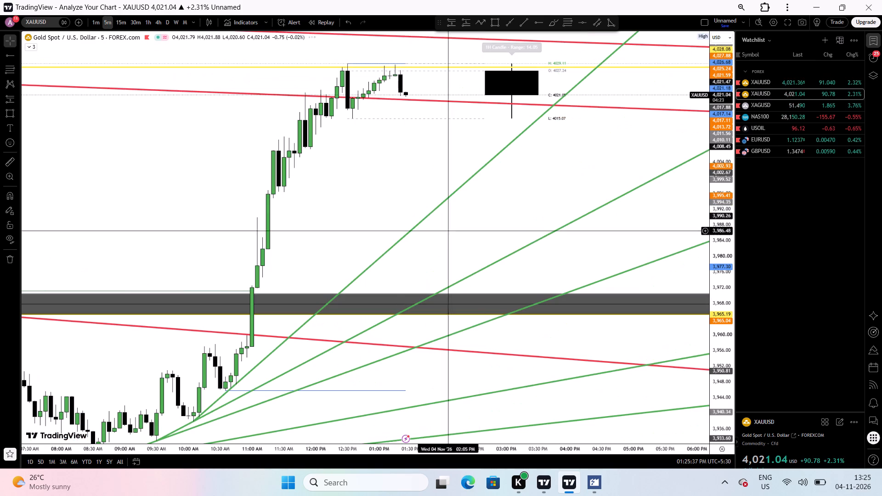
{"action": "scroll", "coordinate": [422, 237], "scroll_direction": "down", "scroll_amount": 2}
{"action": "left_click_drag", "start_coordinate": [492, 183], "coordinate": [456, 239]}
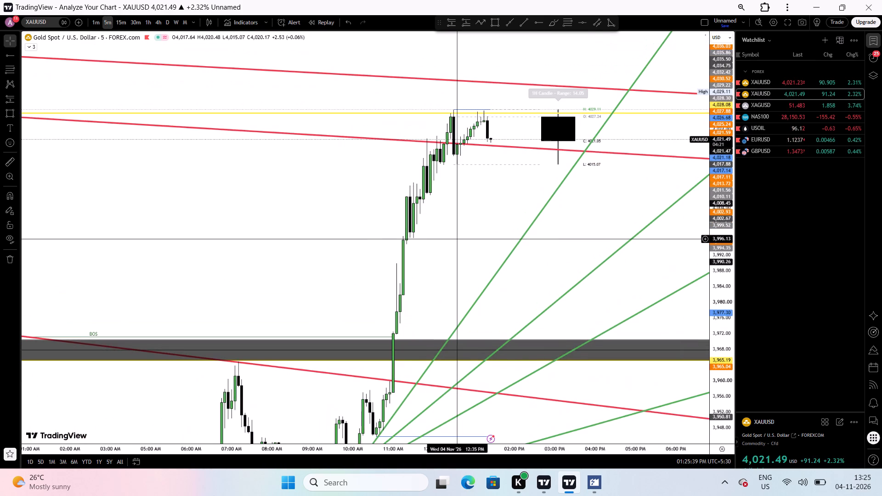
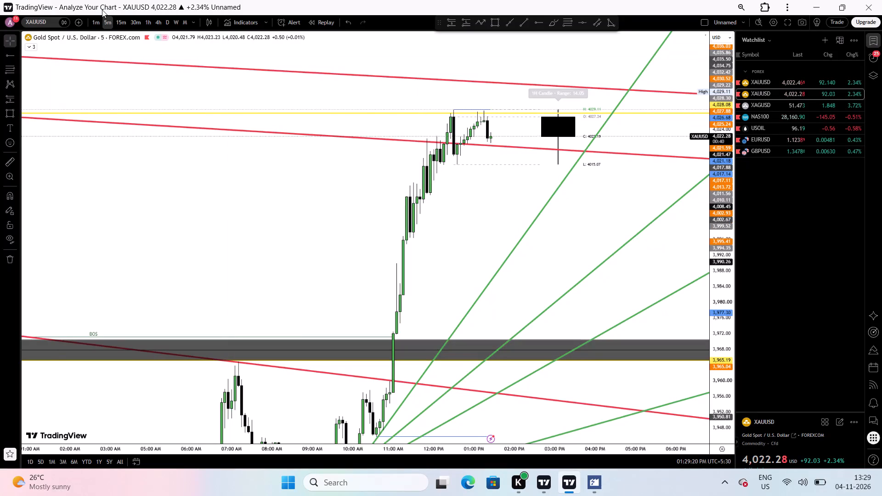
Switch the XAUUSD chart to the 1-hour timeframe and examine the latest candles around the yellow level and red trendlines.
{"action": "left_click", "coordinate": [148, 23]}
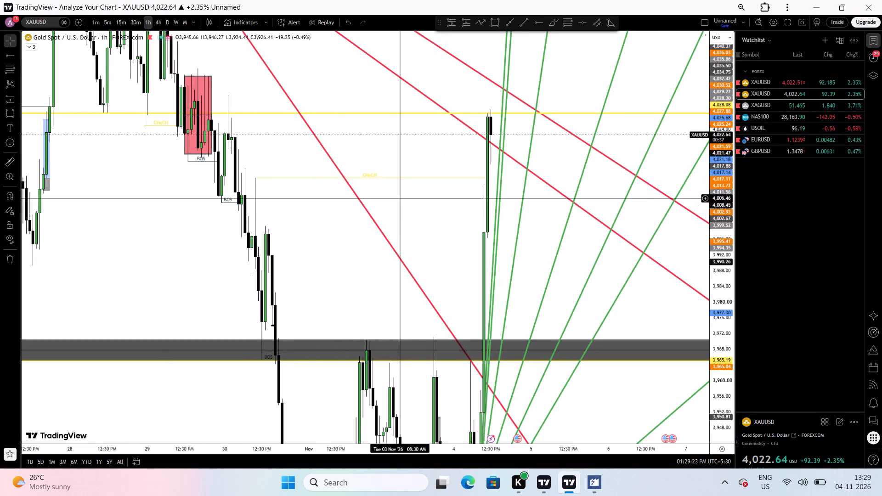
{"action": "left_click_drag", "start_coordinate": [404, 195], "coordinate": [368, 256]}
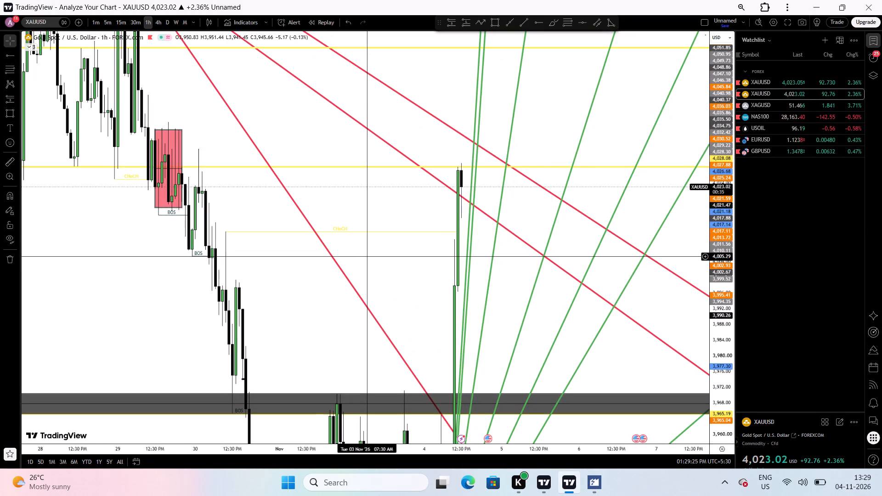
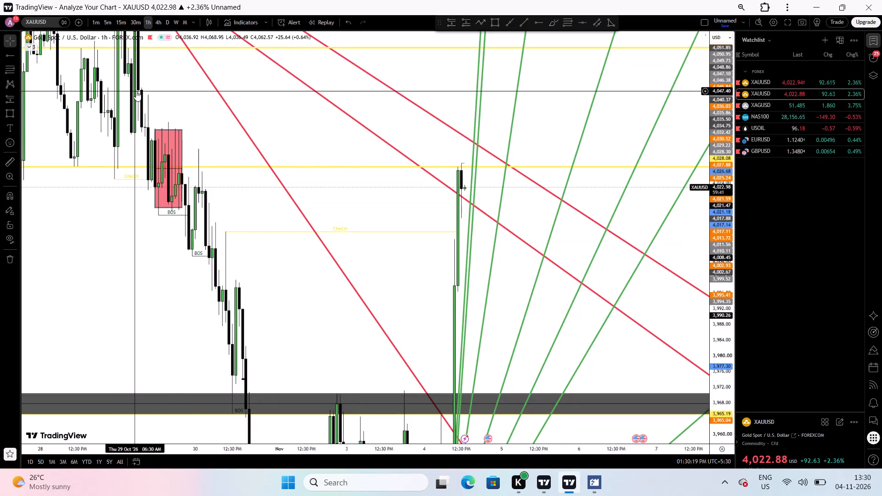
Switch the XAUUSD chart to the 5-minute timeframe and examine the recent rally around the grey zone and green trendlines.
{"action": "left_click", "coordinate": [104, 26]}
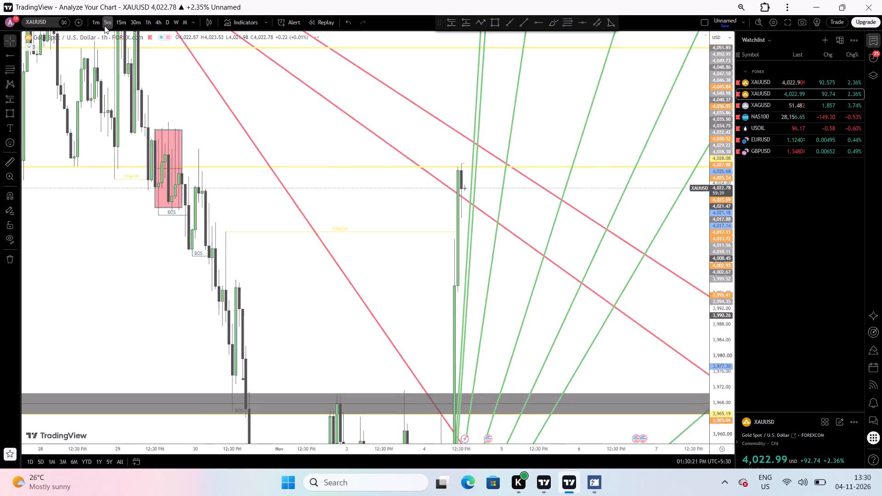
{"action": "scroll", "coordinate": [258, 321], "scroll_direction": "down", "scroll_amount": 3}
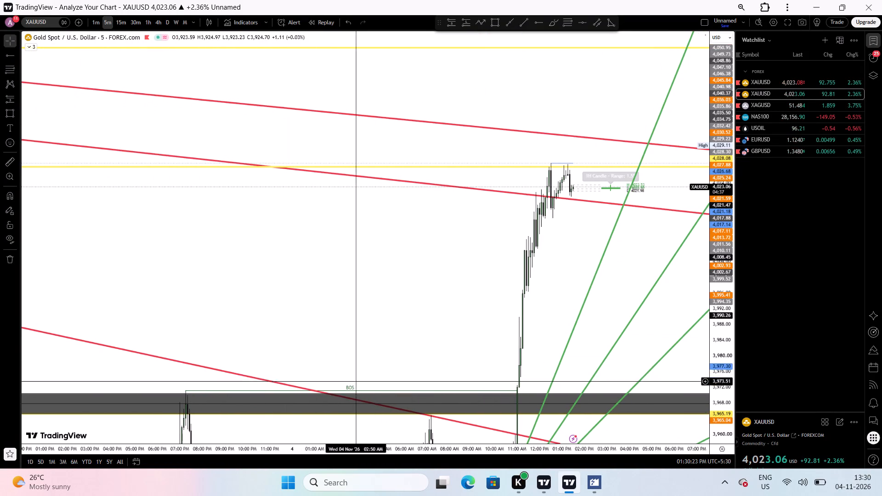
{"action": "left_click_drag", "start_coordinate": [368, 365], "coordinate": [330, 219]}
{"action": "scroll", "coordinate": [330, 219], "scroll_direction": "up", "scroll_amount": 1}
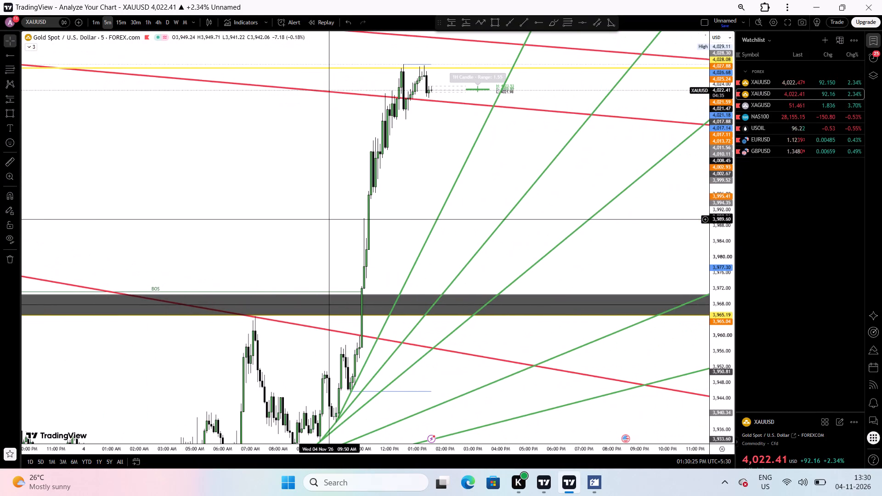
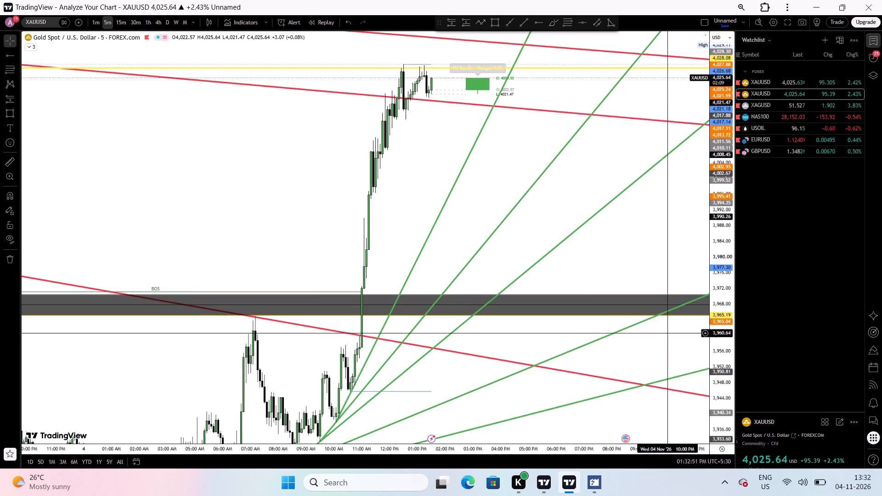
Review the 5-minute charts of GBPUSD, EURUSD, USOIL and NAS100 in turn against their drawn trendlines and zones.
{"action": "left_click", "coordinate": [779, 152]}
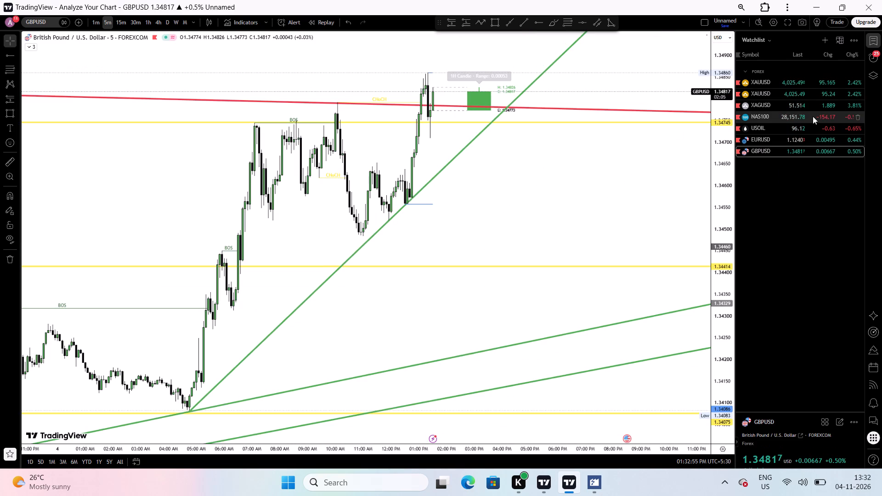
{"action": "left_click", "coordinate": [785, 136]}
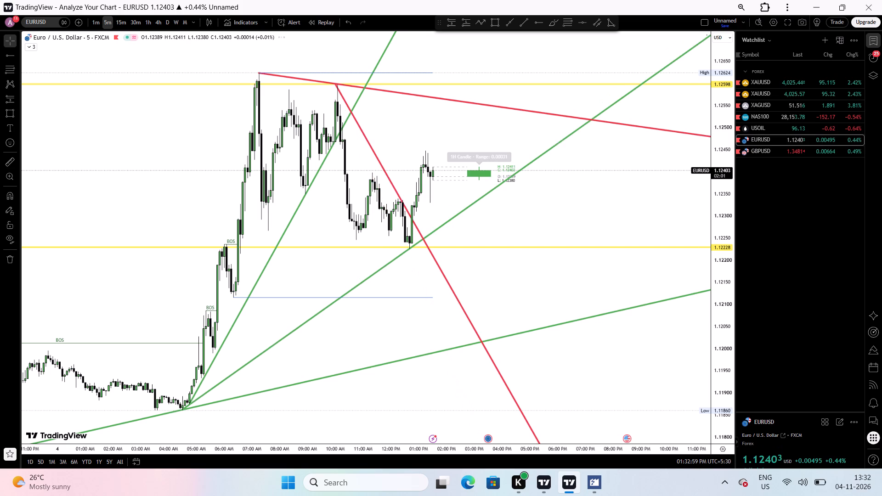
{"action": "scroll", "coordinate": [531, 204], "scroll_direction": "up", "scroll_amount": 1}
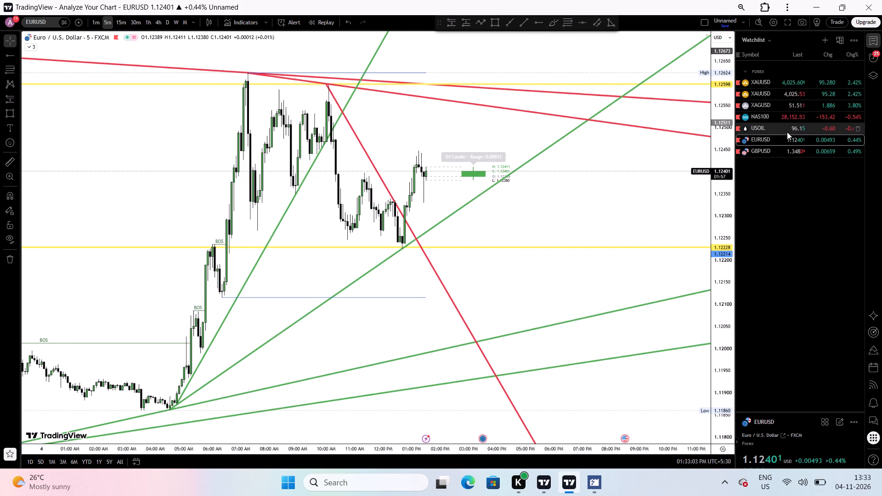
{"action": "left_click", "coordinate": [752, 131]}
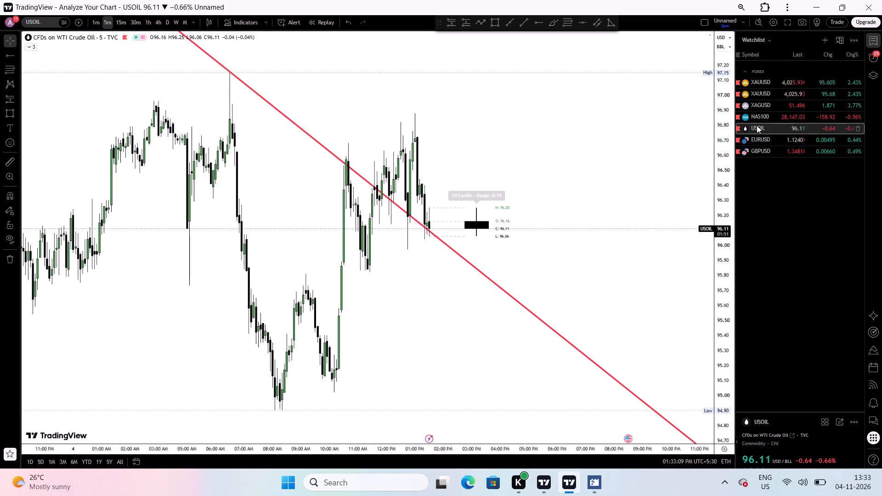
{"action": "left_click", "coordinate": [758, 113]}
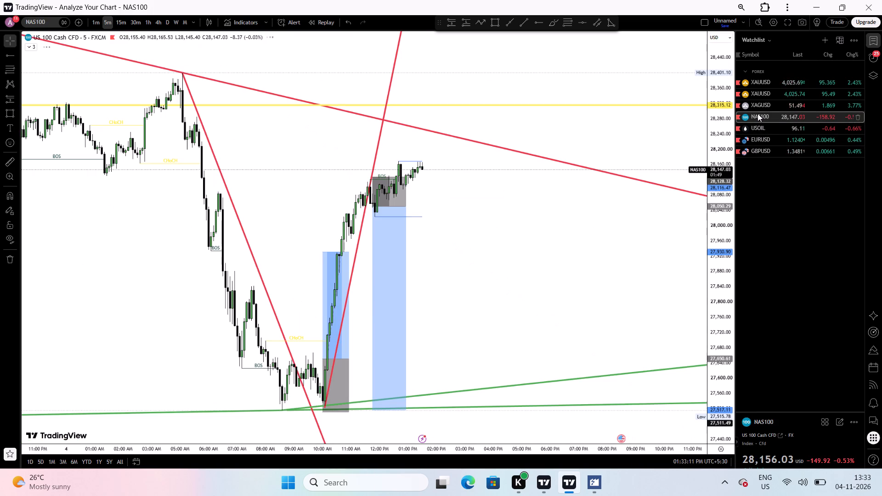
{"action": "left_click", "coordinate": [636, 266]}
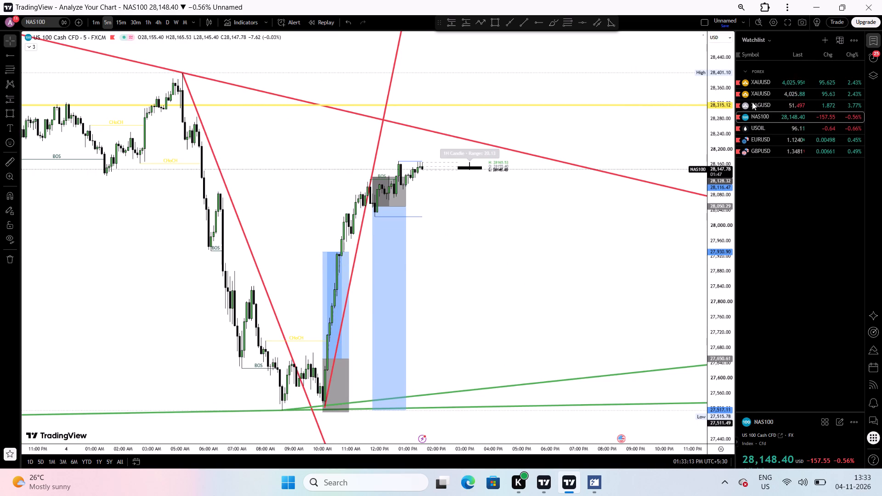
Compare the FOREX.com and OANDA XAUUSD charts on the 5-minute timeframe, examining the OANDA chart's earlier price action.
{"action": "left_click", "coordinate": [782, 92]}
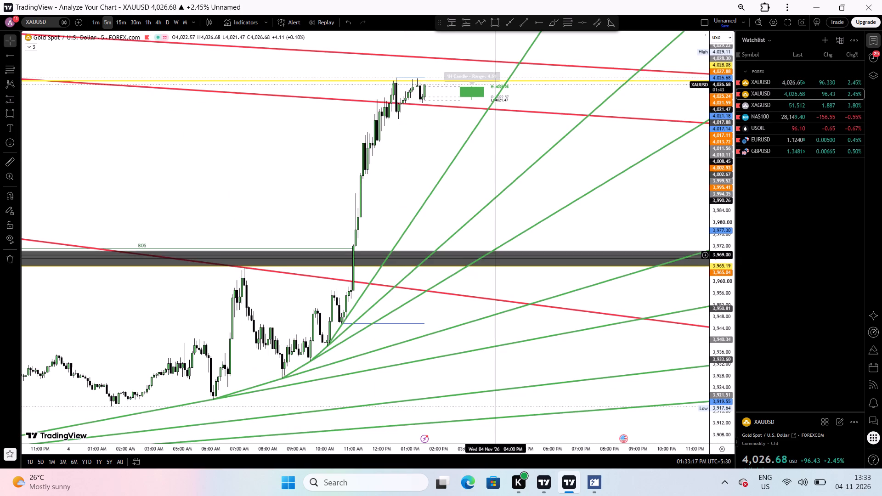
{"action": "left_click", "coordinate": [771, 83]}
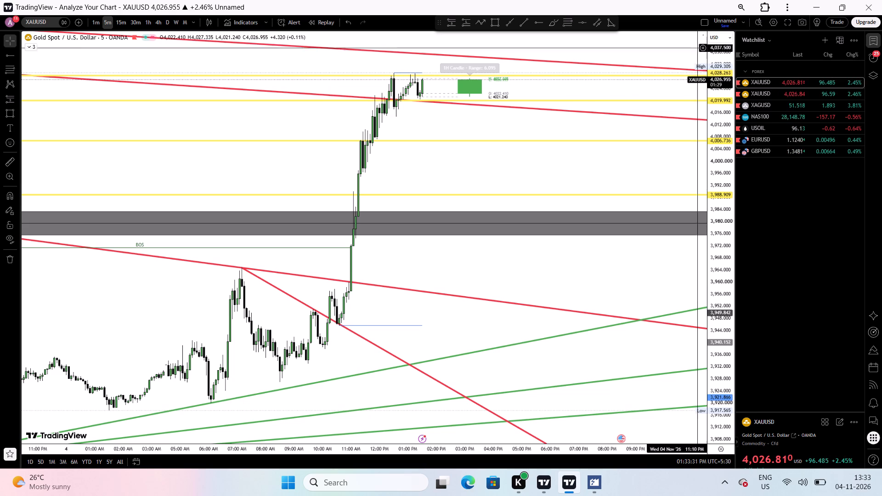
{"action": "scroll", "coordinate": [310, 177], "scroll_direction": "down", "scroll_amount": 1}
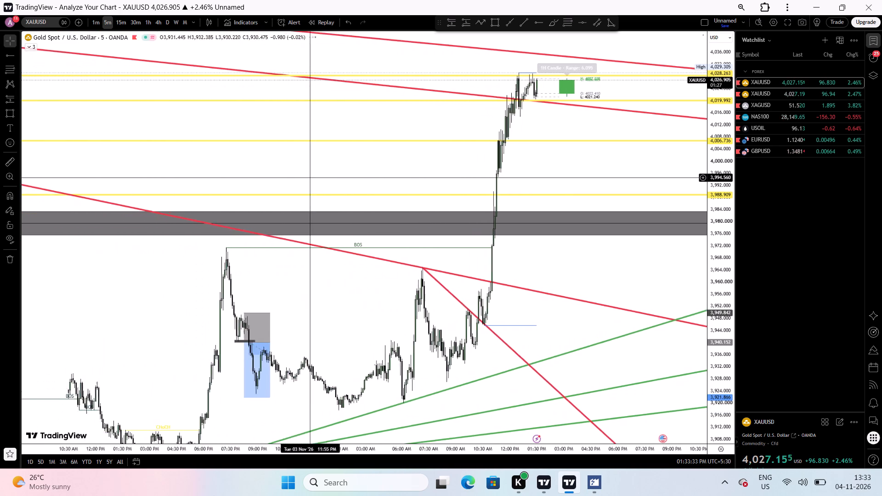
{"action": "scroll", "coordinate": [310, 177], "scroll_direction": "down", "scroll_amount": 2}
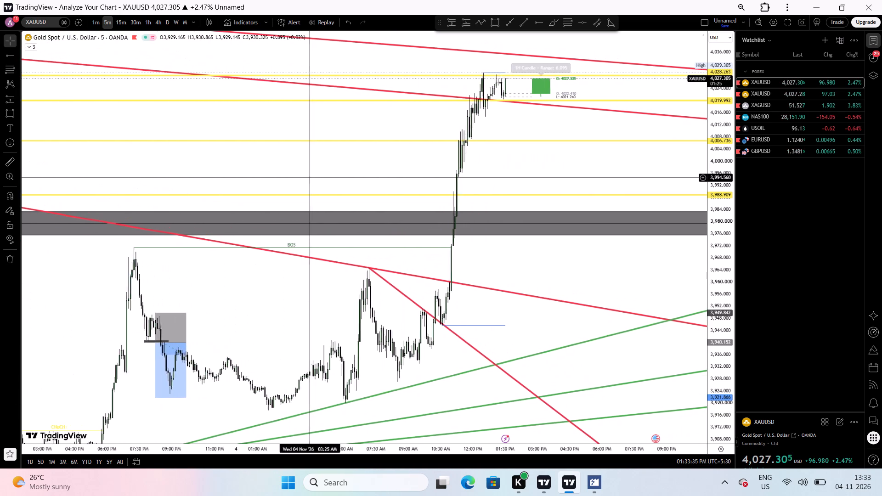
{"action": "scroll", "coordinate": [310, 177], "scroll_direction": "down", "scroll_amount": 1}
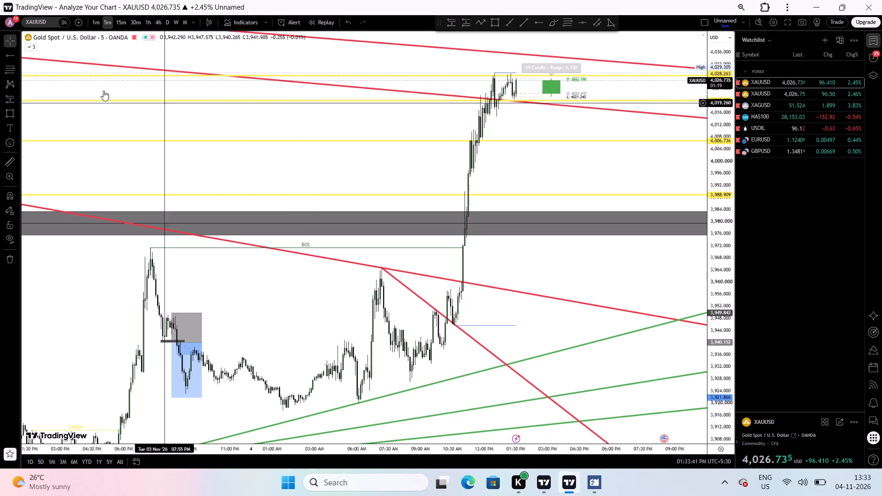
Switch XAUUSD to the 15-minute timeframe and examine the rally on the OANDA feed, followed by the FOREX.com feed.
{"action": "left_click", "coordinate": [116, 22]}
{"action": "scroll", "coordinate": [441, 75], "scroll_direction": "up", "scroll_amount": 1}
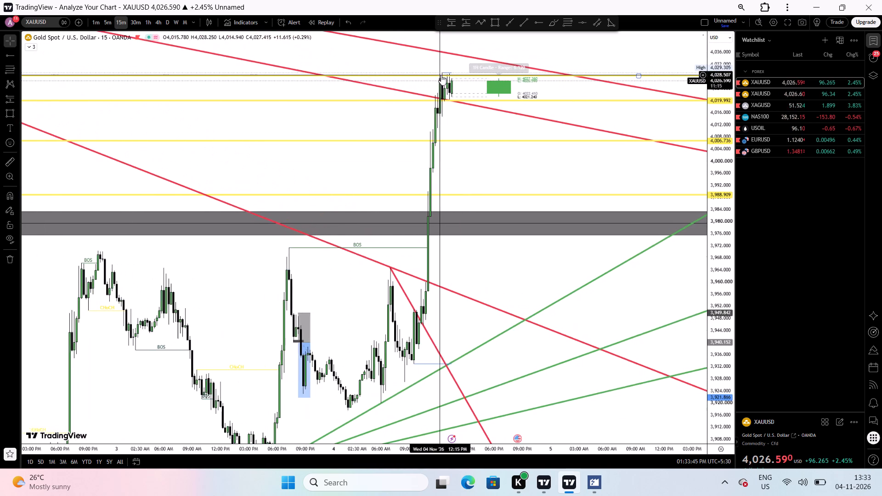
{"action": "scroll", "coordinate": [441, 75], "scroll_direction": "up", "scroll_amount": 1}
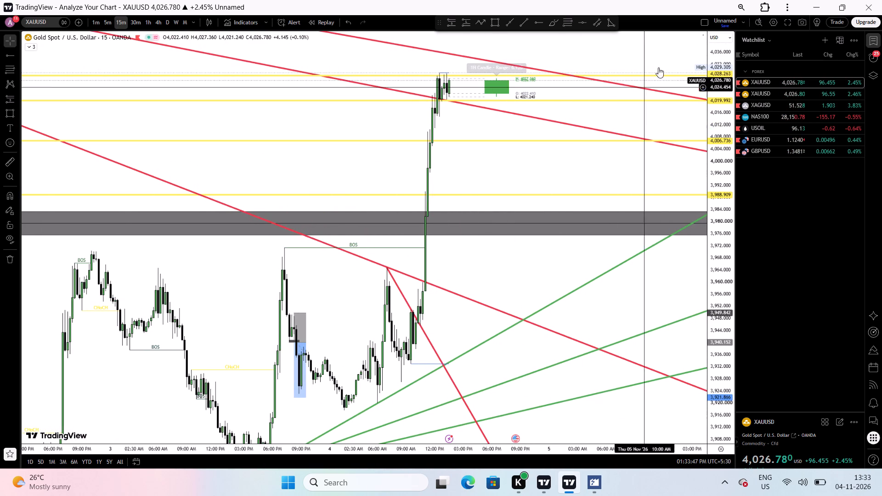
{"action": "left_click", "coordinate": [760, 88]}
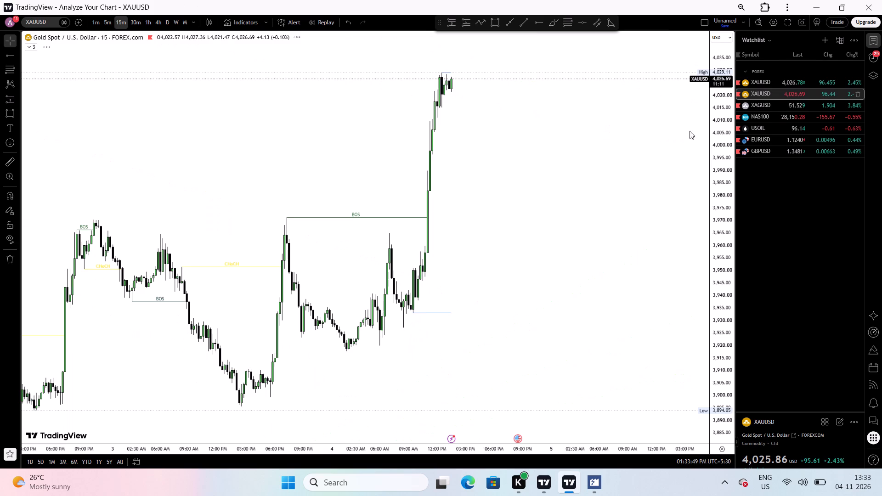
{"action": "scroll", "coordinate": [490, 124], "scroll_direction": "up", "scroll_amount": 1}
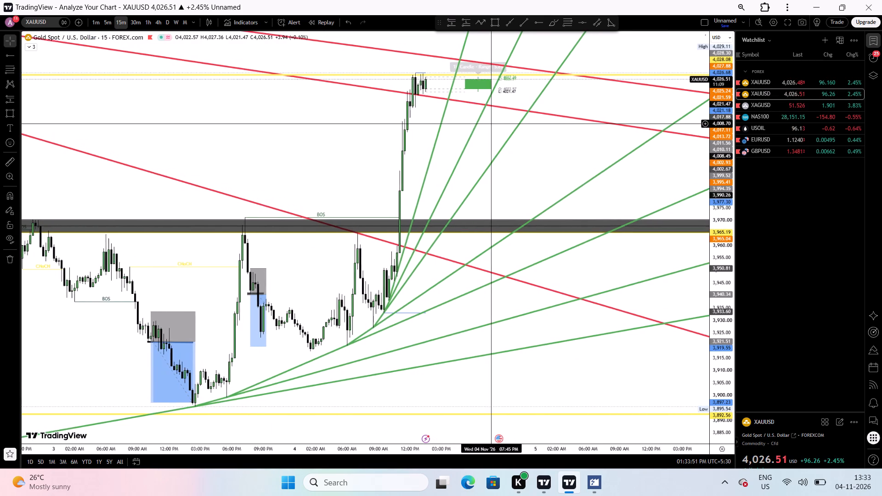
{"action": "scroll", "coordinate": [490, 124], "scroll_direction": "up", "scroll_amount": 1}
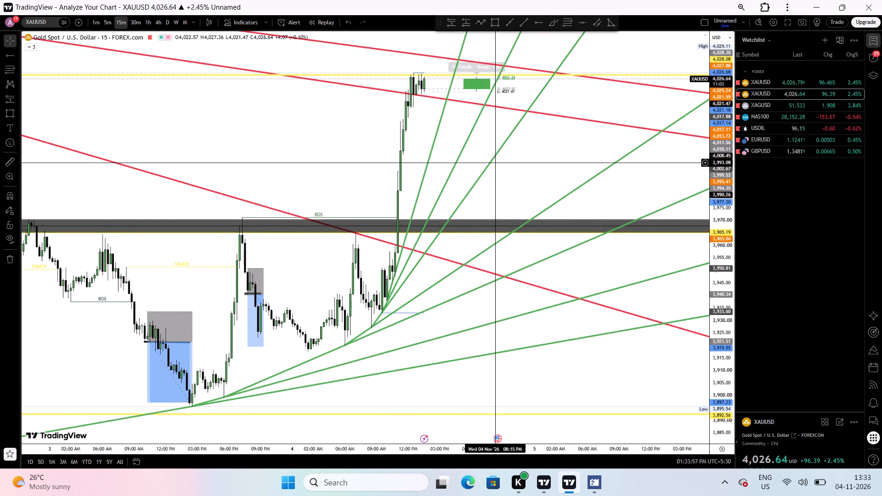
{"action": "scroll", "coordinate": [516, 182], "scroll_direction": "up", "scroll_amount": 1}
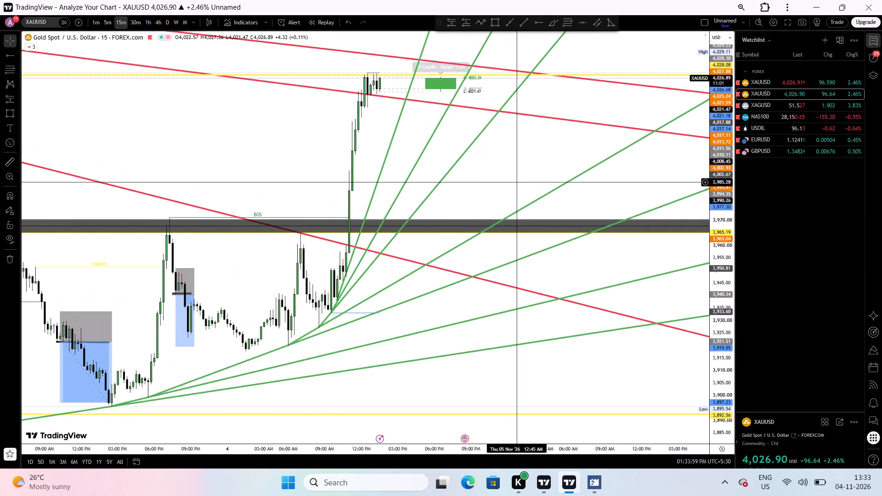
{"action": "scroll", "coordinate": [516, 182], "scroll_direction": "up", "scroll_amount": 1}
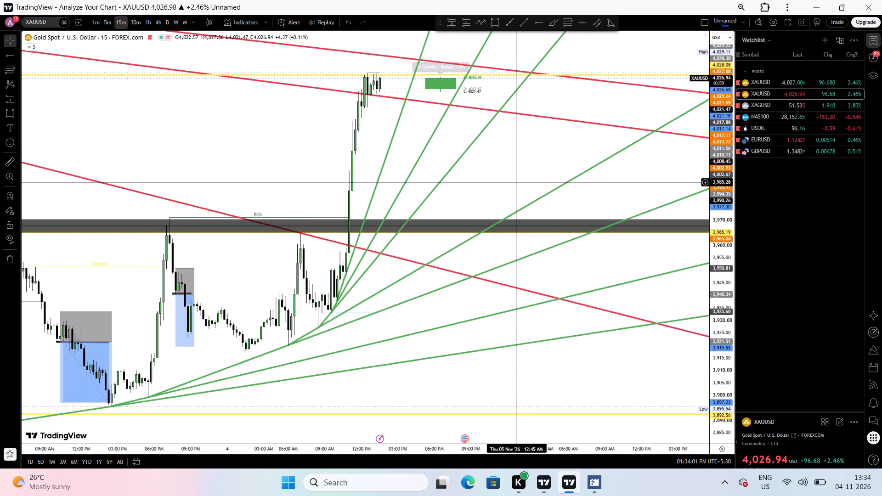
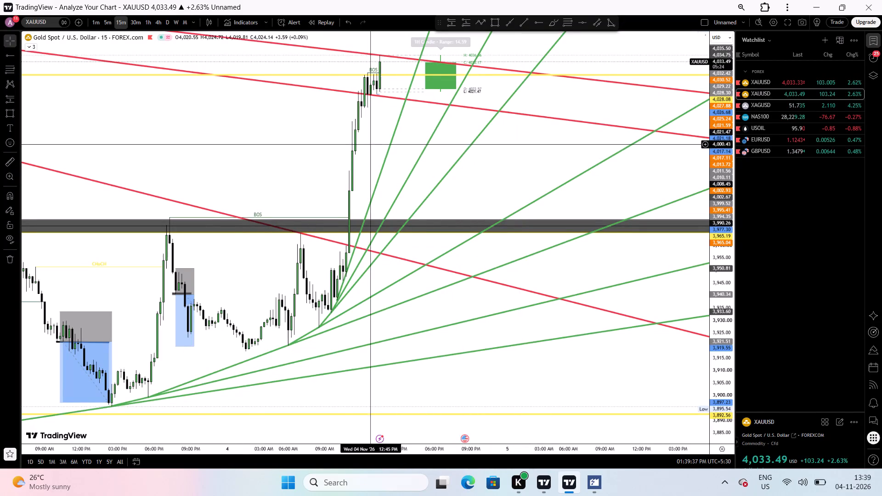
Examine a wider stretch of the FOREX.com XAUUSD 15-minute chart, back to the start of November.
{"action": "scroll", "coordinate": [336, 156], "scroll_direction": "down", "scroll_amount": 2}
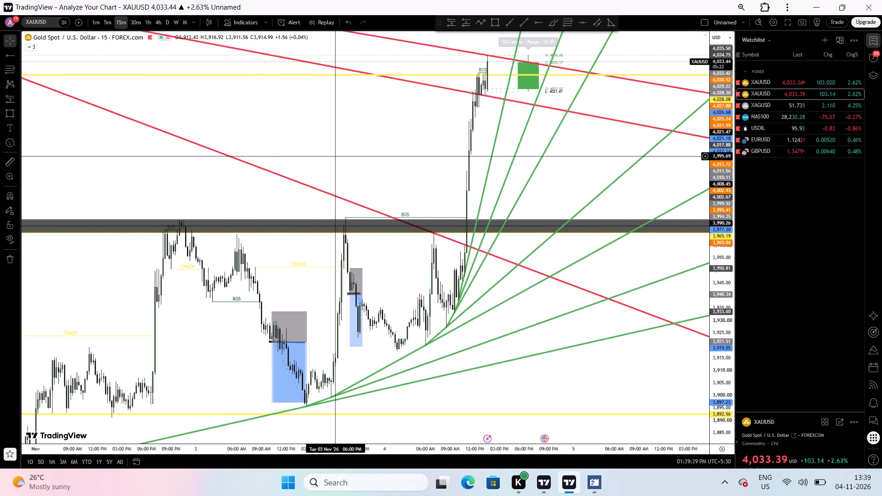
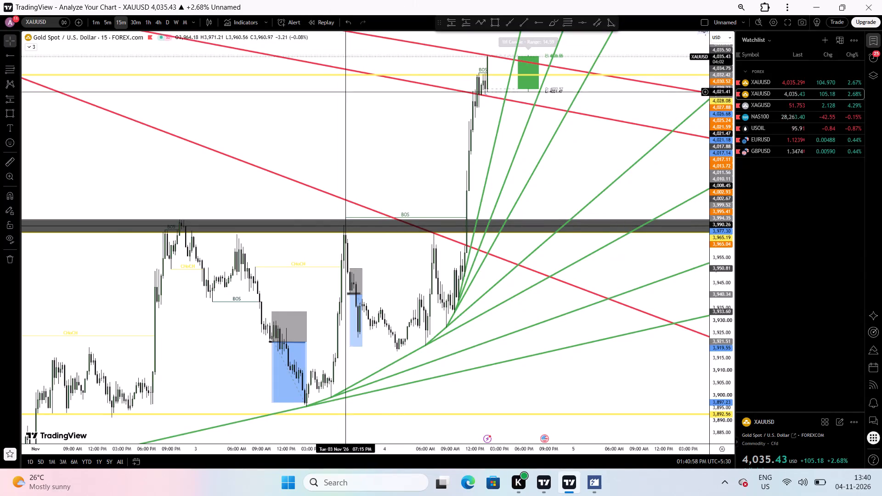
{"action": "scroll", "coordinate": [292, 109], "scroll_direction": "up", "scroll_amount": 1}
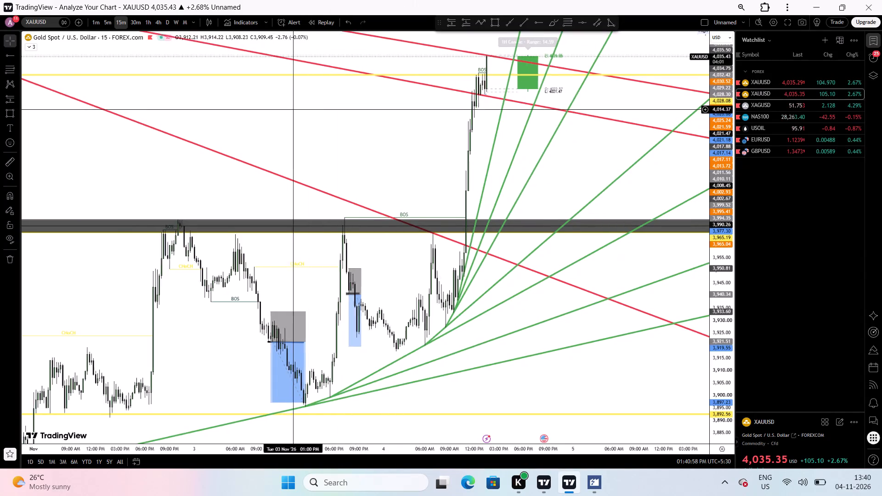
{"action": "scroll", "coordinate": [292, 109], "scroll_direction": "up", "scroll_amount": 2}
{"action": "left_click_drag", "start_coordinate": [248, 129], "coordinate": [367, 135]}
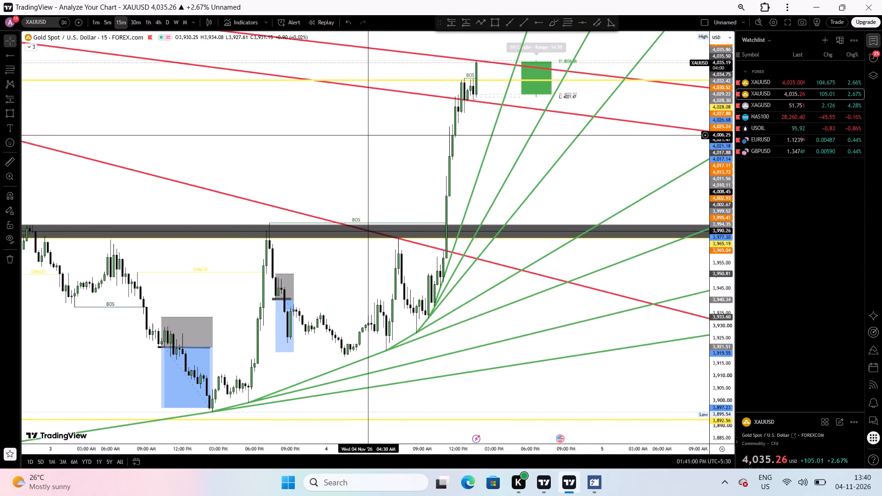
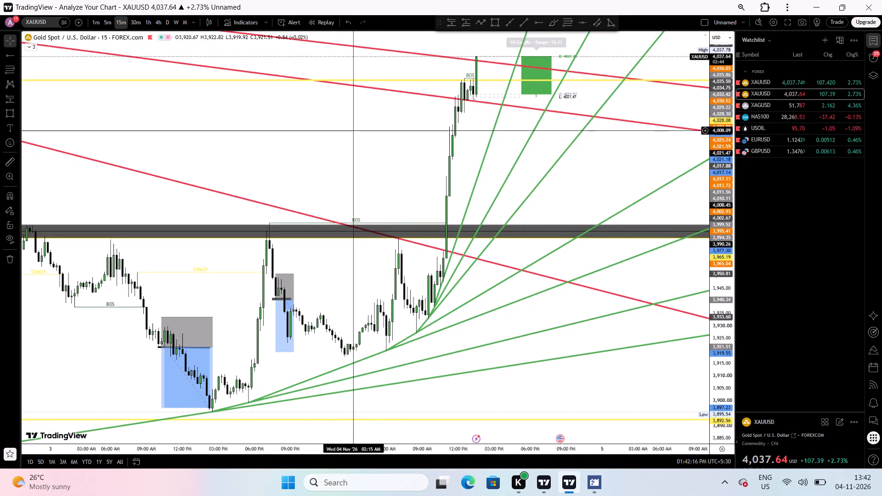
Examine the XAUUSD rally against its trendlines and grey zone on the 15-minute chart and the 1-hour chart.
{"action": "left_click_drag", "start_coordinate": [357, 149], "coordinate": [393, 254]}
{"action": "scroll", "coordinate": [360, 240], "scroll_direction": "up", "scroll_amount": 1}
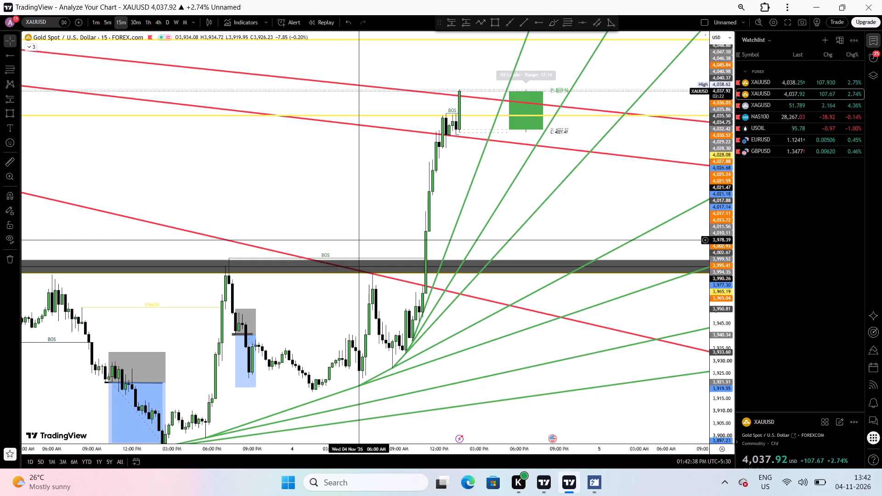
{"action": "scroll", "coordinate": [353, 208], "scroll_direction": "right", "scroll_amount": 1}
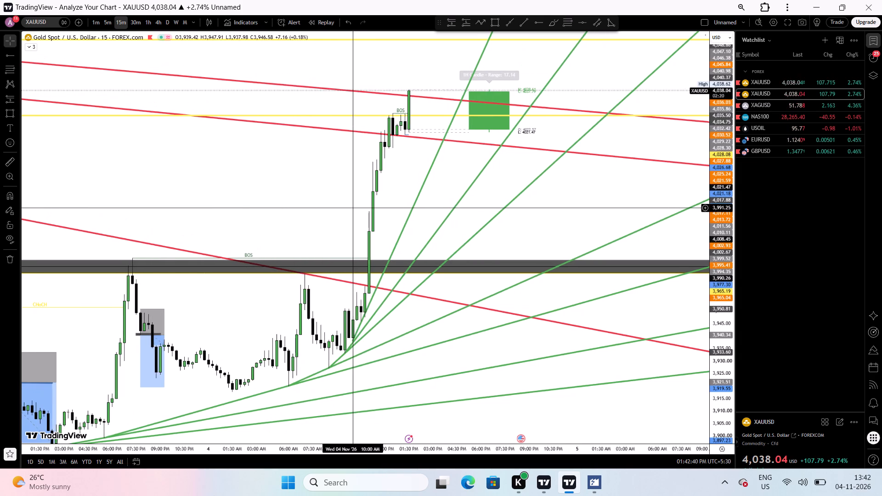
{"action": "scroll", "coordinate": [353, 208], "scroll_direction": "down", "scroll_amount": 3}
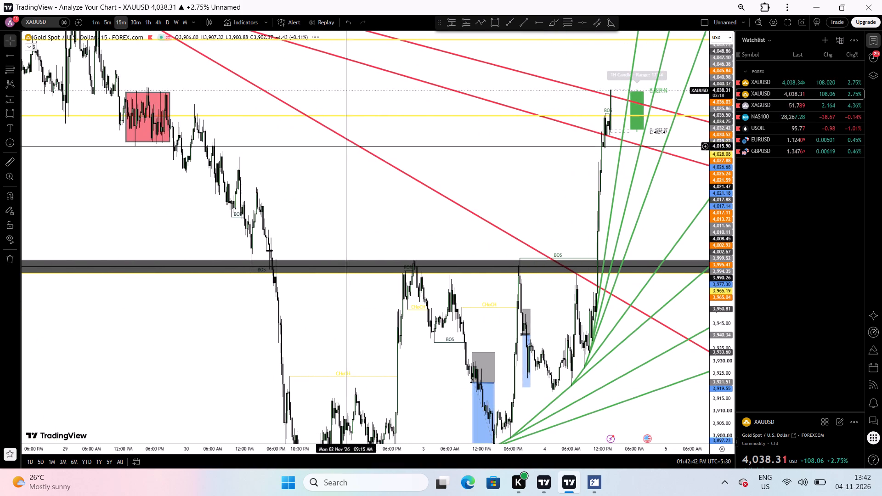
{"action": "left_click", "coordinate": [144, 21]}
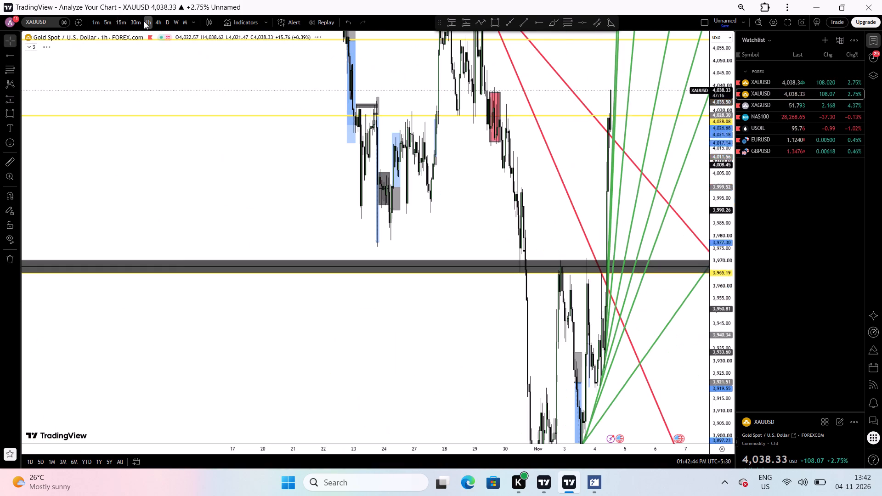
{"action": "scroll", "coordinate": [276, 167], "scroll_direction": "up", "scroll_amount": 3}
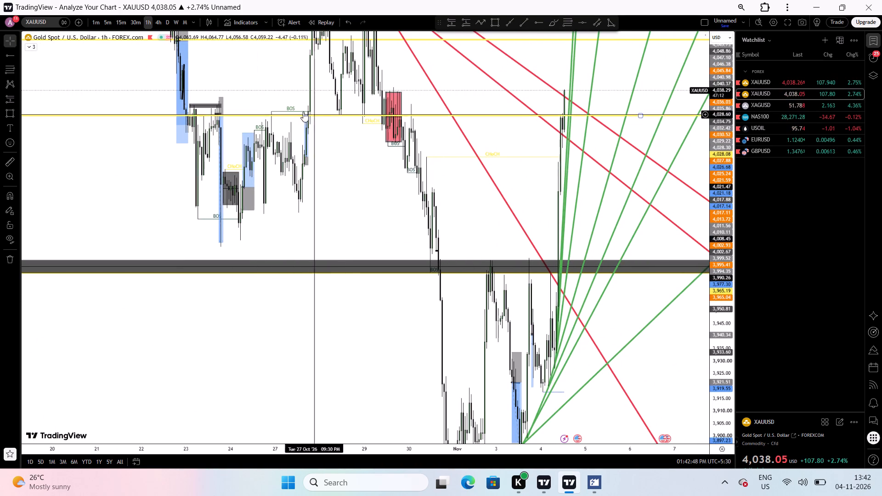
{"action": "scroll", "coordinate": [292, 113], "scroll_direction": "up", "scroll_amount": 3}
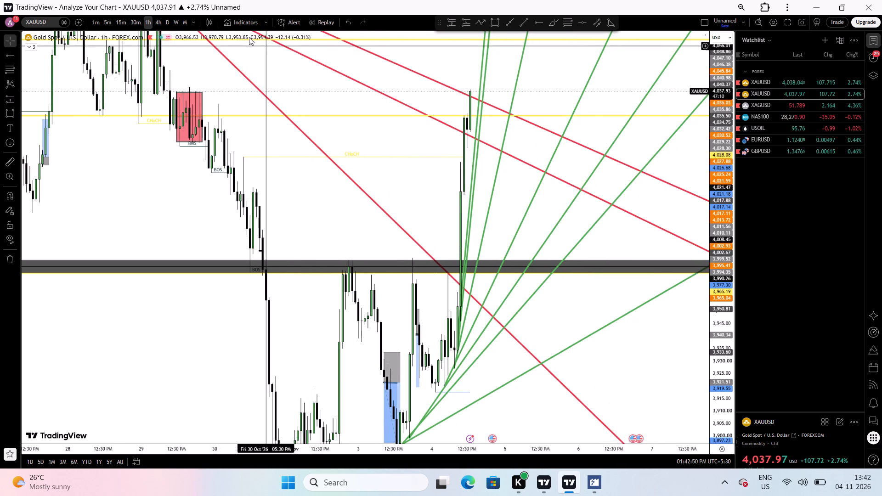
Switch XAUUSD to the 5-minute timeframe and examine the latest candles around the two upper red trendlines and the yellow level.
{"action": "left_click", "coordinate": [136, 20]}
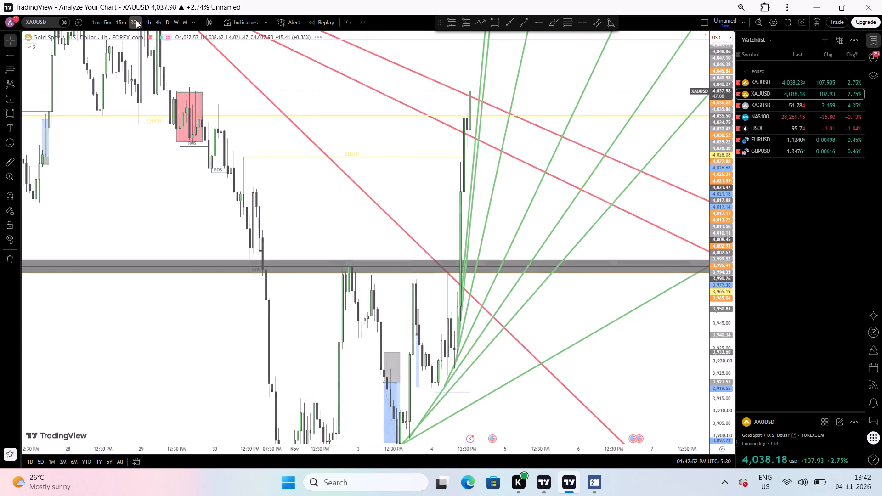
{"action": "left_click", "coordinate": [106, 17]}
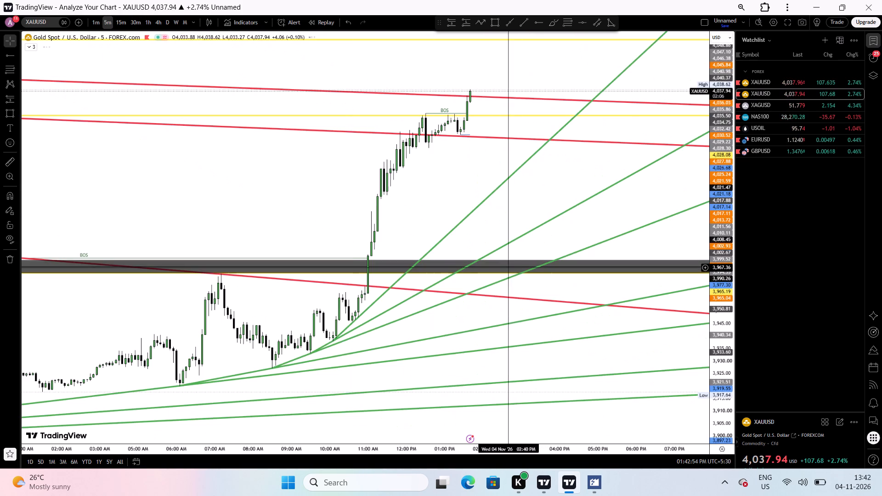
{"action": "scroll", "coordinate": [508, 267], "scroll_direction": "down", "scroll_amount": 2}
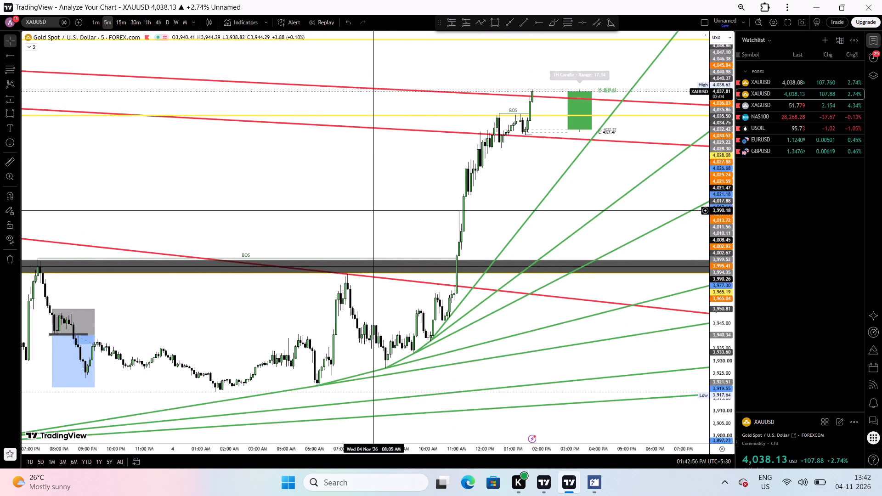
{"action": "left_click_drag", "start_coordinate": [373, 210], "coordinate": [364, 263]}
{"action": "scroll", "coordinate": [376, 208], "scroll_direction": "up", "scroll_amount": 1}
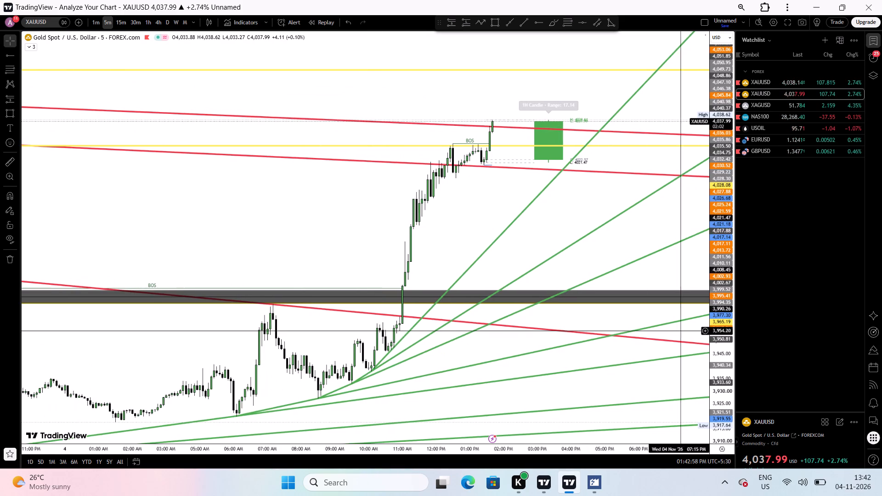
{"action": "left_click_drag", "start_coordinate": [714, 382], "coordinate": [698, 180]}
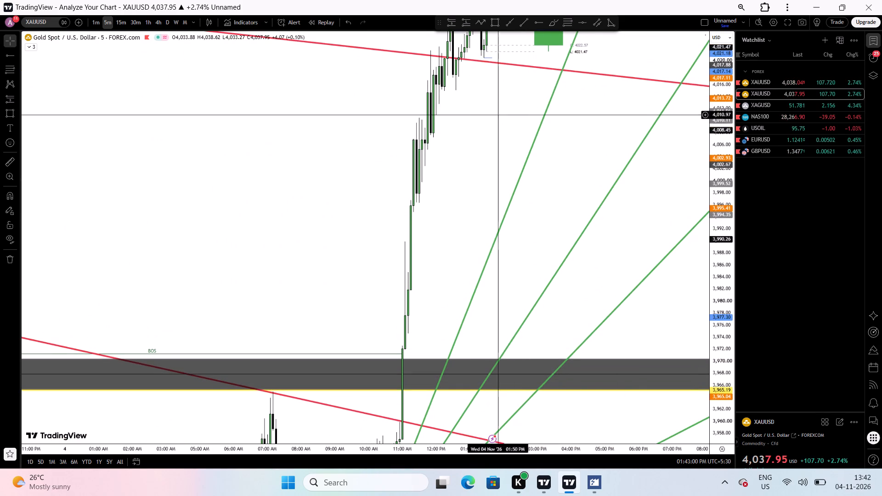
{"action": "left_click_drag", "start_coordinate": [463, 113], "coordinate": [472, 259]}
{"action": "scroll", "coordinate": [426, 206], "scroll_direction": "up", "scroll_amount": 1}
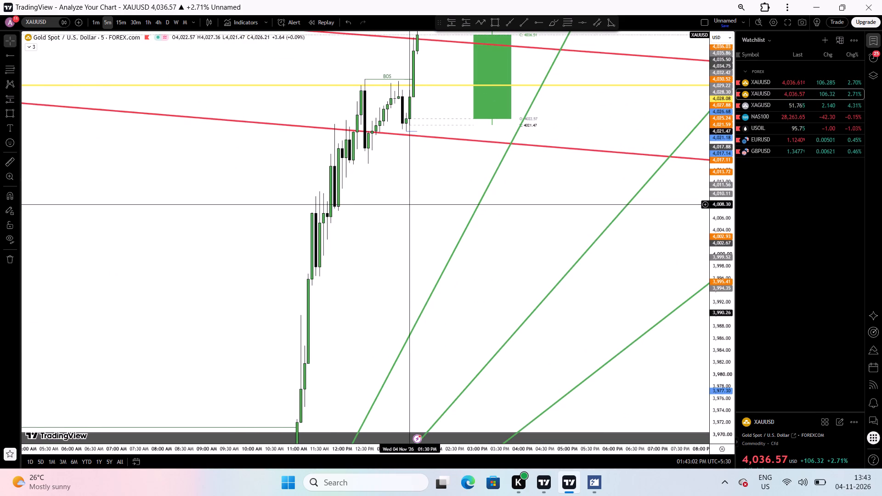
{"action": "left_click_drag", "start_coordinate": [409, 204], "coordinate": [446, 204]}
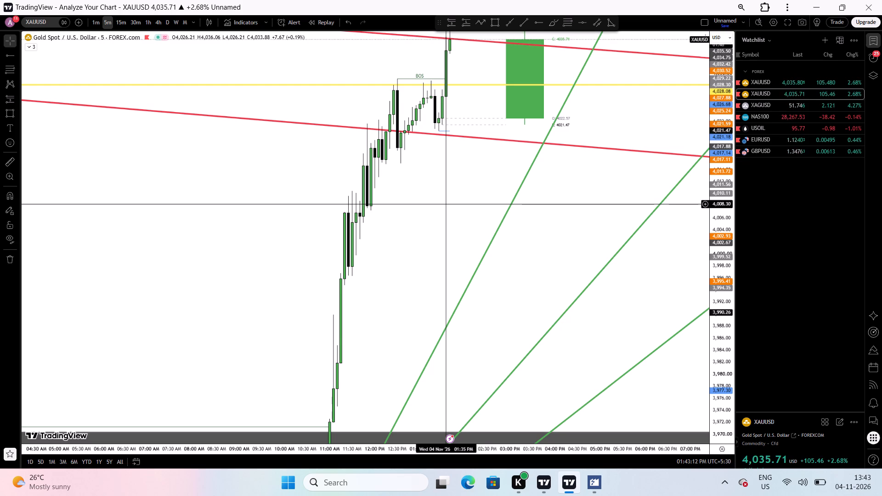
{"action": "left_click_drag", "start_coordinate": [446, 204], "coordinate": [470, 304]}
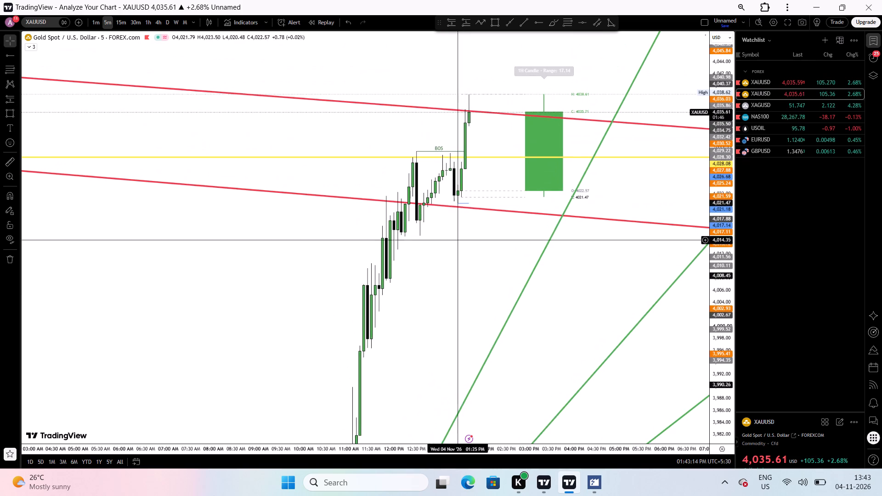
{"action": "scroll", "coordinate": [453, 230], "scroll_direction": "up", "scroll_amount": 1}
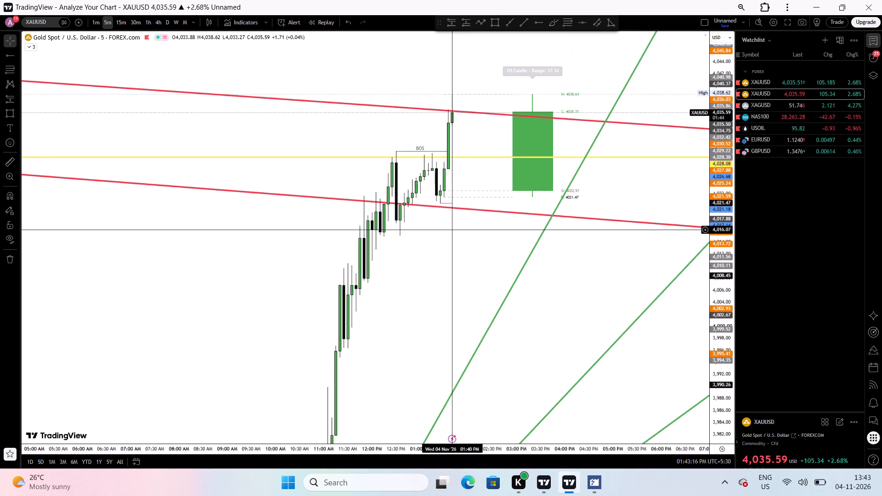
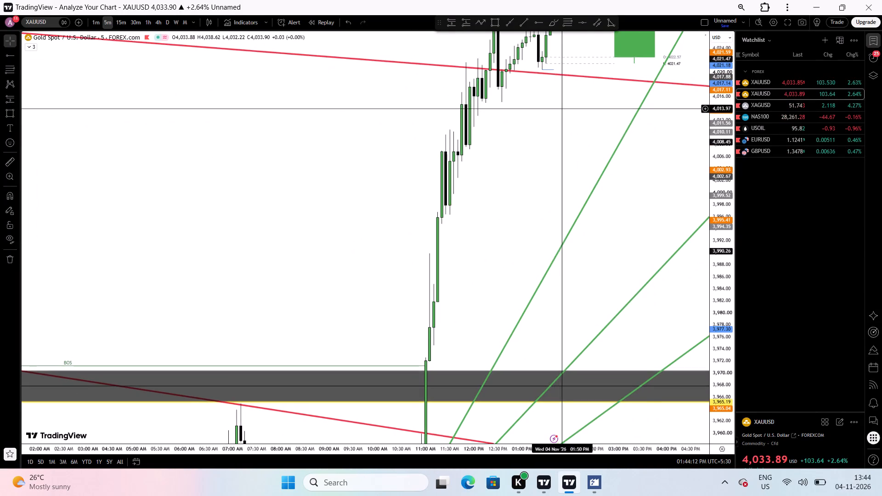
Examine the whole XAUUSD rally on the 5-minute chart, from the grey zone up to the upper red trendlines and yellow level.
{"action": "scroll", "coordinate": [596, 151], "scroll_direction": "down", "scroll_amount": 1}
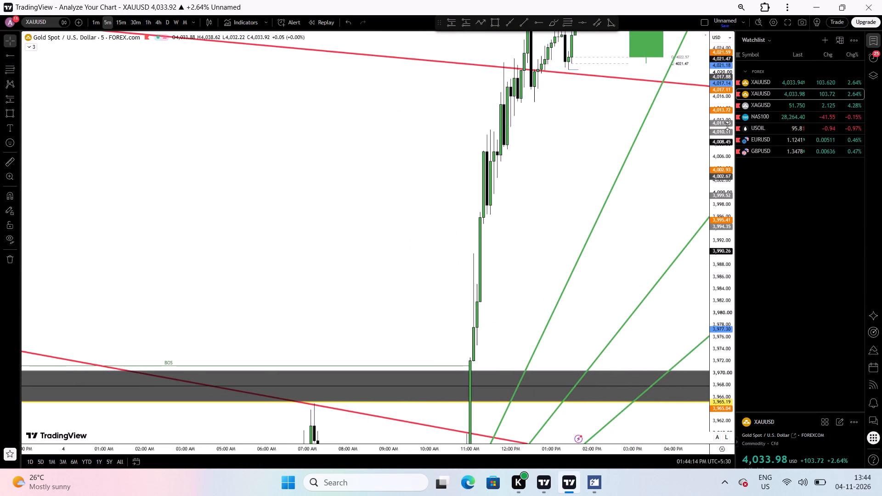
{"action": "left_click_drag", "start_coordinate": [732, 127], "coordinate": [713, 286]}
{"action": "scroll", "coordinate": [509, 222], "scroll_direction": "up", "scroll_amount": 1}
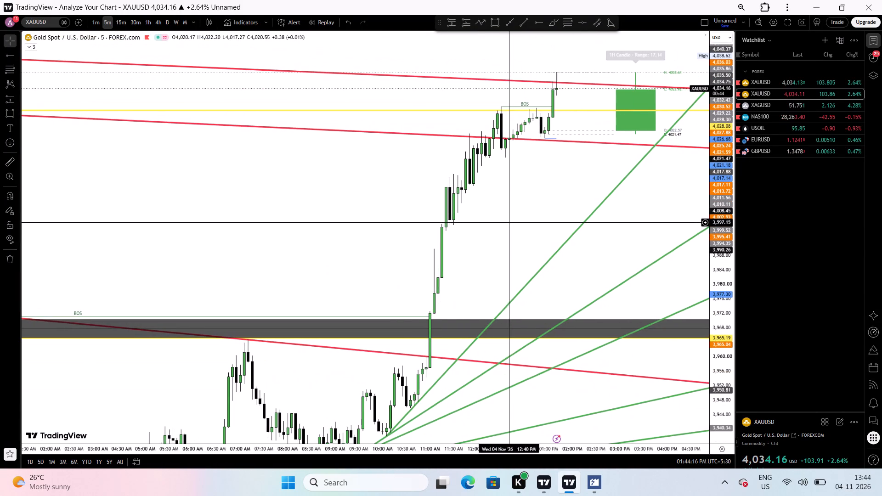
{"action": "left_click_drag", "start_coordinate": [502, 227], "coordinate": [486, 238]}
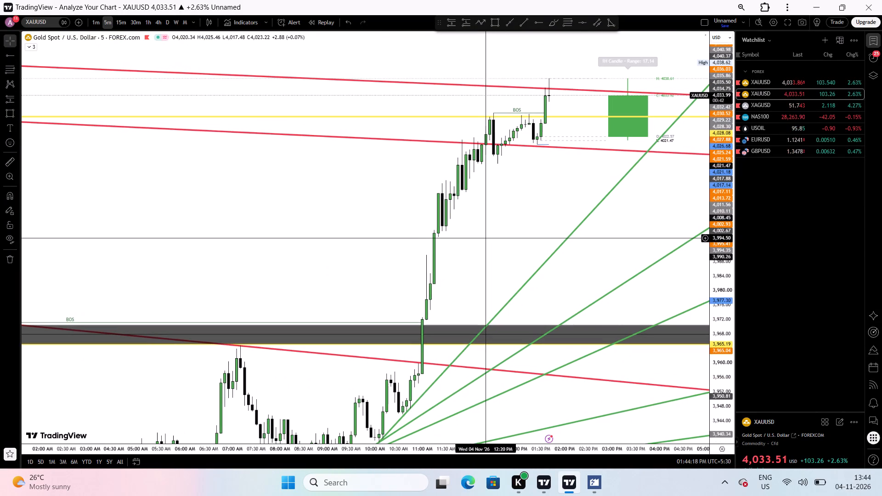
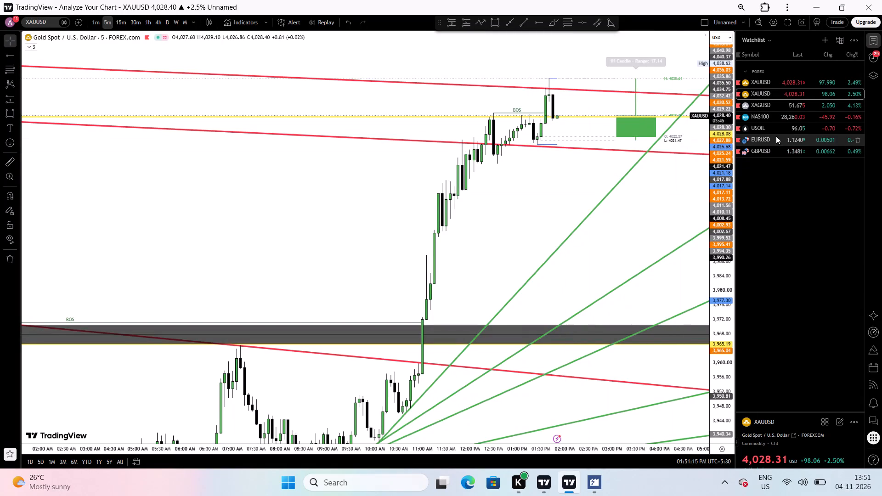
Check EURUSD's price action on the 5-minute chart and return to the FOREX.com XAUUSD chart.
{"action": "left_click", "coordinate": [754, 142]}
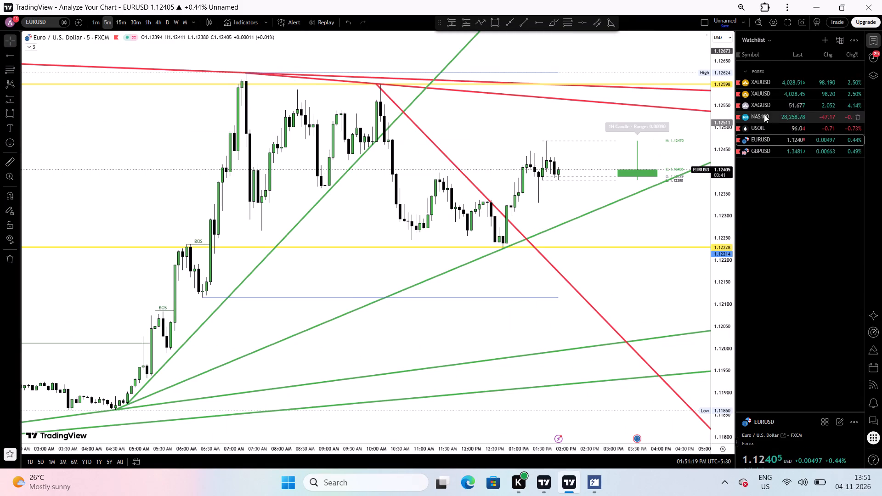
{"action": "left_click", "coordinate": [767, 95]}
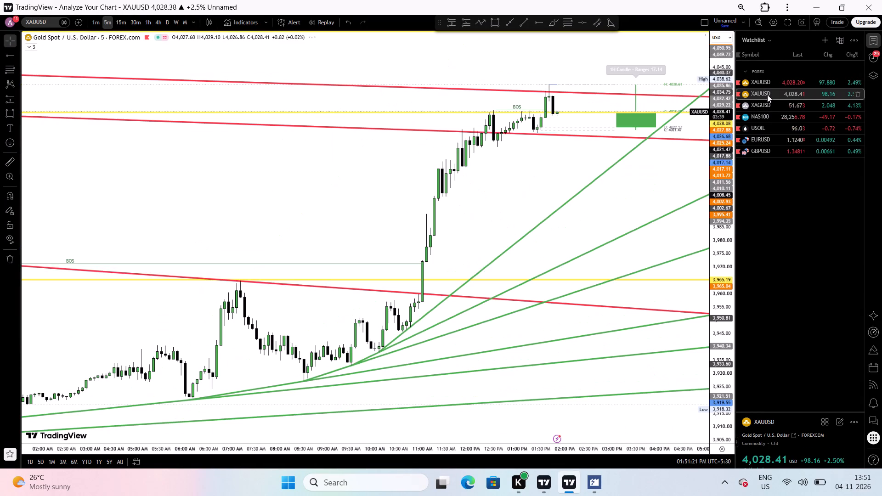
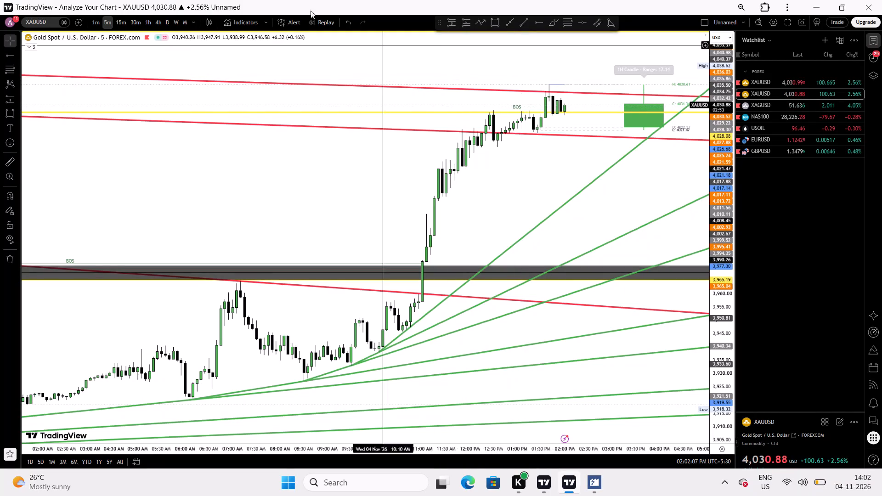
Review XAUUSD's price action on the 1-hour chart and on the 15-minute chart.
{"action": "left_click", "coordinate": [143, 19]}
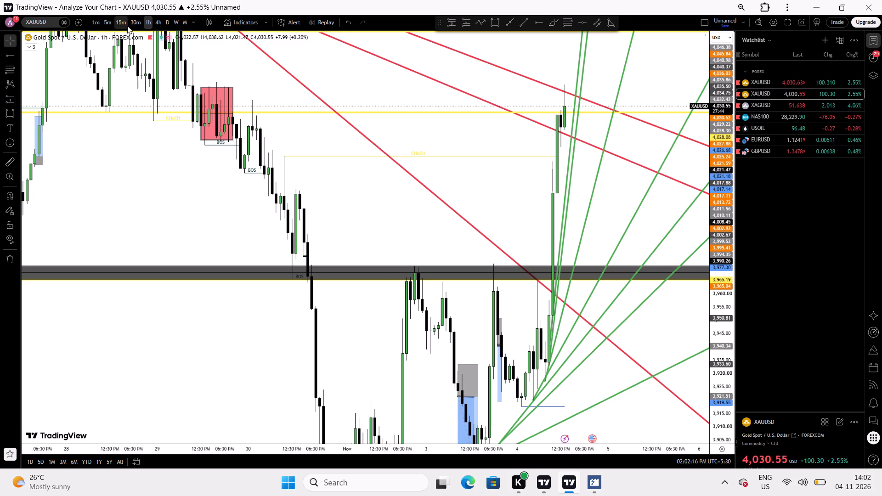
{"action": "left_click", "coordinate": [127, 26]}
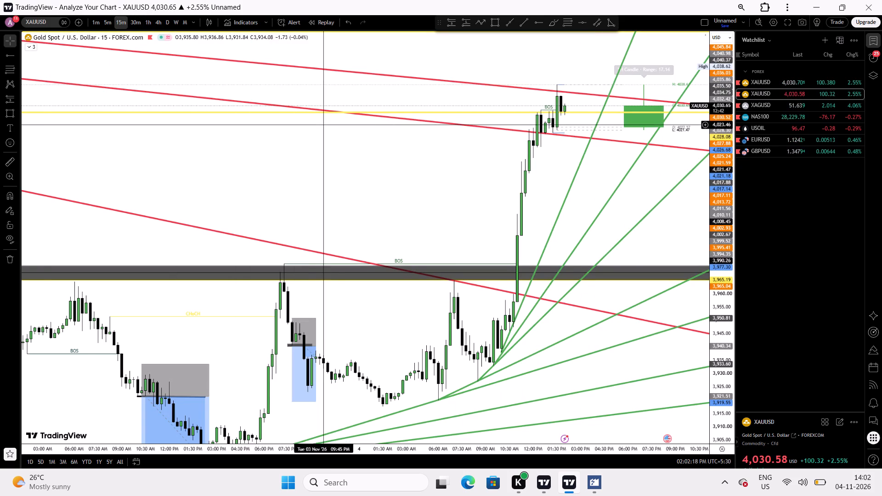
{"action": "scroll", "coordinate": [323, 124], "scroll_direction": "up", "scroll_amount": 1}
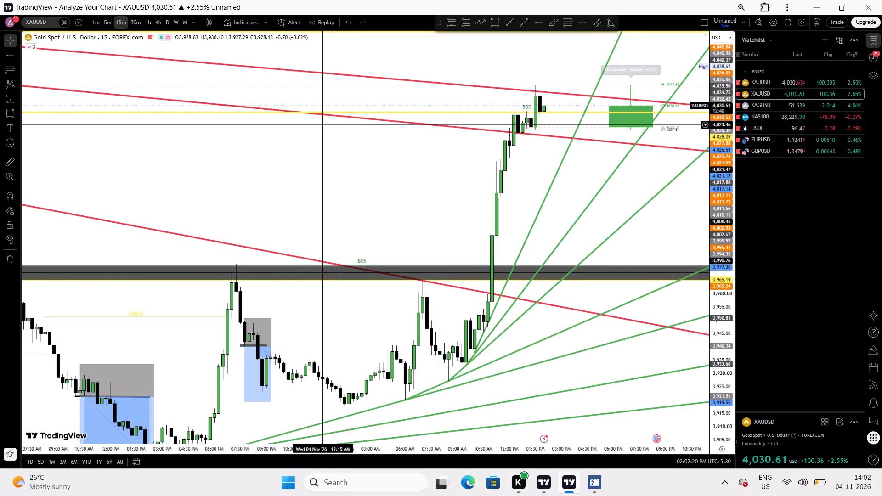
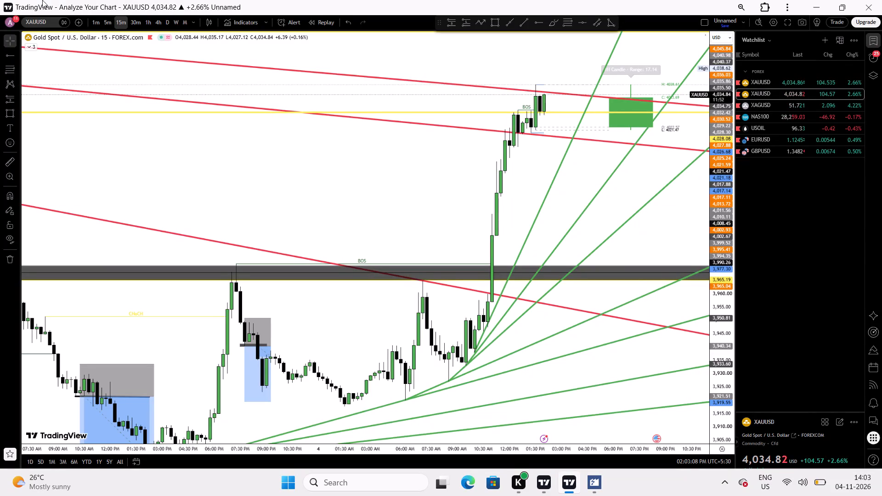
Examine XAUUSD's rally and the consolidation around the red trendlines on the 5-minute chart.
{"action": "left_click", "coordinate": [103, 22]}
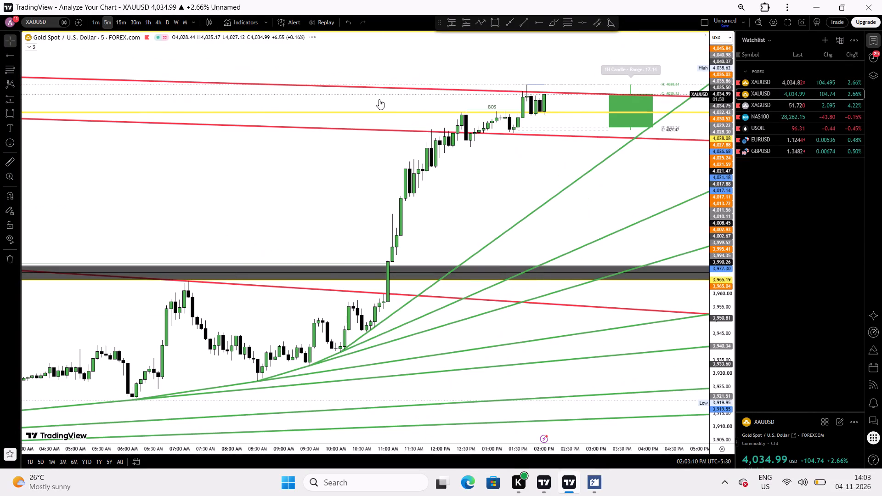
{"action": "scroll", "coordinate": [520, 193], "scroll_direction": "down", "scroll_amount": 1}
{"action": "left_click_drag", "start_coordinate": [520, 193], "coordinate": [481, 222]}
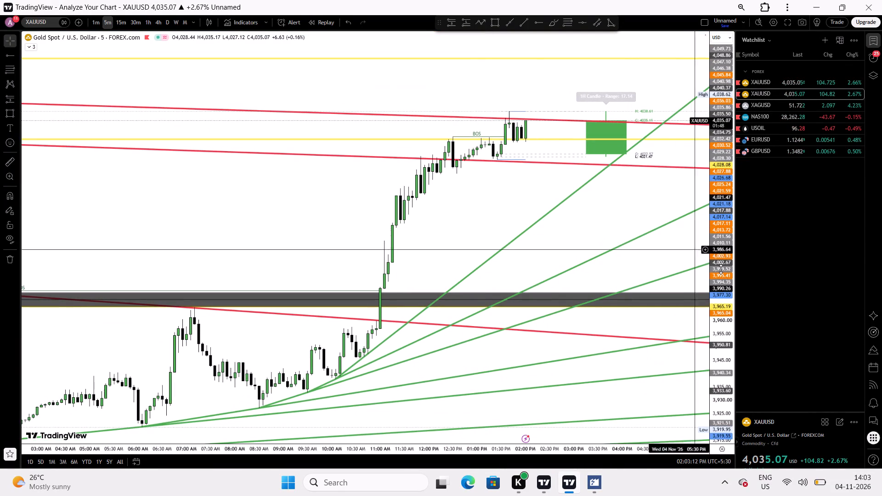
{"action": "left_click_drag", "start_coordinate": [729, 288], "coordinate": [698, 67]}
{"action": "left_click_drag", "start_coordinate": [528, 134], "coordinate": [526, 175]}
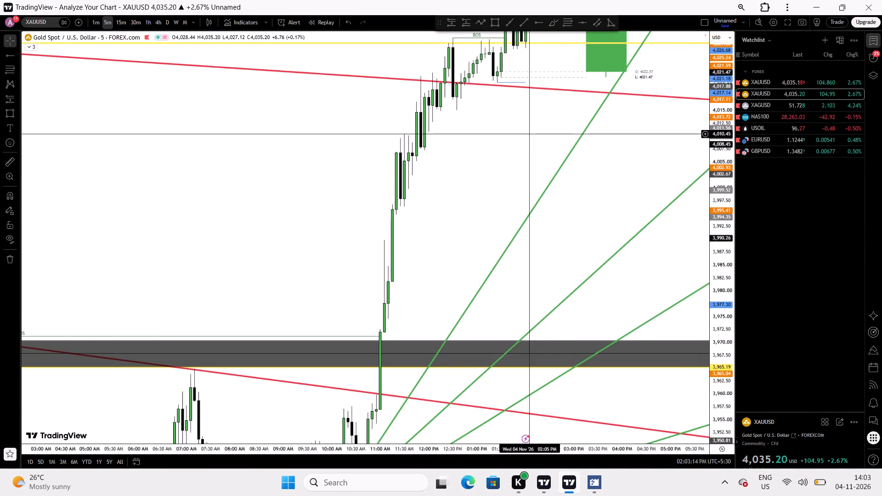
{"action": "left_click_drag", "start_coordinate": [526, 175], "coordinate": [515, 400]}
{"action": "scroll", "coordinate": [453, 240], "scroll_direction": "up", "scroll_amount": 1}
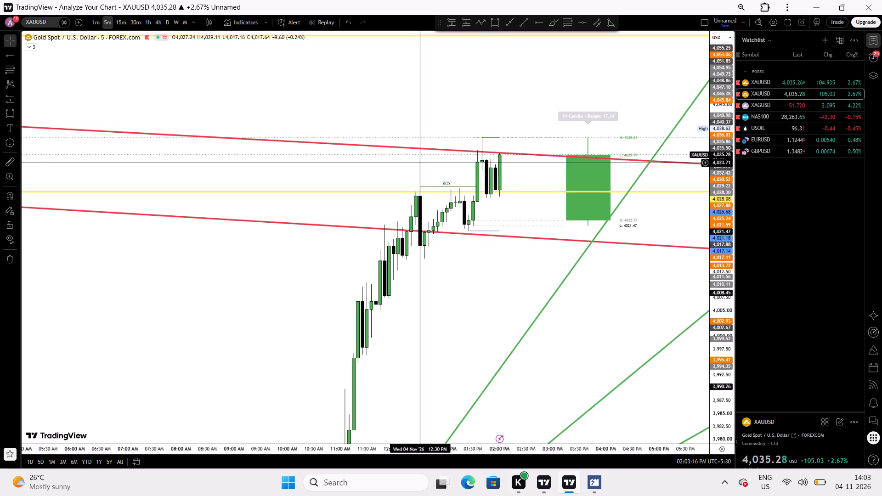
{"action": "left_click_drag", "start_coordinate": [405, 156], "coordinate": [401, 190]}
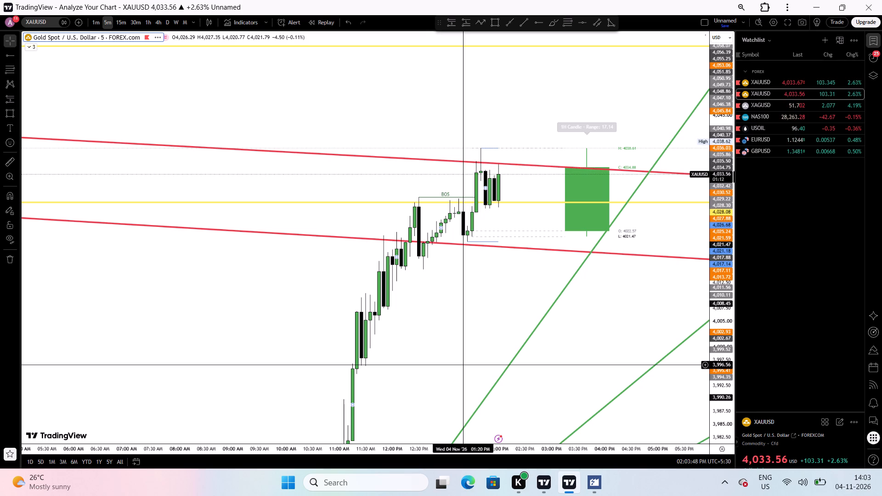
{"action": "scroll", "coordinate": [435, 380], "scroll_direction": "left", "scroll_amount": 1}
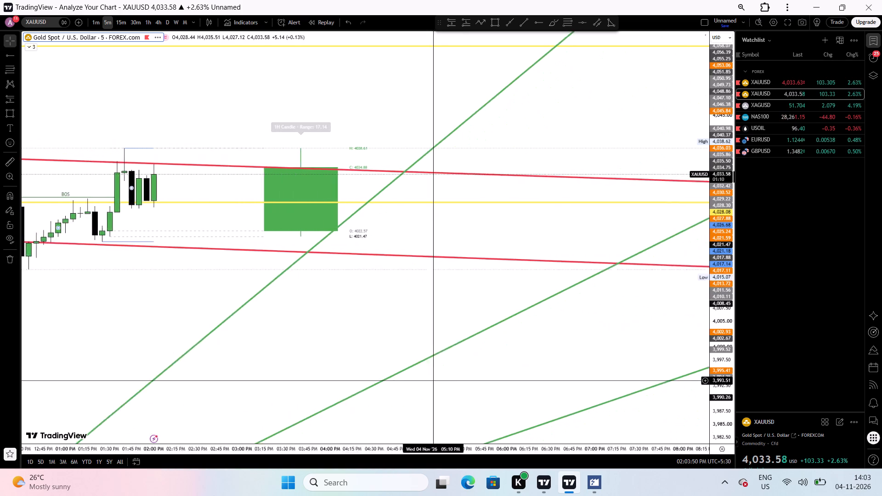
{"action": "scroll", "coordinate": [394, 307], "scroll_direction": "down", "scroll_amount": 5}
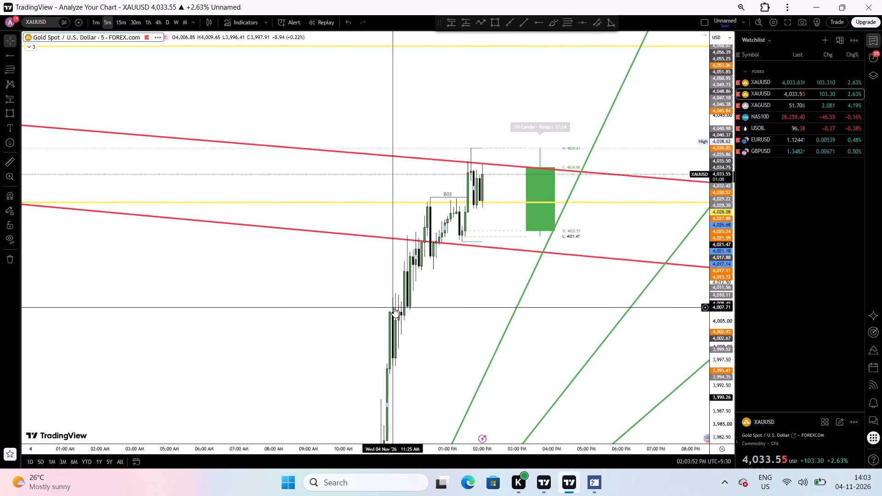
{"action": "left_click_drag", "start_coordinate": [718, 232], "coordinate": [546, 293]}
{"action": "scroll", "coordinate": [470, 271], "scroll_direction": "up", "scroll_amount": 2}
{"action": "left_click_drag", "start_coordinate": [395, 281], "coordinate": [432, 229]}
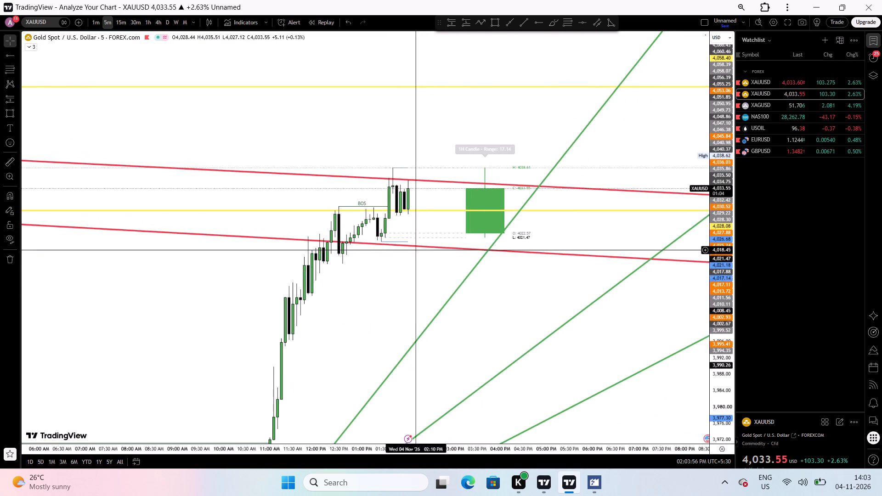
{"action": "left_click_drag", "start_coordinate": [432, 229], "coordinate": [437, 224]}
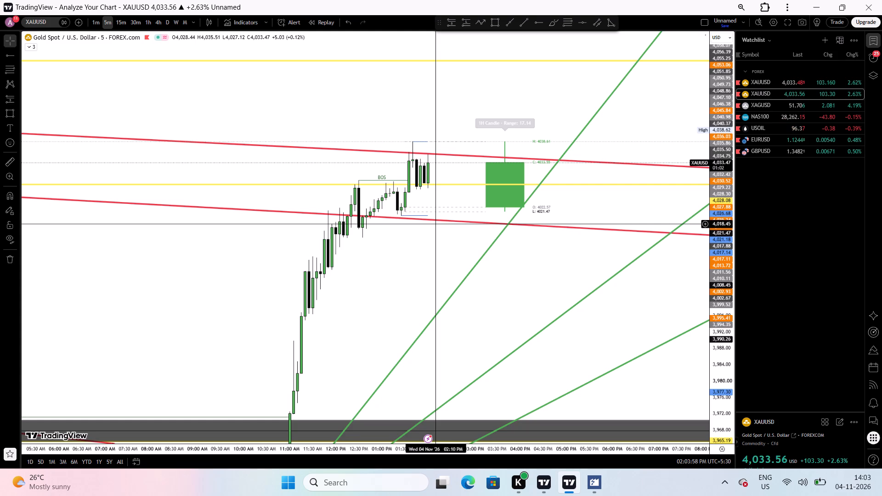
Reset the XAUUSD chart view and examine the 5-minute rally against the rising green trendlines and the grey zone.
{"action": "right_click", "coordinate": [364, 78]}
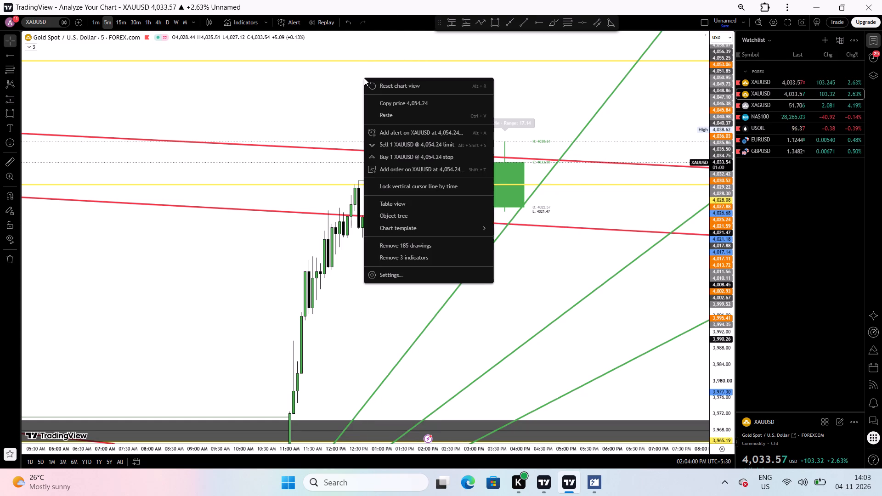
{"action": "left_click", "coordinate": [383, 85]}
{"action": "scroll", "coordinate": [507, 228], "scroll_direction": "up", "scroll_amount": 1}
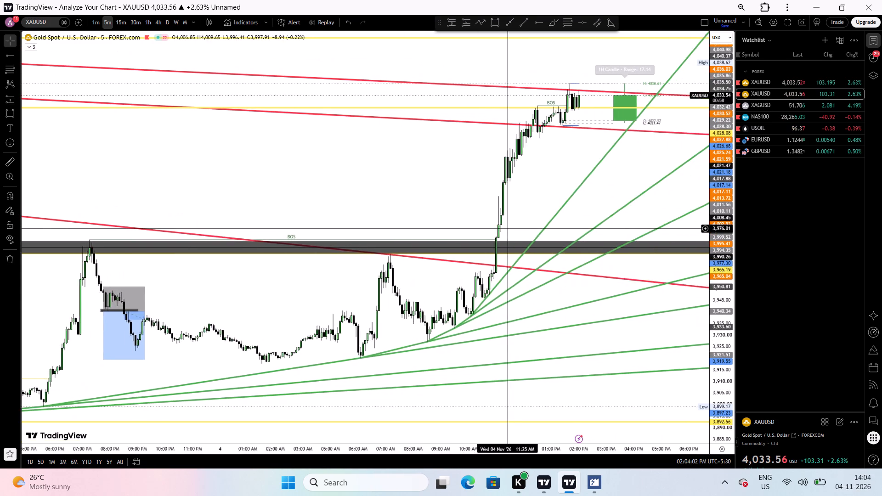
{"action": "scroll", "coordinate": [507, 228], "scroll_direction": "up", "scroll_amount": 1}
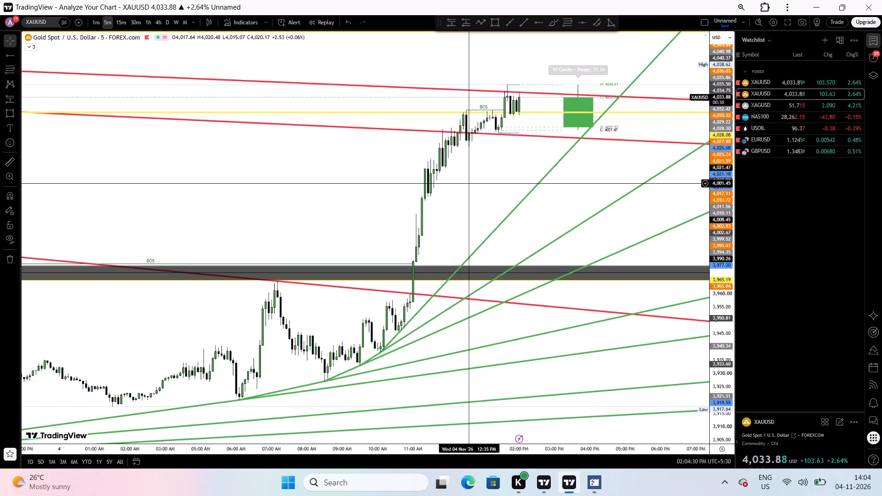
{"action": "scroll", "coordinate": [319, 179], "scroll_direction": "up", "scroll_amount": 1}
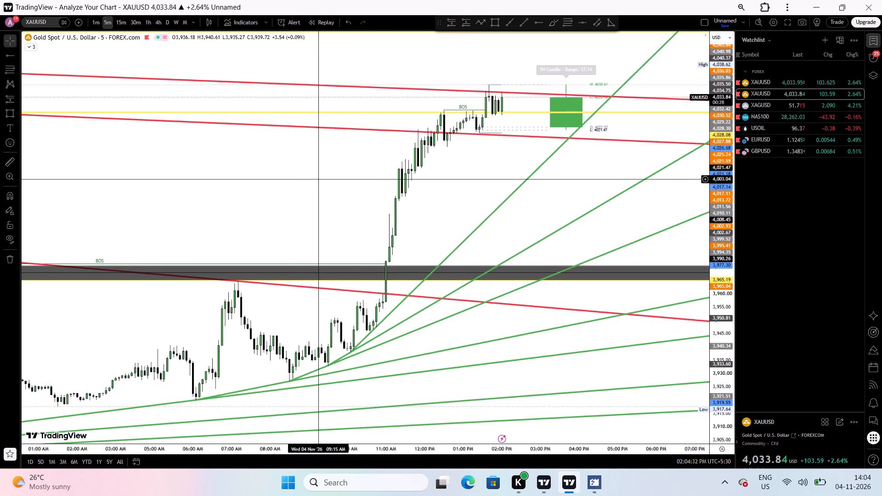
{"action": "scroll", "coordinate": [319, 179], "scroll_direction": "up", "scroll_amount": 1}
{"action": "left_click_drag", "start_coordinate": [308, 194], "coordinate": [321, 287]}
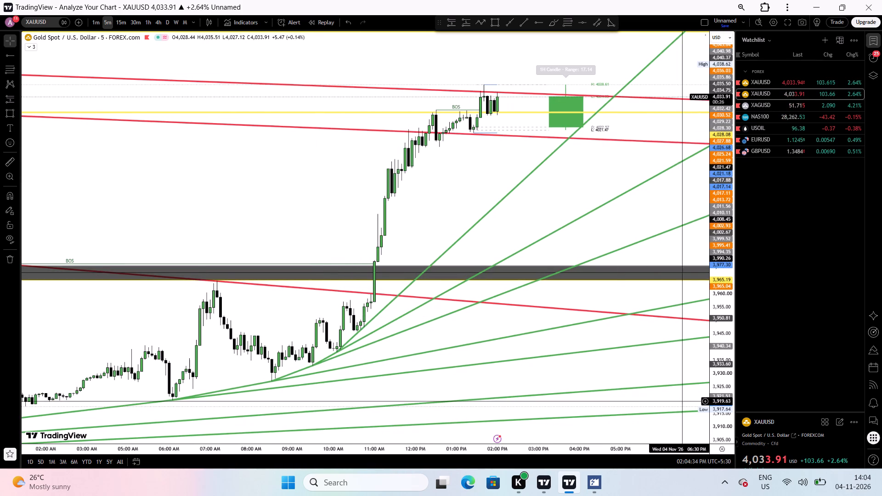
{"action": "left_click_drag", "start_coordinate": [713, 406], "coordinate": [710, 371]}
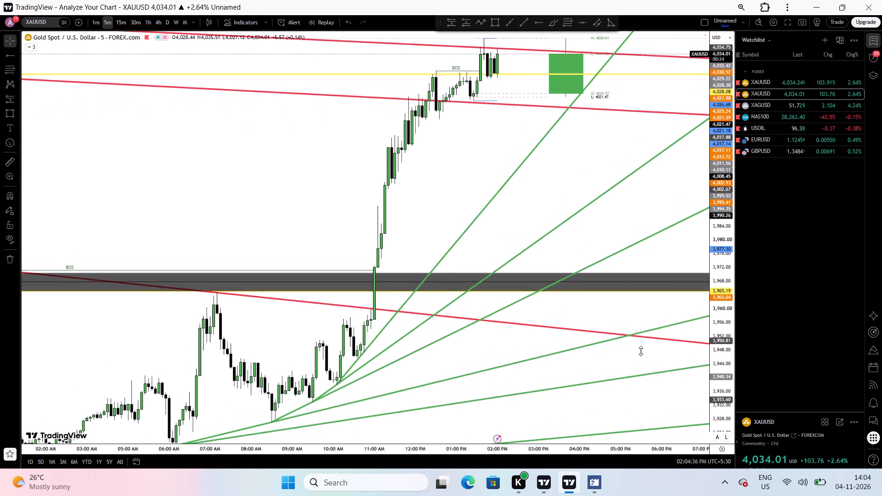
{"action": "left_click_drag", "start_coordinate": [422, 223], "coordinate": [405, 238]}
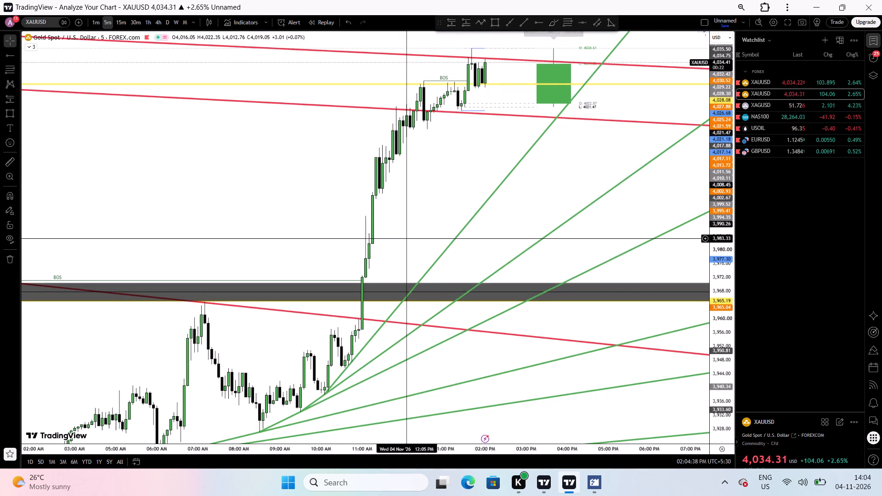
{"action": "scroll", "coordinate": [405, 238], "scroll_direction": "up", "scroll_amount": 1}
{"action": "left_click_drag", "start_coordinate": [385, 223], "coordinate": [364, 236]}
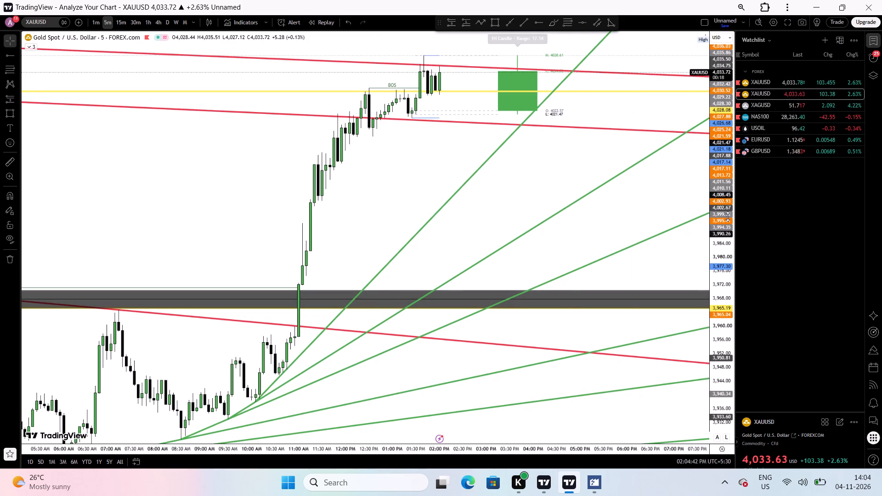
{"action": "left_click_drag", "start_coordinate": [728, 216], "coordinate": [733, 282]}
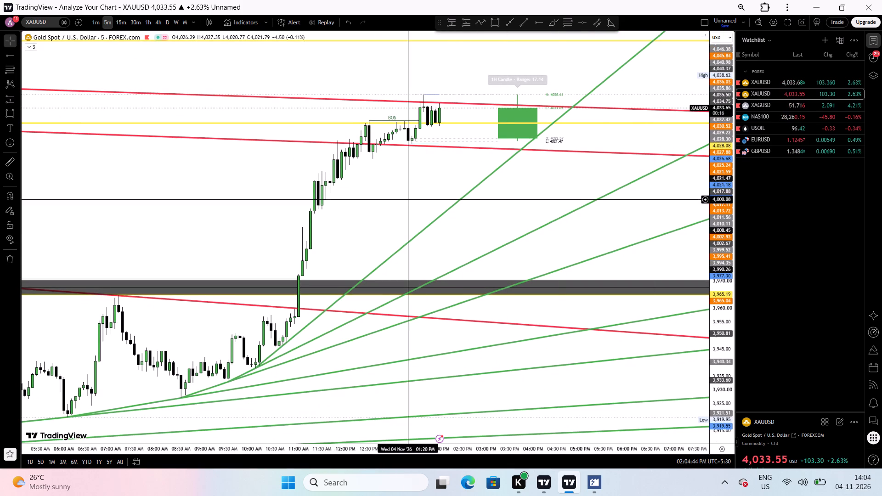
{"action": "left_click", "coordinate": [406, 200]}
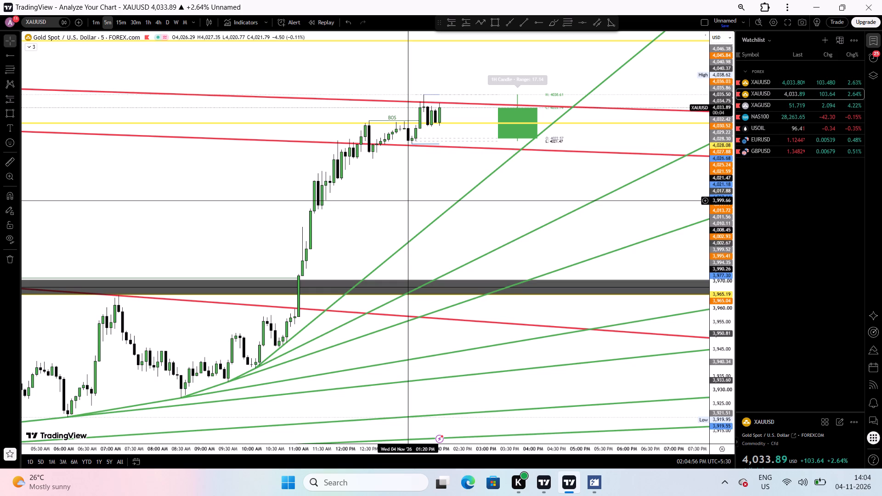
On EURUSD's 5-minute chart, shift the flattest red descending trendline slightly lower, with its visible anchor at about 1.12586.
{"action": "left_click", "coordinate": [771, 139]}
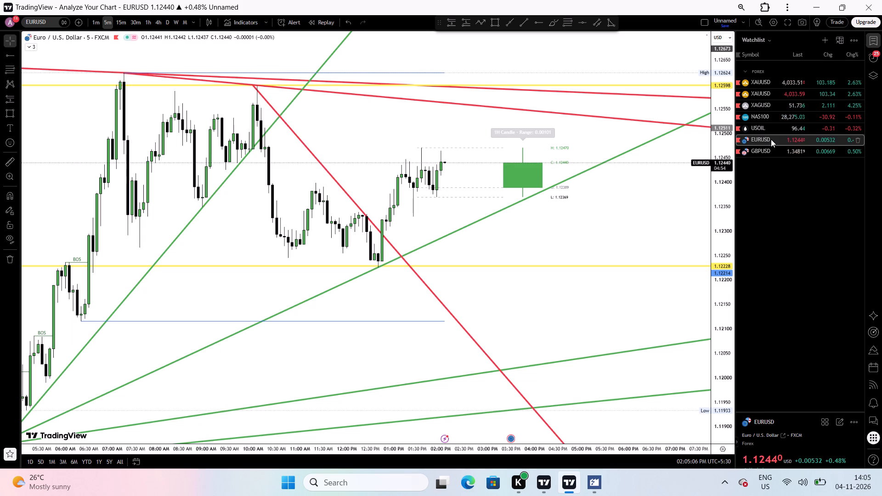
{"action": "left_click_drag", "start_coordinate": [570, 92], "coordinate": [678, 109]}
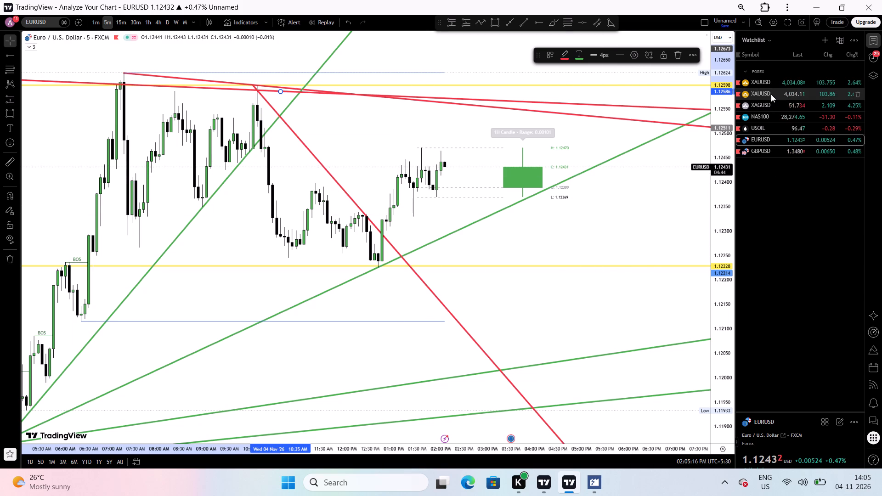
Check NAS100's 5-minute chart and return to XAUUSD's chart.
{"action": "left_click", "coordinate": [770, 115]}
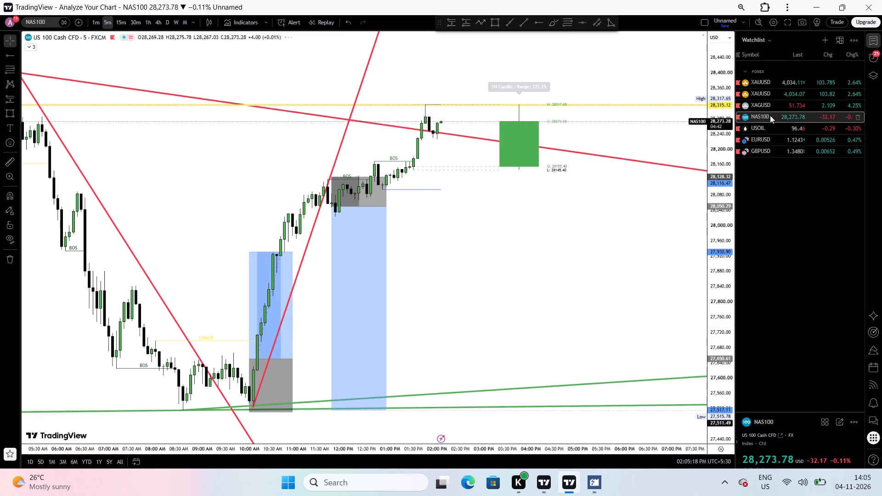
{"action": "left_click", "coordinate": [771, 93]}
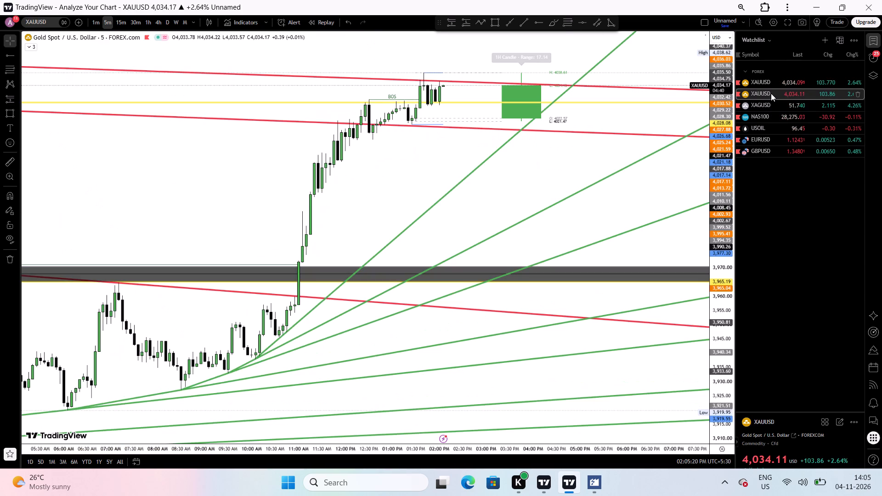
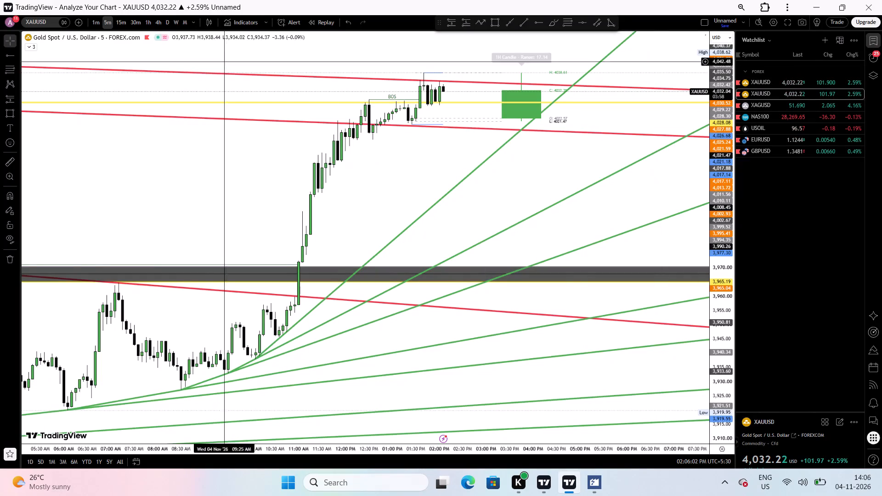
Review XAUUSD's rally against the trendlines on the 1-hour chart, ending on the 15-minute chart.
{"action": "left_click", "coordinate": [151, 28]}
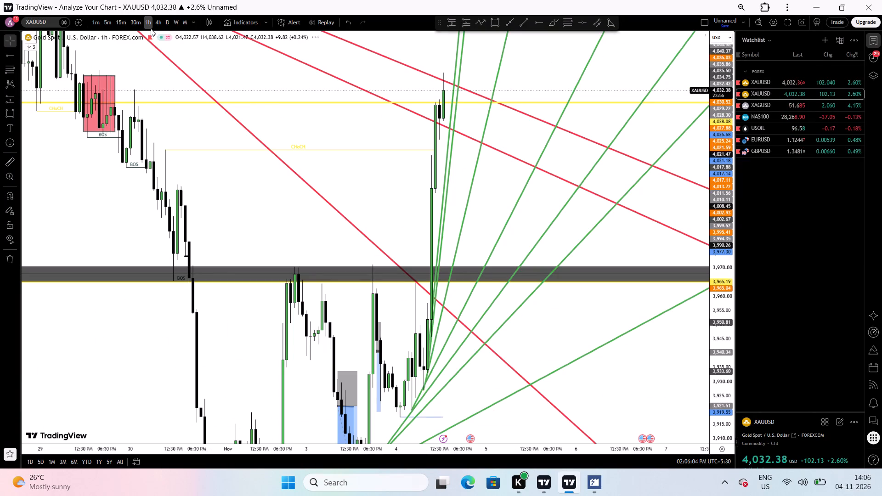
{"action": "scroll", "coordinate": [243, 131], "scroll_direction": "up", "scroll_amount": 1}
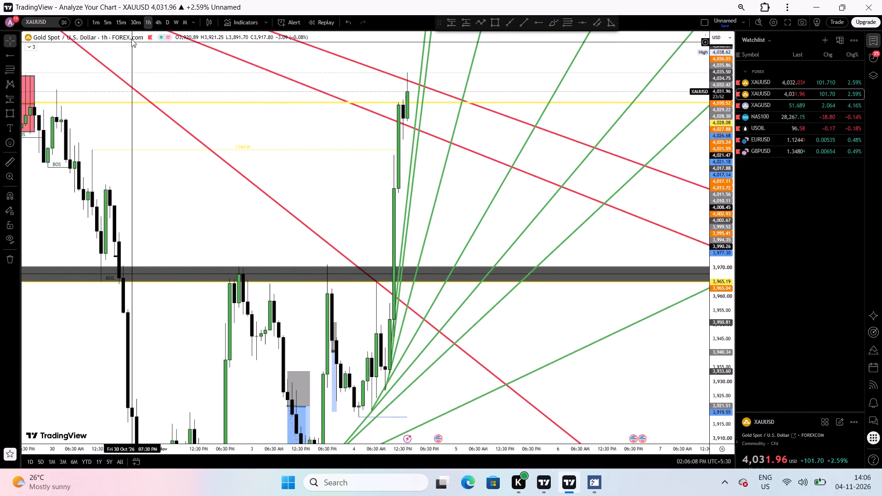
{"action": "left_click", "coordinate": [115, 25]}
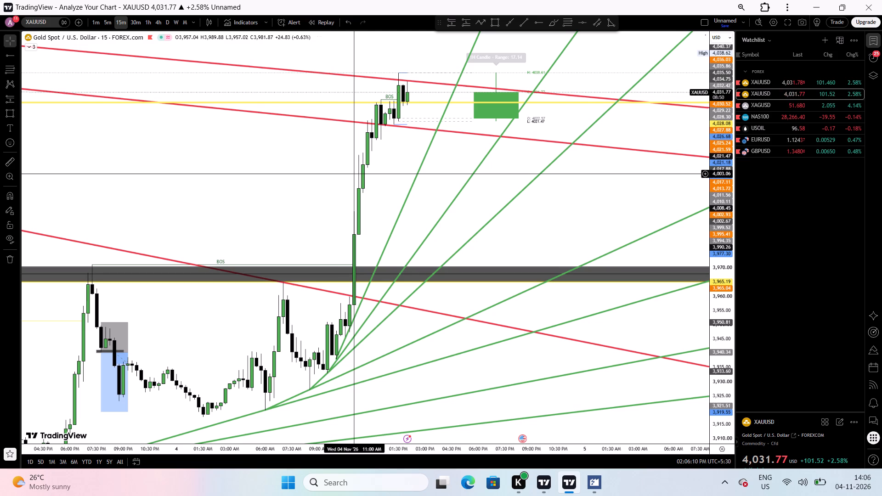